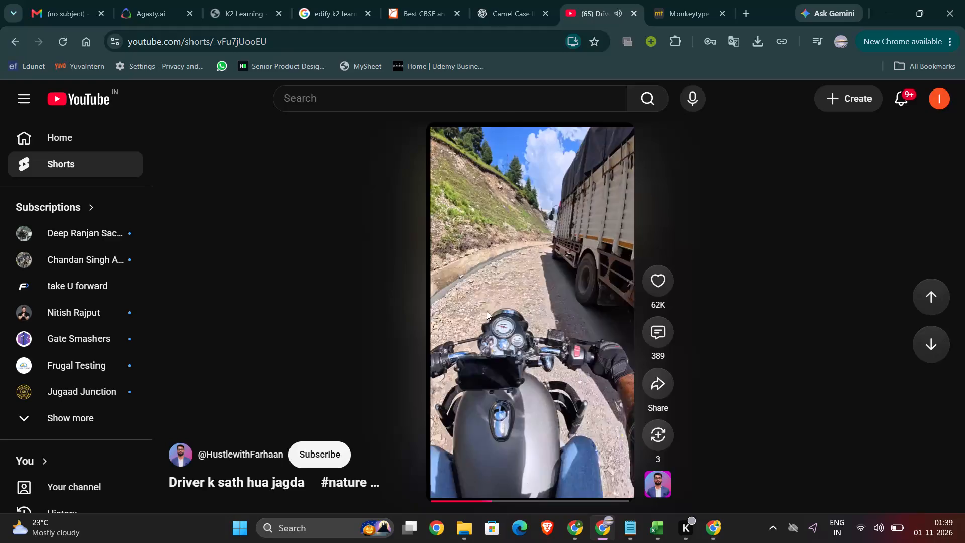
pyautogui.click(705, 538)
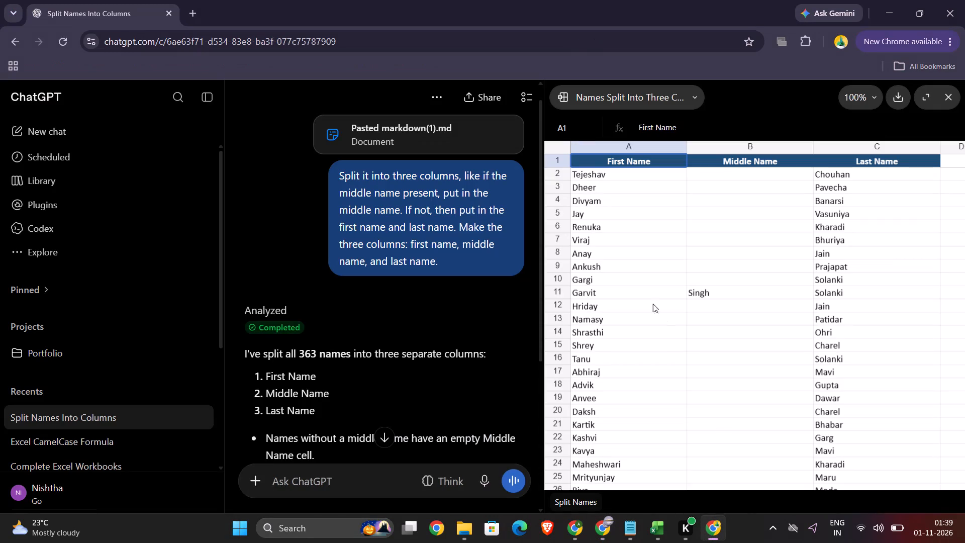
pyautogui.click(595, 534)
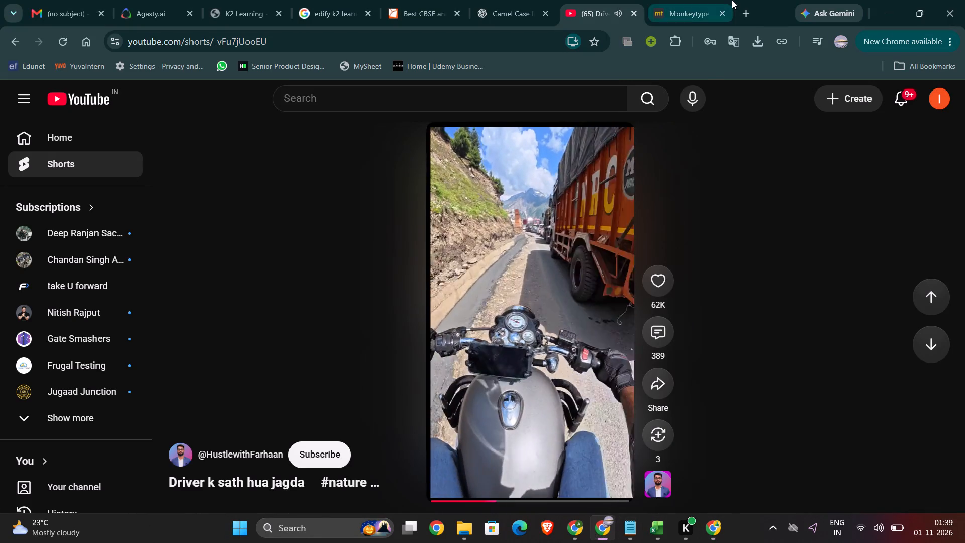
# Browse the YouTube home feed's recommended videos and Shorts for something to play.
pyautogui.click(58, 101)
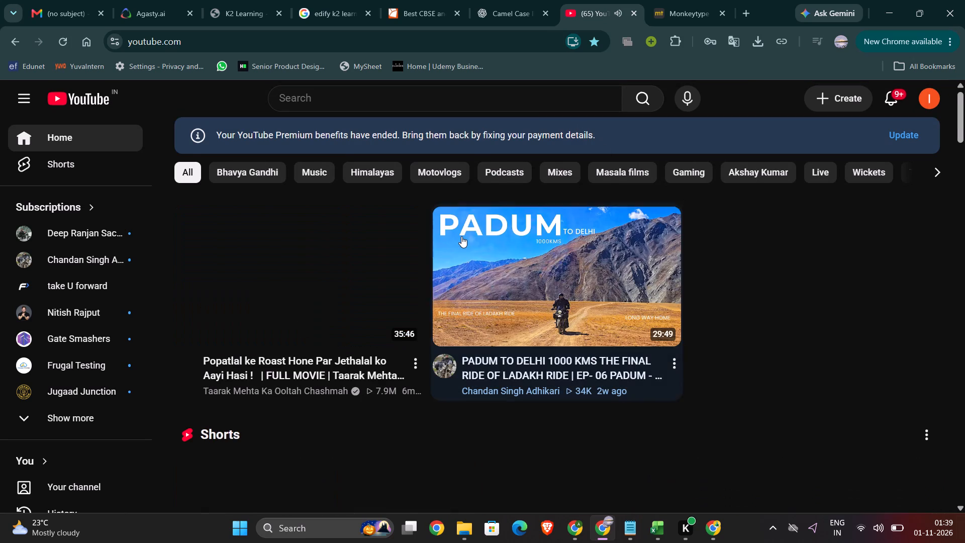
pyautogui.scroll(1, 461, 236)
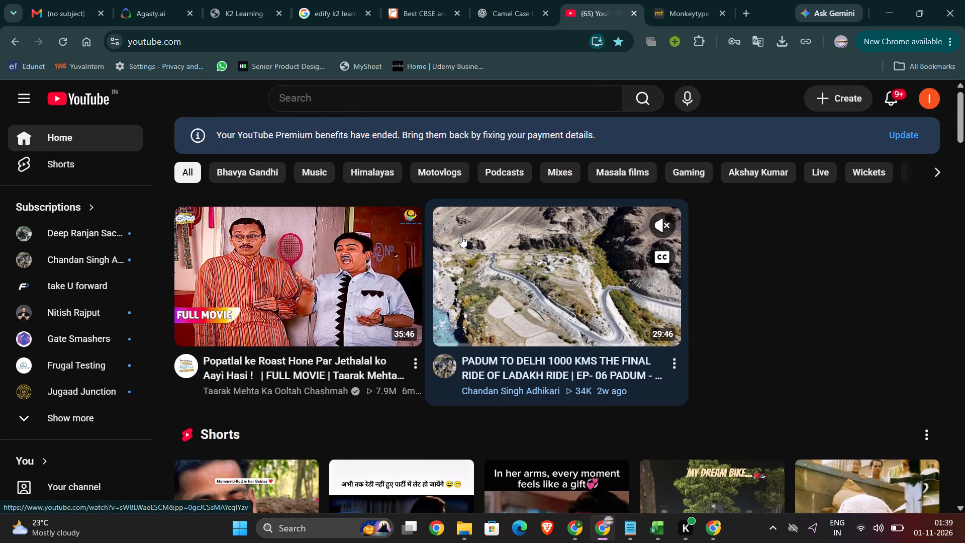
pyautogui.scroll(1, 603, 260)
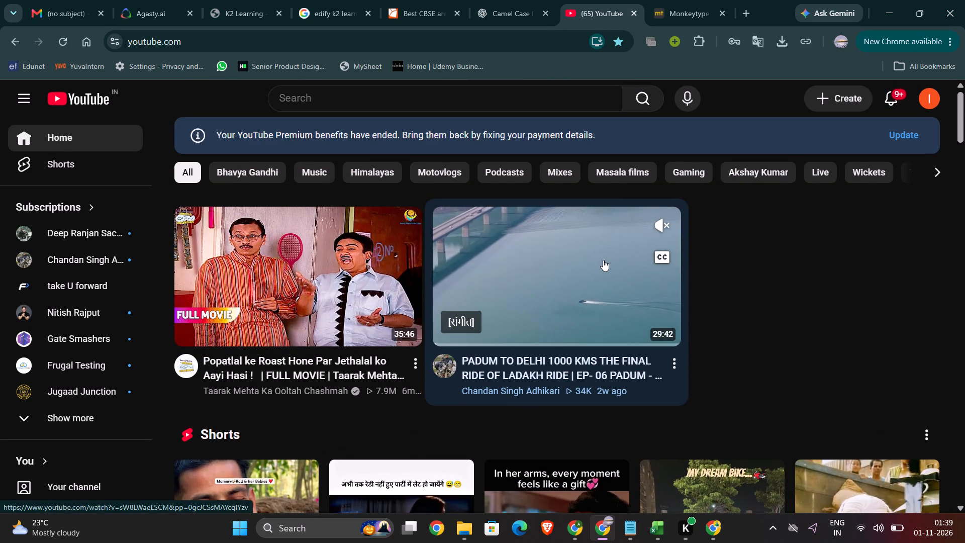
pyautogui.scroll(-1, 476, 356)
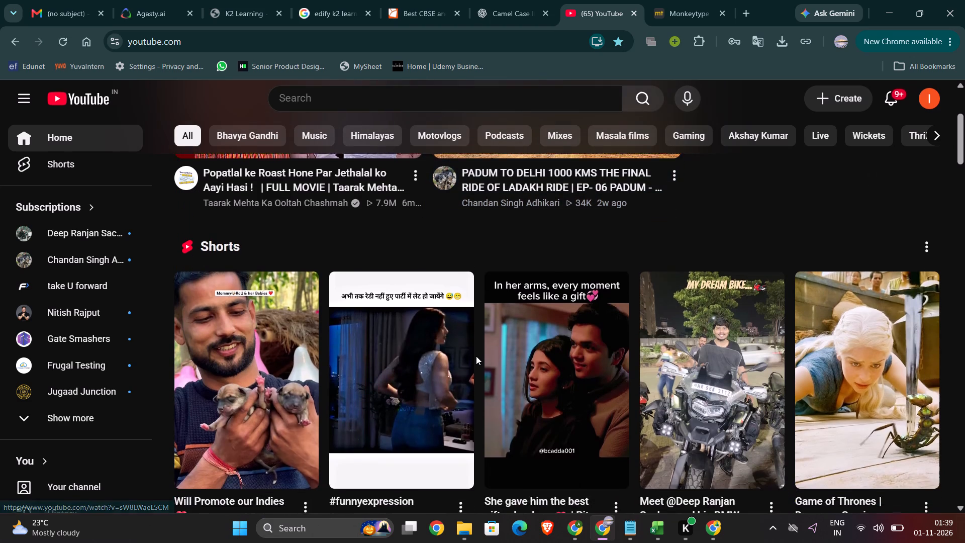
pyautogui.scroll(-2, 476, 356)
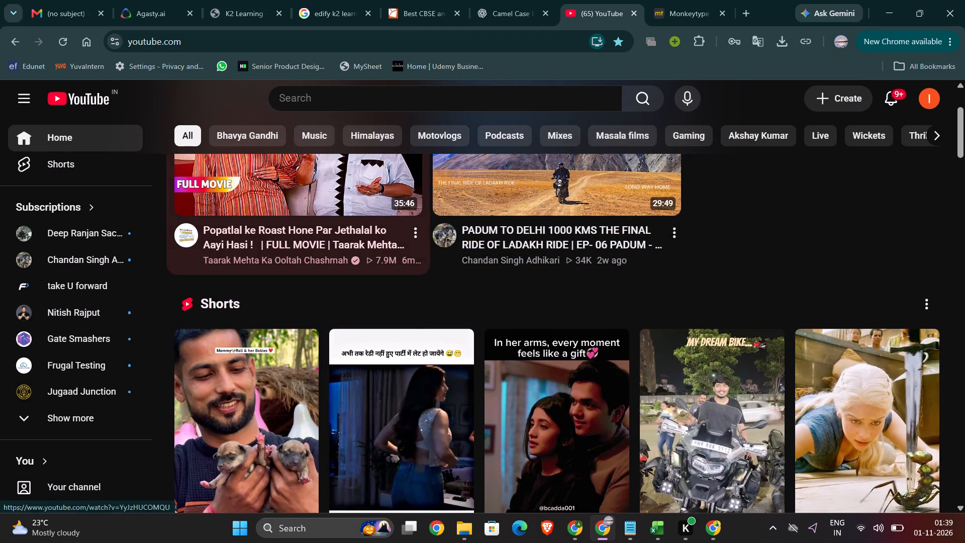
pyautogui.scroll(-4, 420, 250)
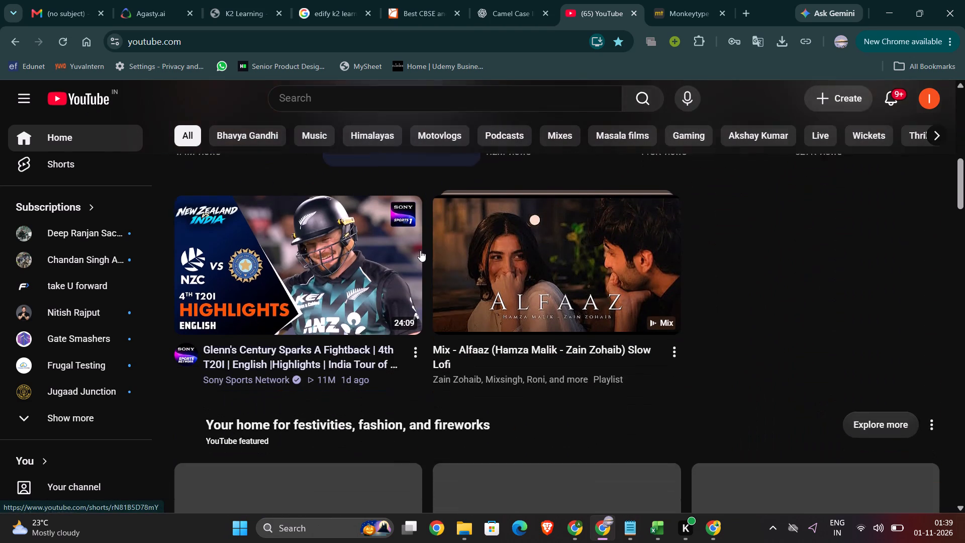
pyautogui.scroll(-1, 420, 250)
# Search YouTube for "ramayan song new" and play the "Ramayana: Judi Jodi" song video.
pyautogui.click(419, 99)
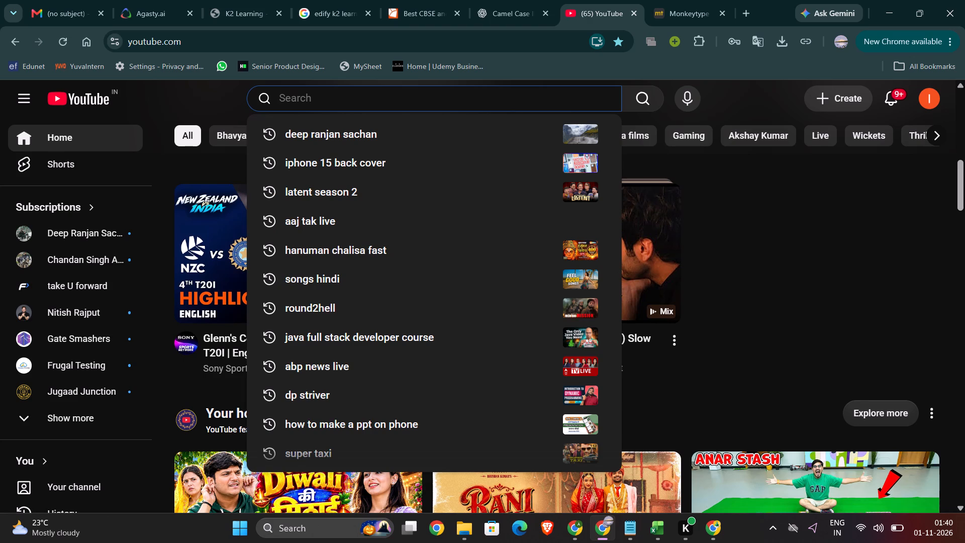
pyautogui.write('ramayan')
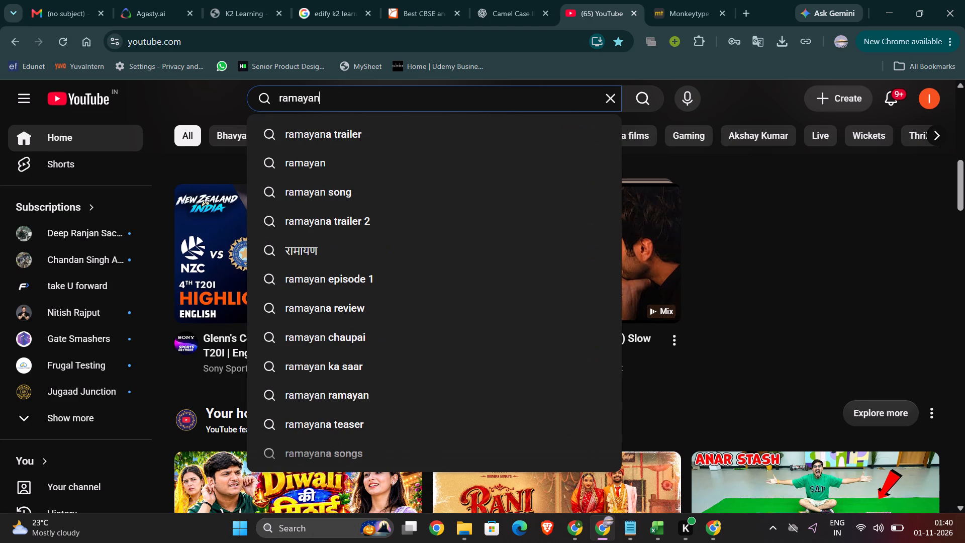
pyautogui.press('Down')
pyautogui.press('Down')
pyautogui.press('Down')
pyautogui.press('\\')
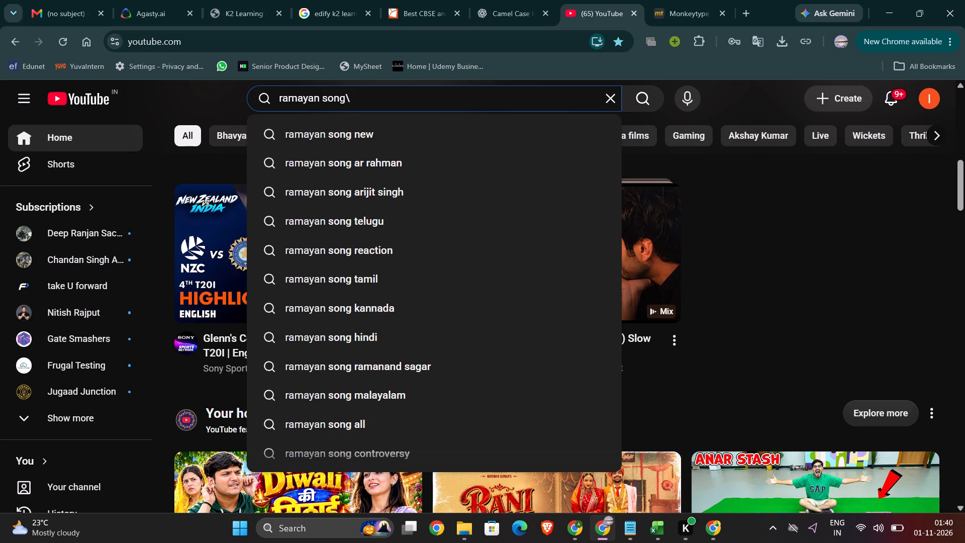
pyautogui.press('Down')
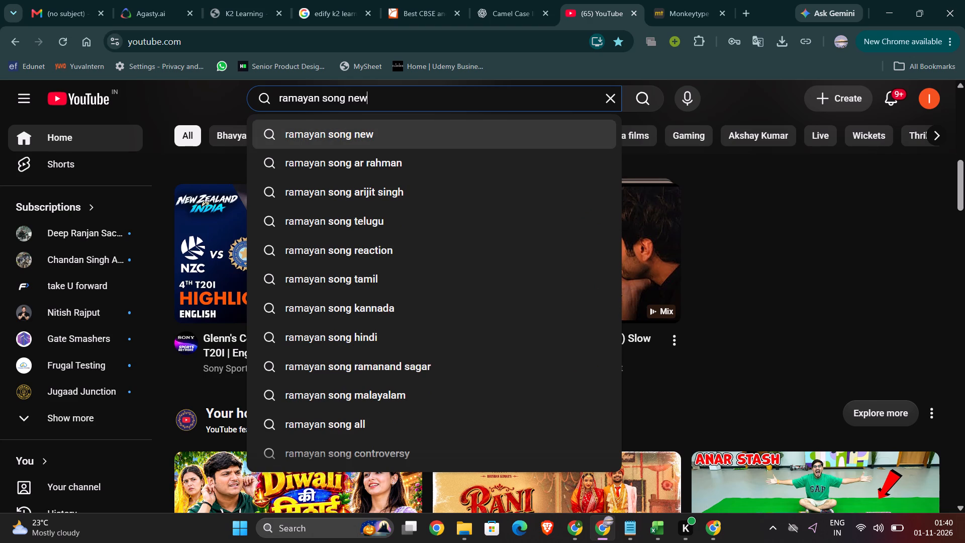
pyautogui.press('Return')
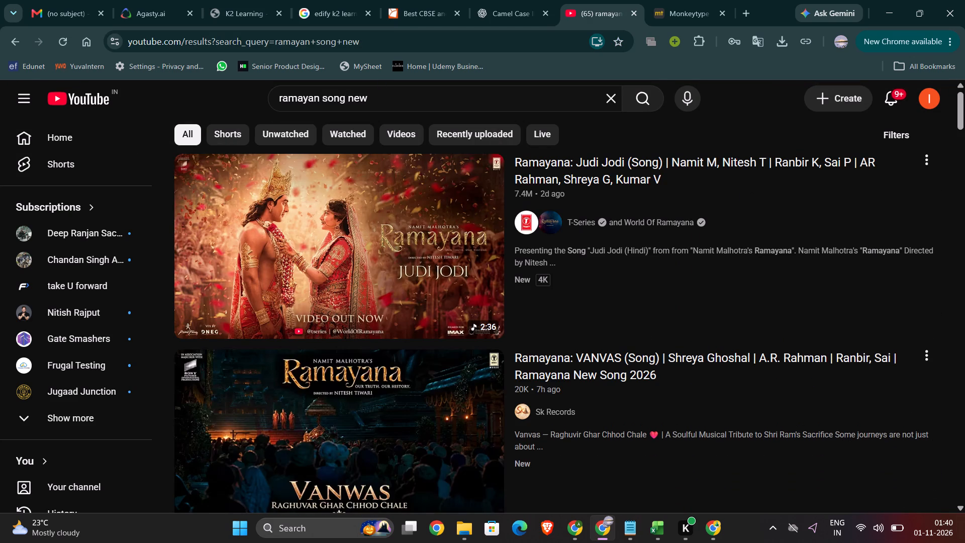
pyautogui.click(270, 199)
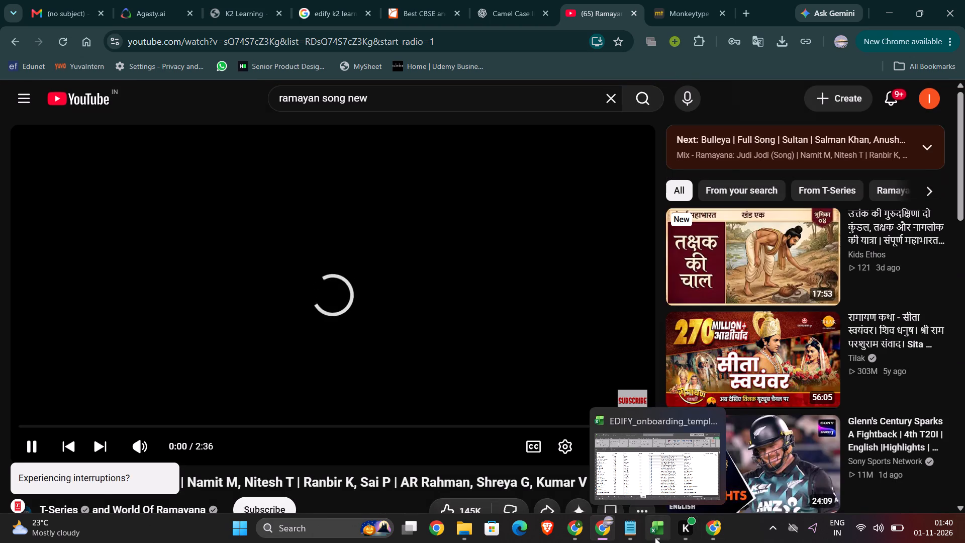
# Switch to the EDIFY_onboarding_template.xlsx workbook in Excel and place it side by side with the browser showing the Agasty.ai Administrative page.
pyautogui.click(655, 537)
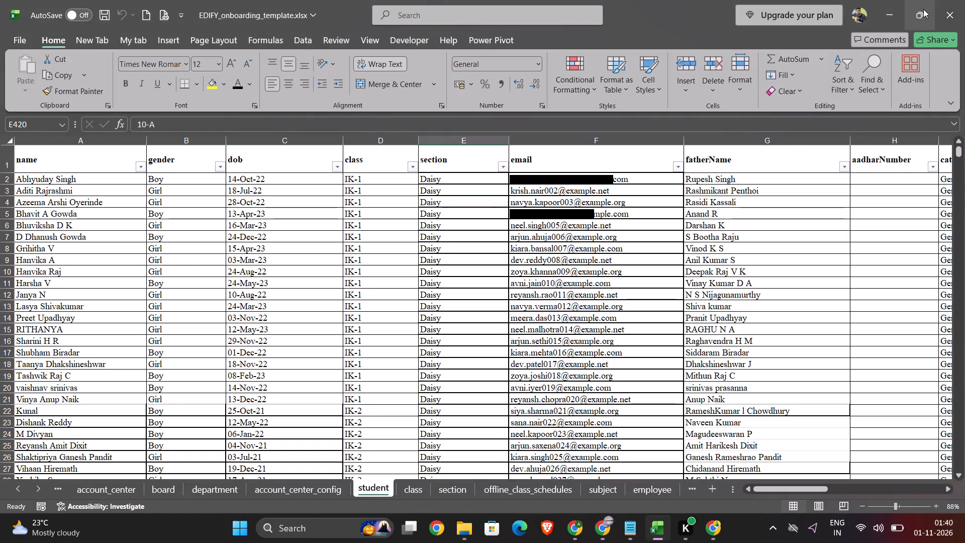
pyautogui.click(845, 62)
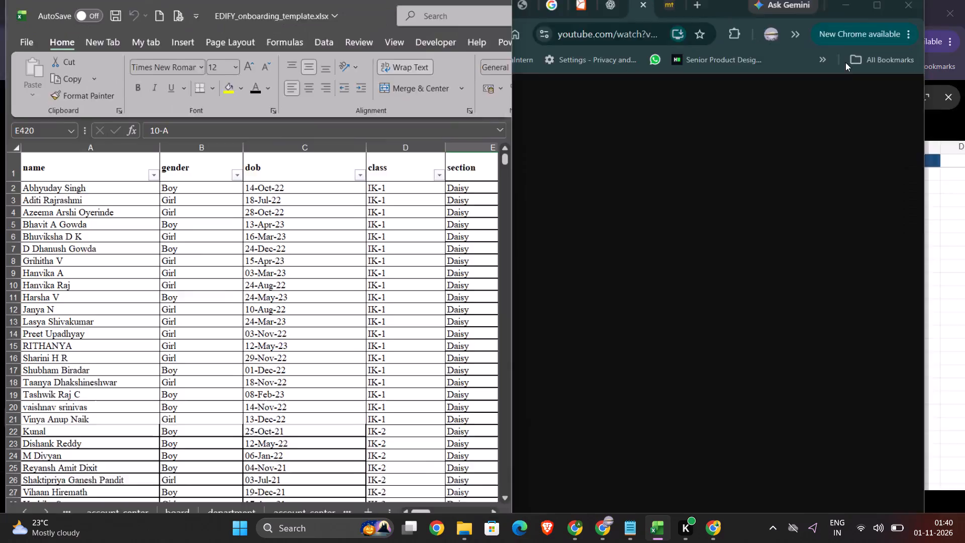
pyautogui.click(577, 16)
pyautogui.click(552, 14)
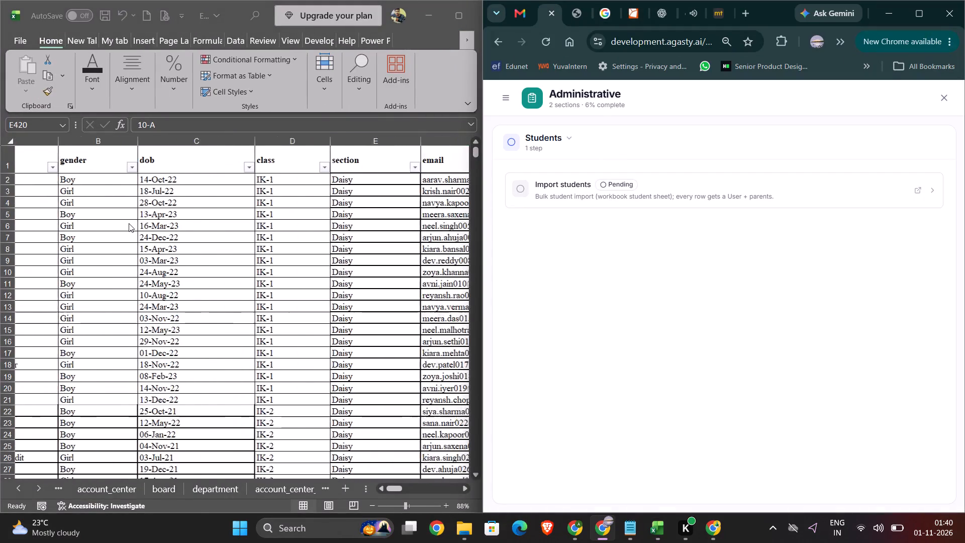
# Look through the workbook's account_center, board, department and account_center_config sheets, finishing on the student sheet.
pyautogui.click(74, 487)
pyautogui.click(117, 488)
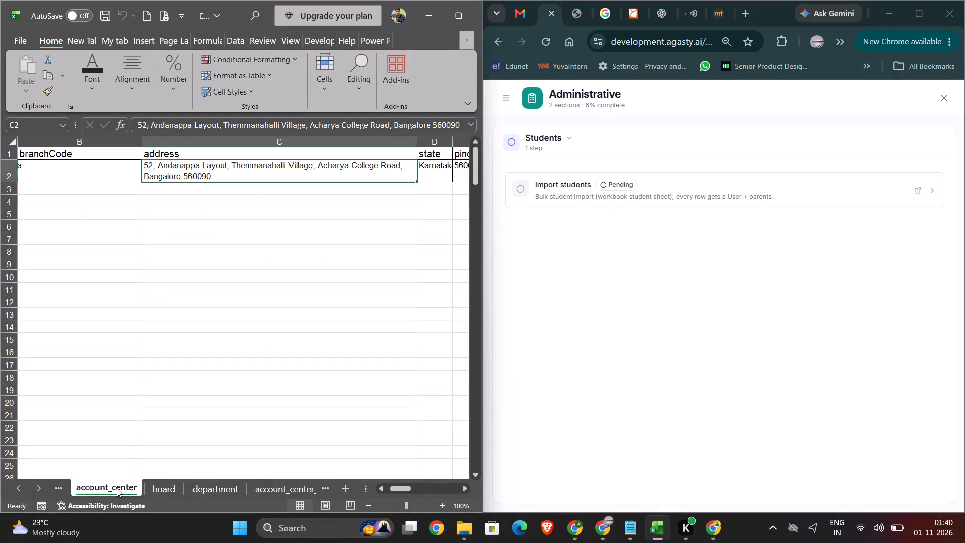
pyautogui.scroll(1, 309, 237)
pyautogui.hscroll(-4, 309, 237)
pyautogui.hscroll(3, 309, 237)
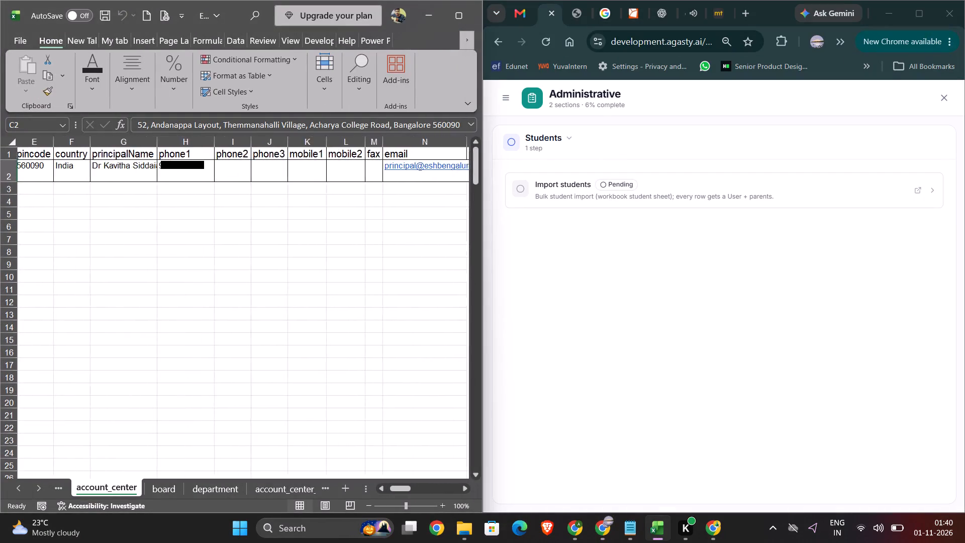
pyautogui.hscroll(6, 309, 237)
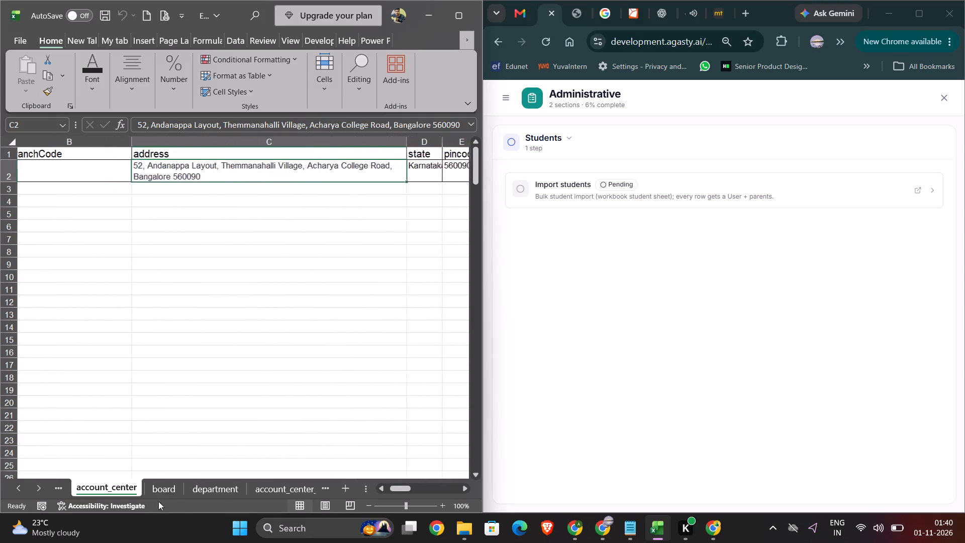
pyautogui.click(160, 495)
pyautogui.click(216, 489)
pyautogui.click(282, 489)
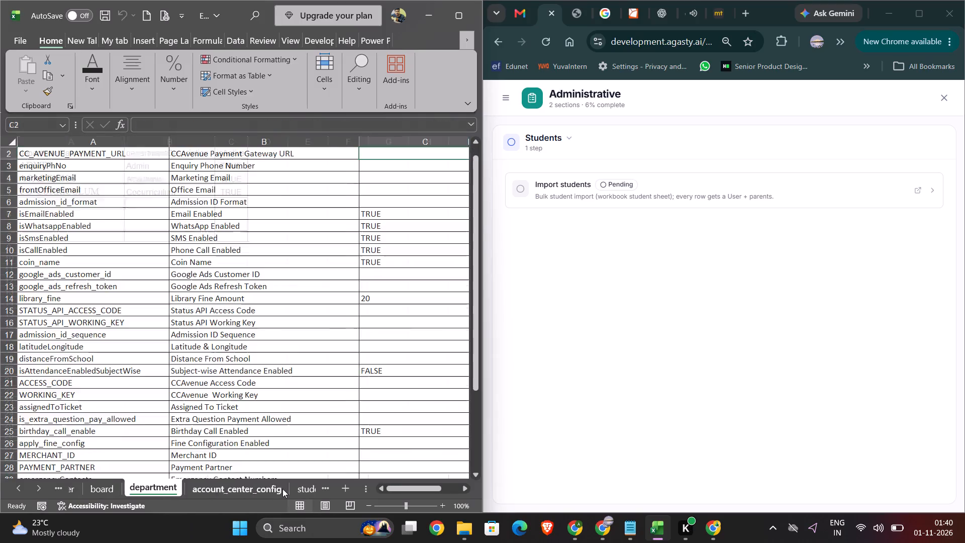
pyautogui.click(301, 489)
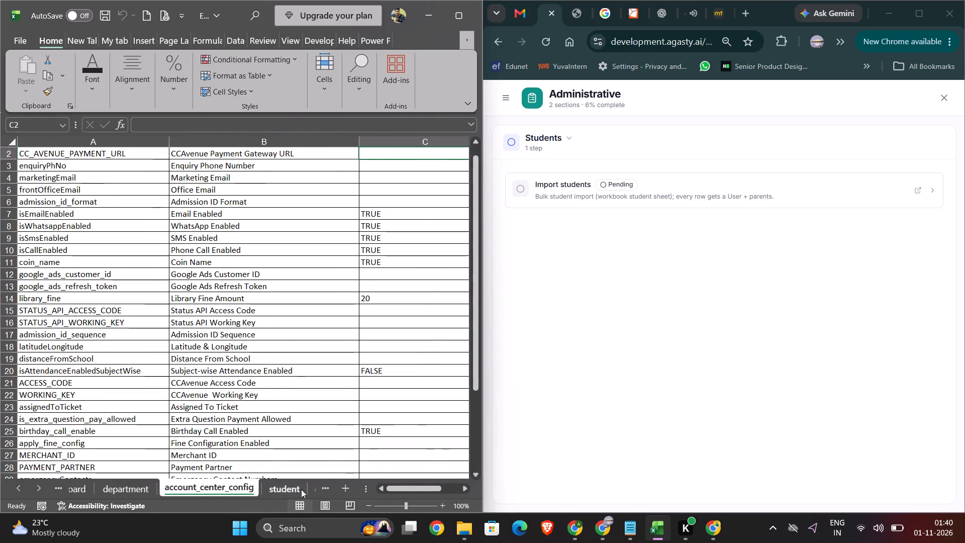
# Open the Import students workbook upload and start filling in the Student sheet with the "Type it in" option.
pyautogui.click(576, 187)
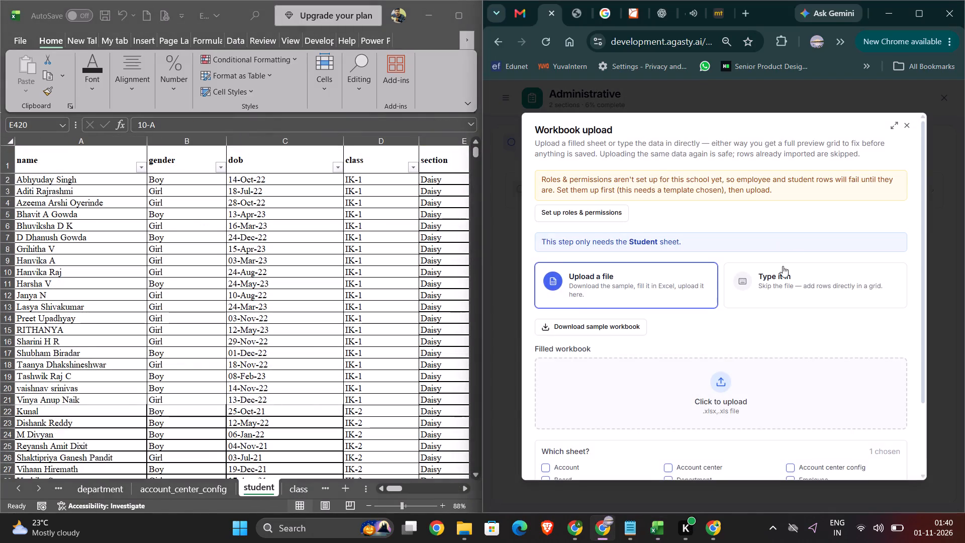
pyautogui.click(783, 274)
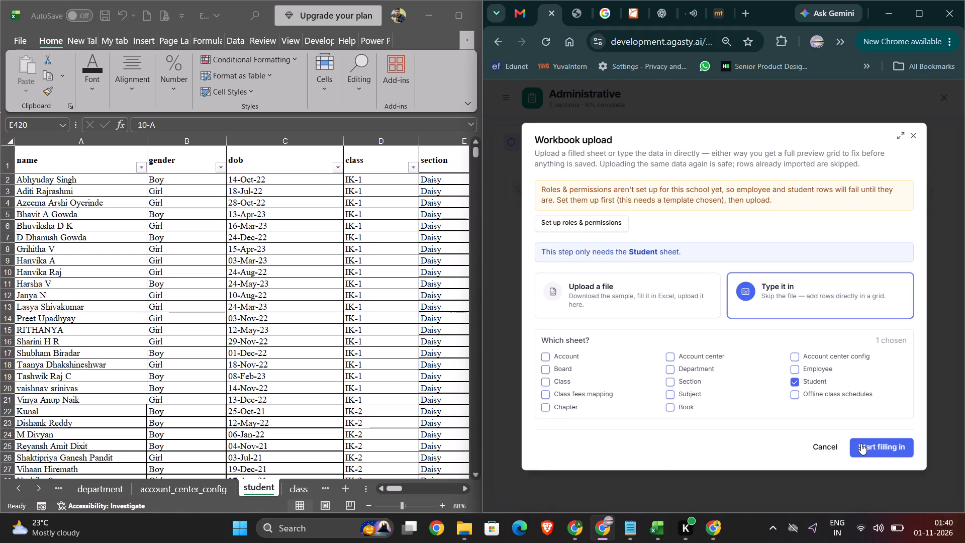
pyautogui.click(861, 443)
# Compare the student sheet's columns from name through addressLine1 with the column headers of the empty Student import grid.
pyautogui.hscroll(1, 255, 242)
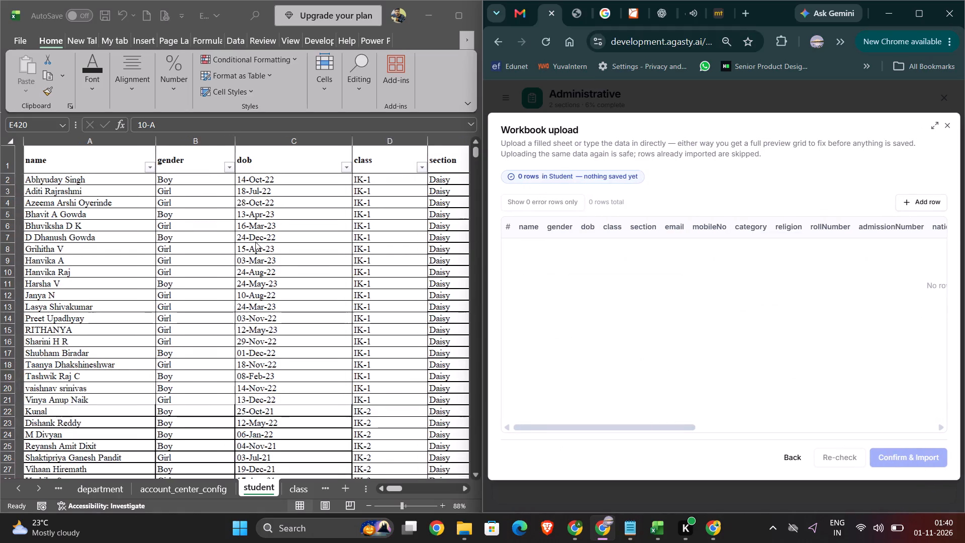
pyautogui.hscroll(1, 255, 242)
pyautogui.hscroll(-1, 255, 242)
pyautogui.hscroll(-1, 297, 241)
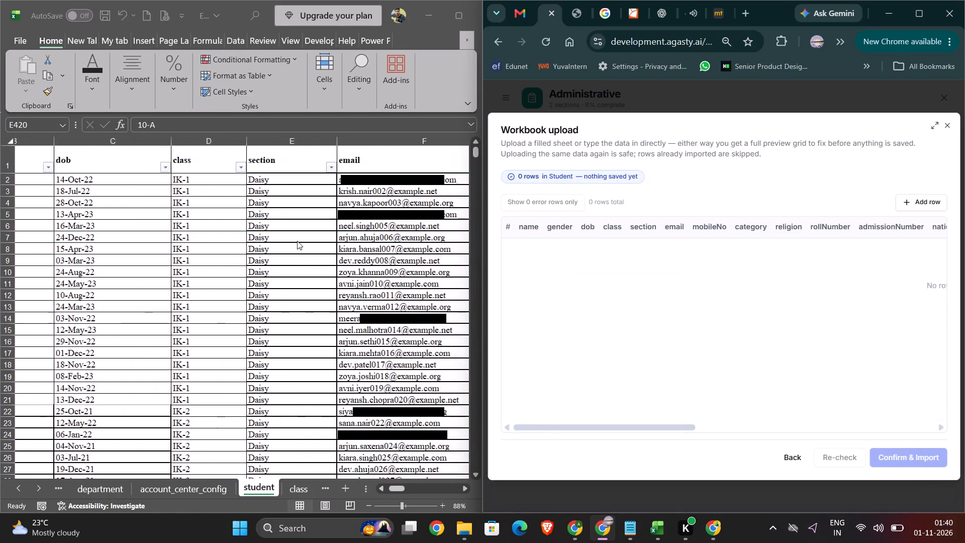
pyautogui.hscroll(-1, 781, 225)
pyautogui.hscroll(-2, 370, 258)
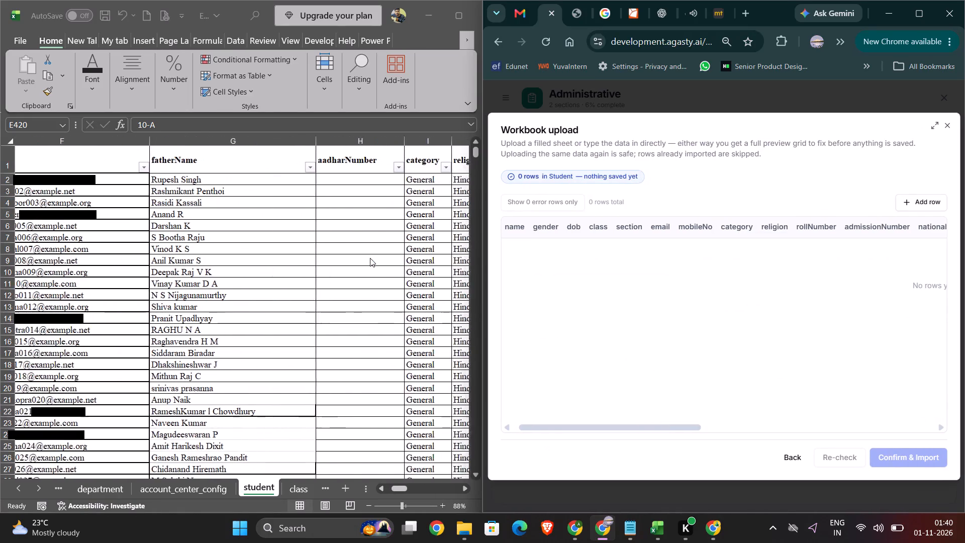
pyautogui.hscroll(-4, 370, 258)
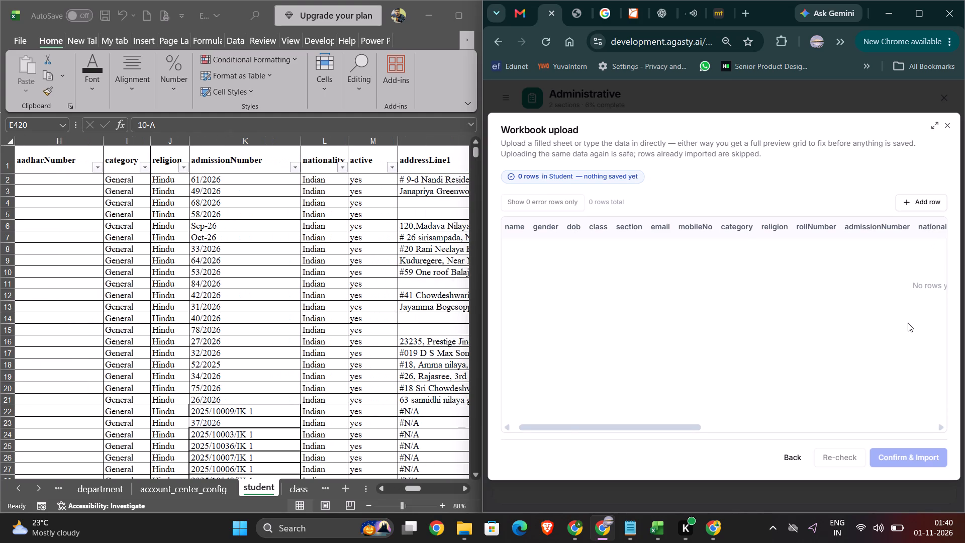
pyautogui.hscroll(-2, 908, 323)
pyautogui.hscroll(-1, 735, 314)
pyautogui.hscroll(-1, 291, 237)
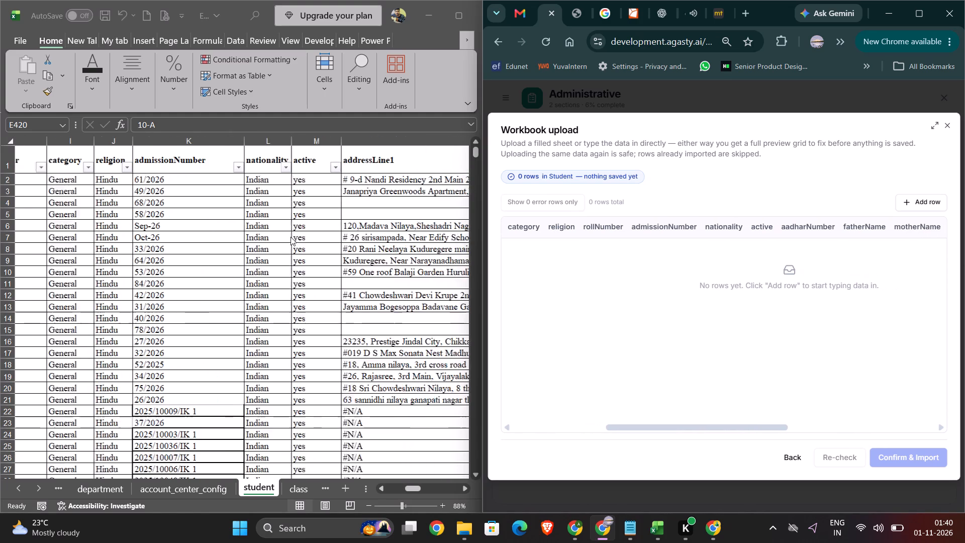
pyautogui.hscroll(-5, 291, 237)
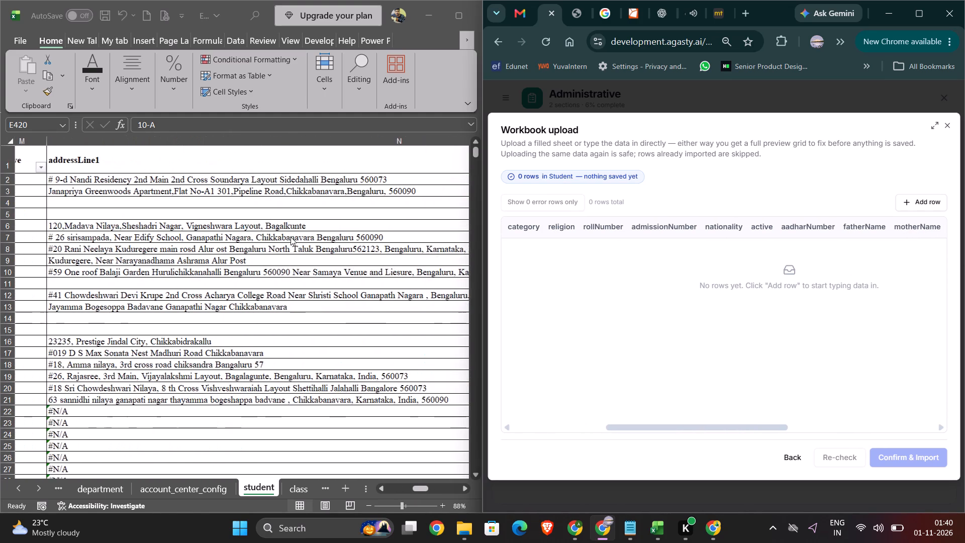
pyautogui.hscroll(-1, 762, 280)
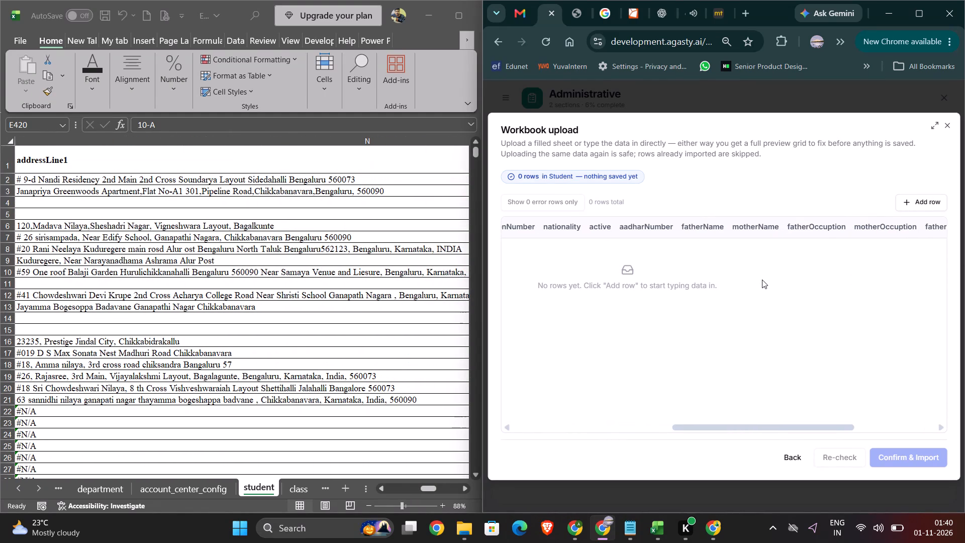
pyautogui.hscroll(-2, 762, 280)
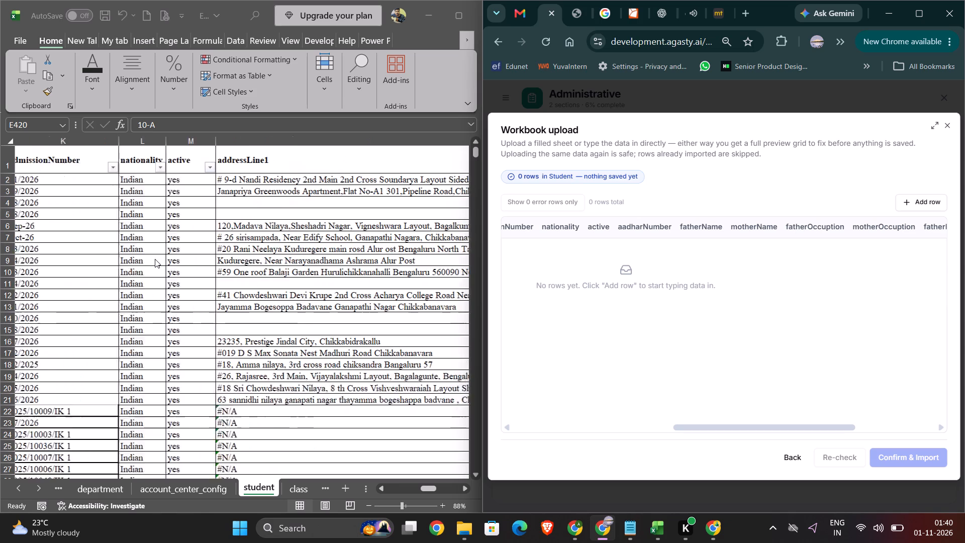
# Check the import grid's headers through fatherGrossIncome against the student sheet's religion, admissionNumber, nationality, active and addressLine1 columns.
pyautogui.hscroll(-6, 155, 259)
pyautogui.hscroll(1, 155, 259)
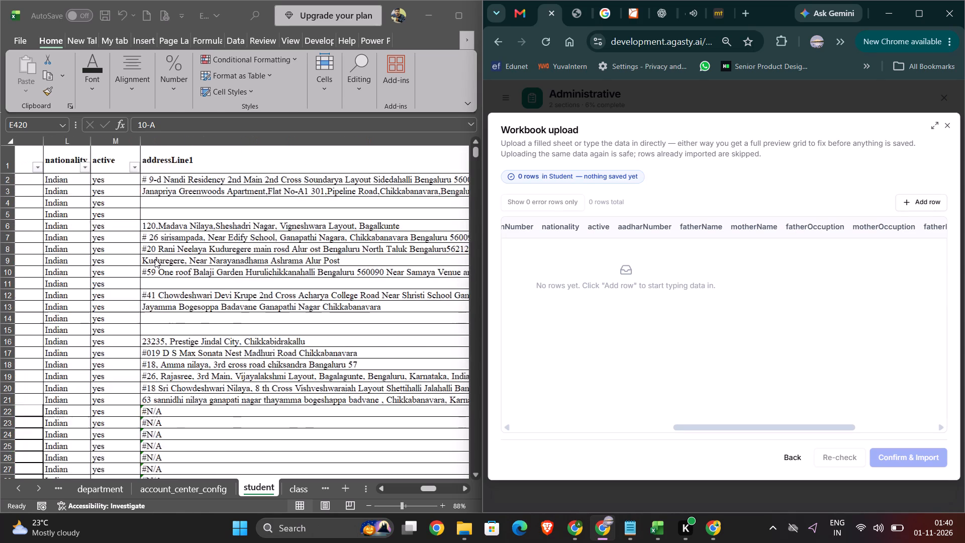
pyautogui.hscroll(2, 155, 259)
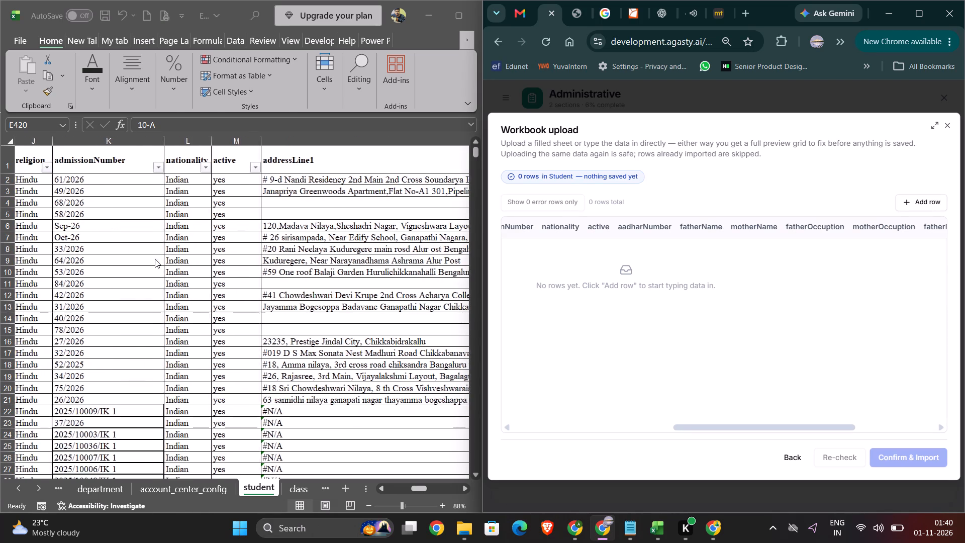
pyautogui.hscroll(-1, 581, 356)
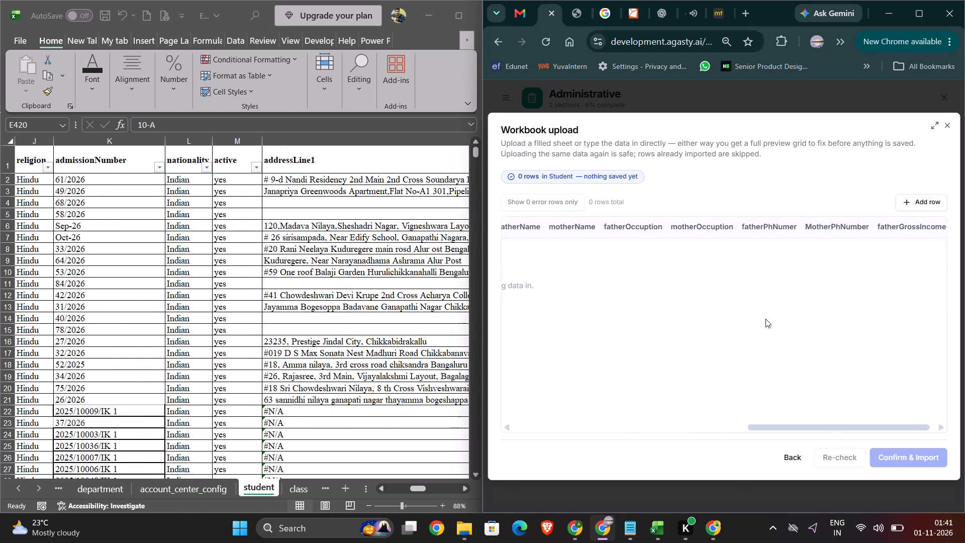
pyautogui.hscroll(3, 765, 319)
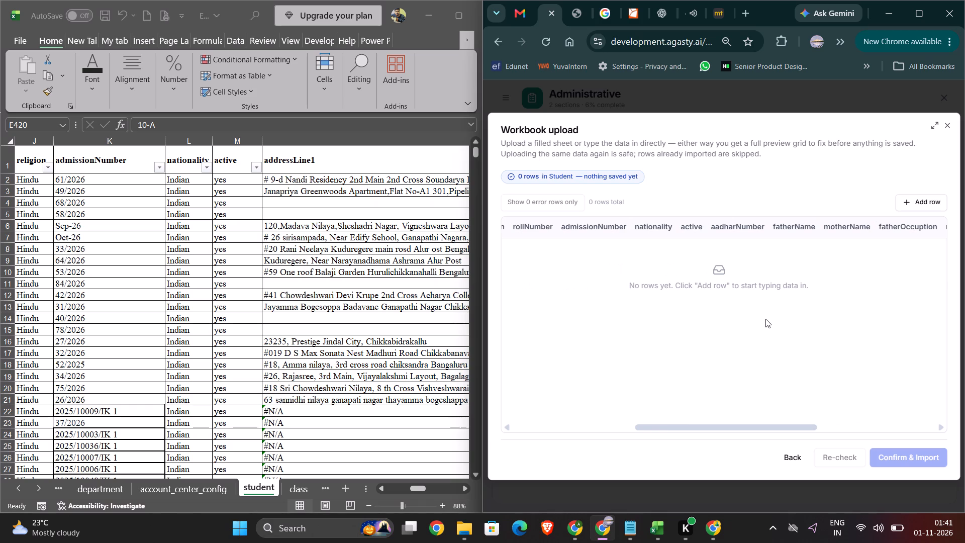
pyautogui.hscroll(1, 645, 264)
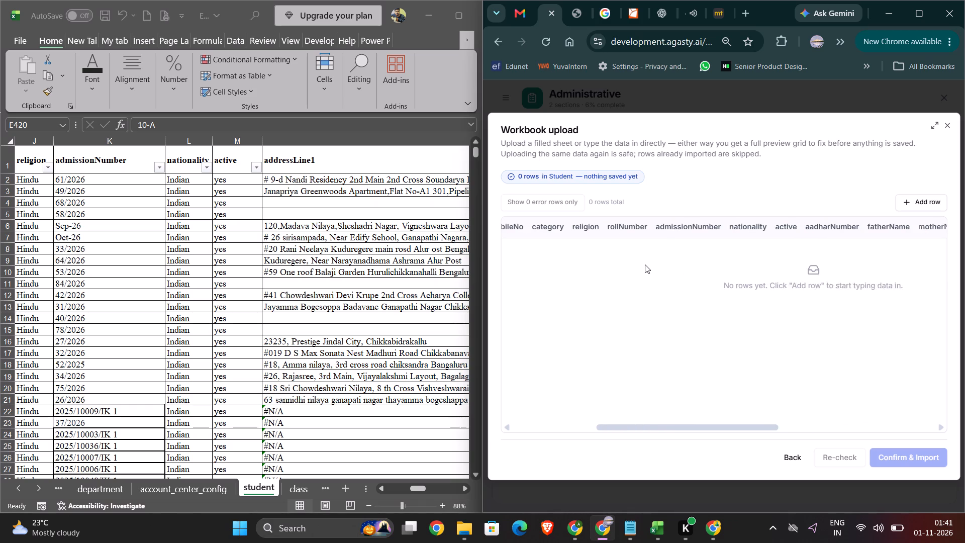
pyautogui.hscroll(2, 645, 264)
pyautogui.hscroll(-2, 257, 263)
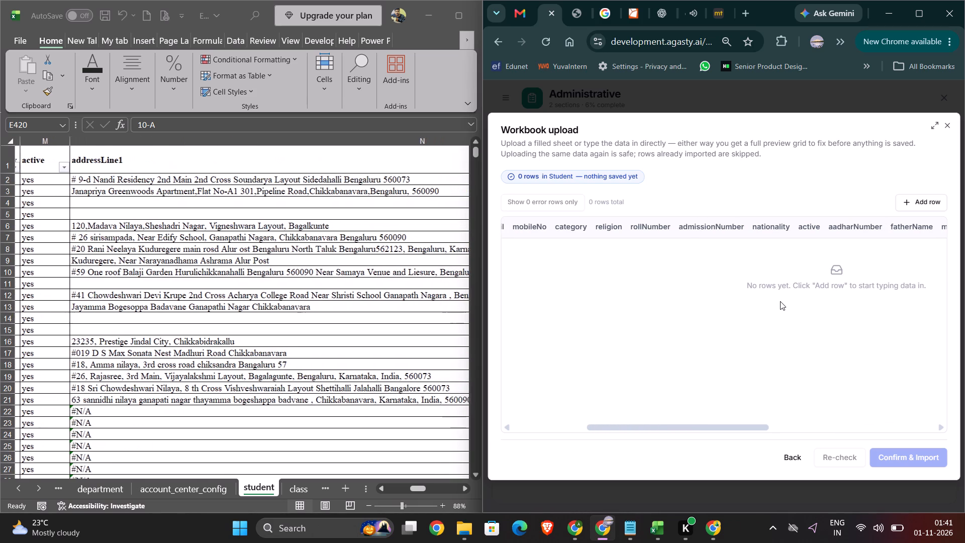
pyautogui.hscroll(-9, 780, 301)
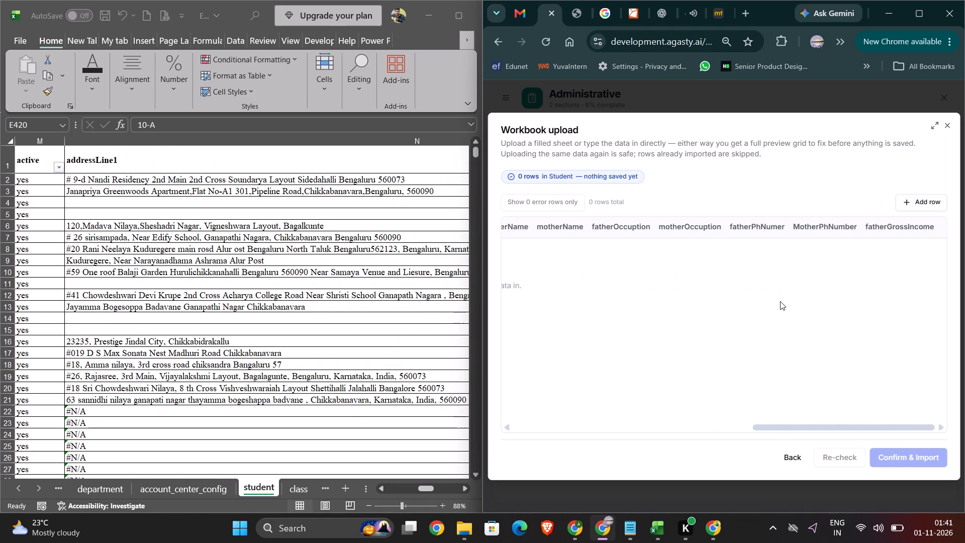
pyautogui.hscroll(8, 780, 301)
pyautogui.hscroll(-1, 707, 303)
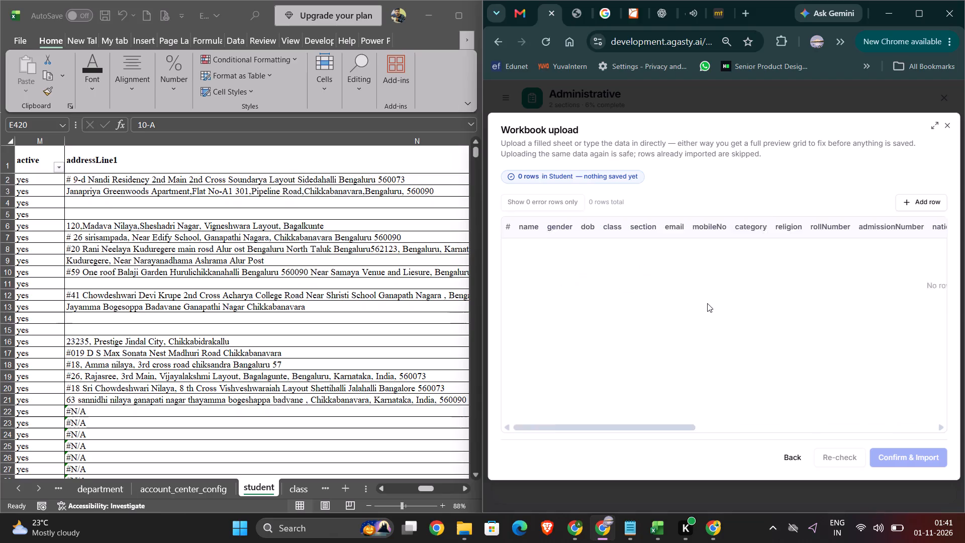
pyautogui.hscroll(-1, 707, 303)
# Look across the student sheet's full column range, from section and email to motherName, the parents' phone numbers and UHID.
pyautogui.hscroll(1, 354, 226)
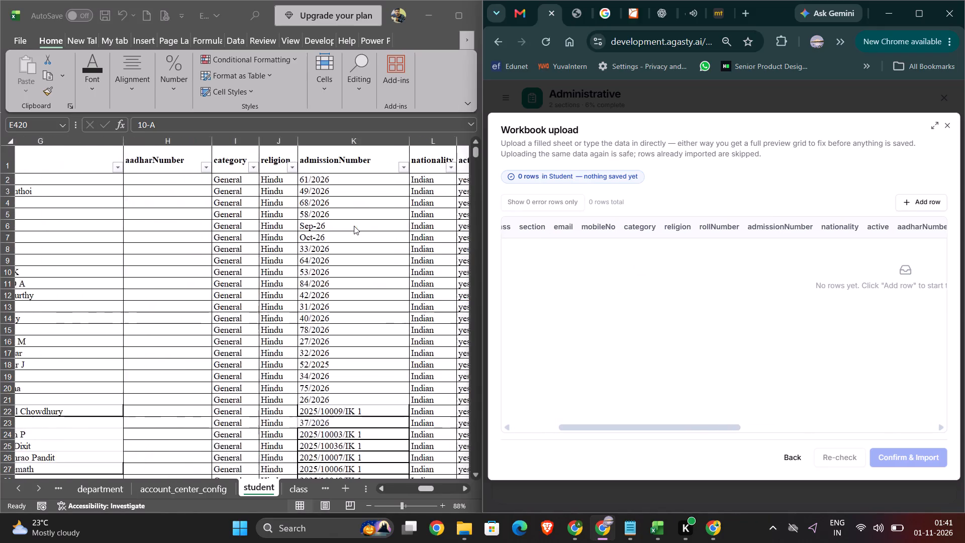
pyautogui.hscroll(3, 354, 226)
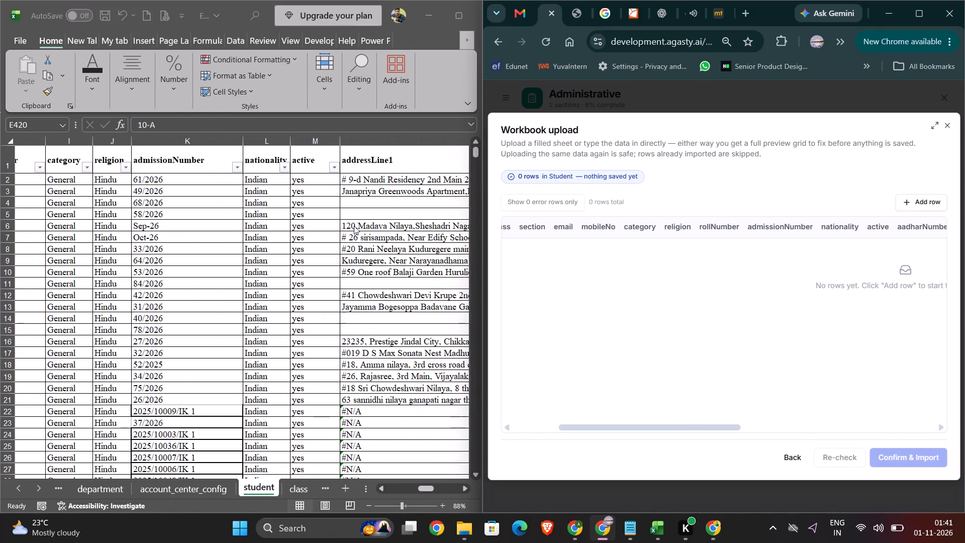
pyautogui.hscroll(2, 354, 226)
pyautogui.hscroll(-1, 354, 226)
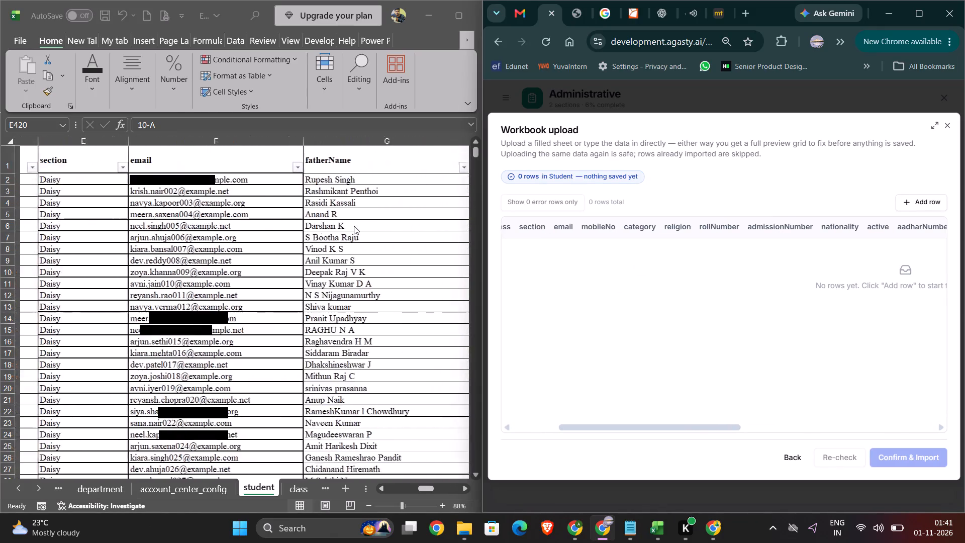
pyautogui.hscroll(-3, 354, 226)
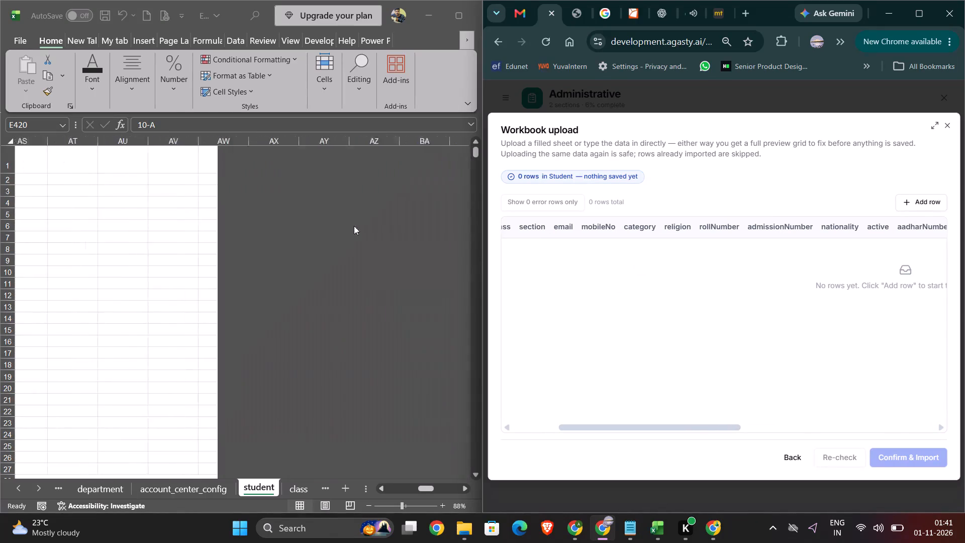
pyautogui.hscroll(-2, 354, 226)
pyautogui.hscroll(10, 354, 226)
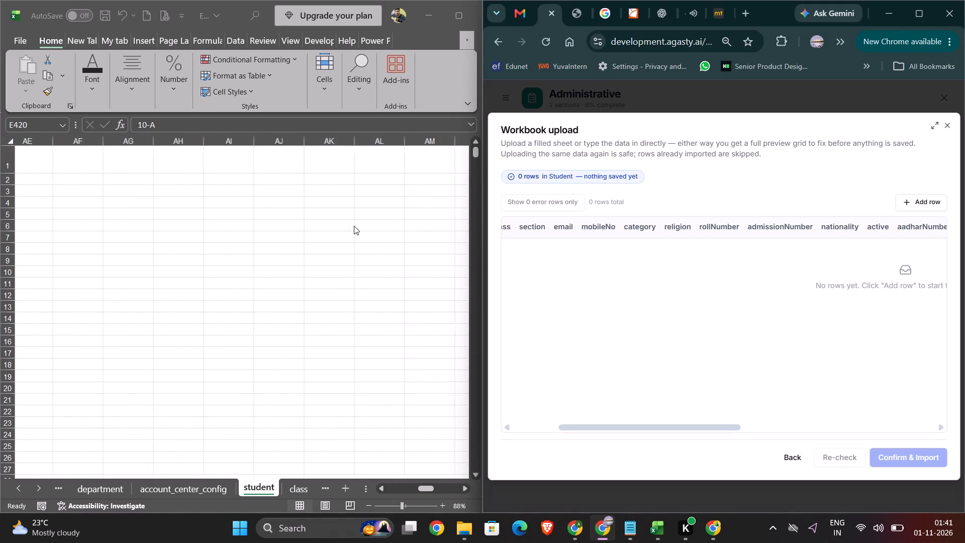
pyautogui.hscroll(6, 354, 226)
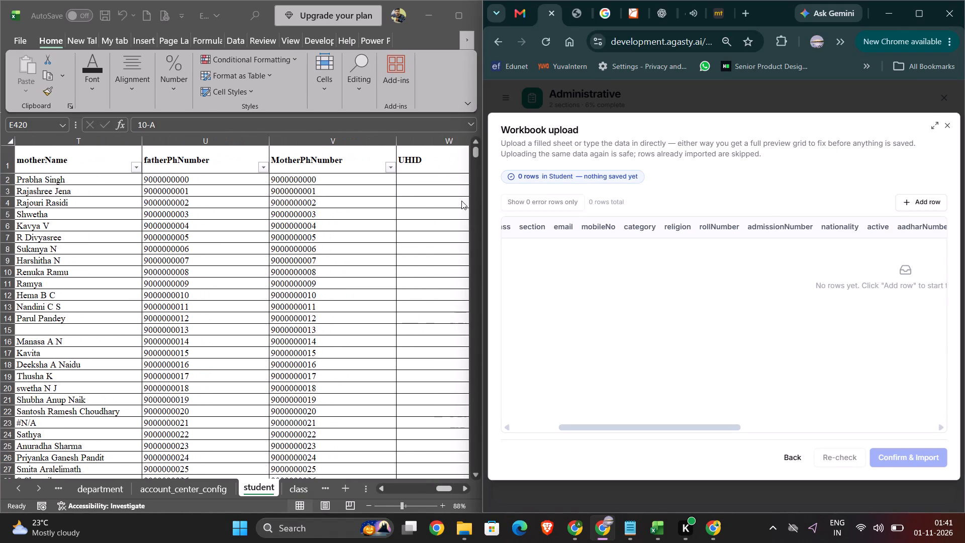
# Compare the student sheet's motherName, fatherPhNumber and MotherPhNumber columns with the parent columns in the import grid.
pyautogui.hscroll(-1, 767, 207)
pyautogui.hscroll(-2, 790, 268)
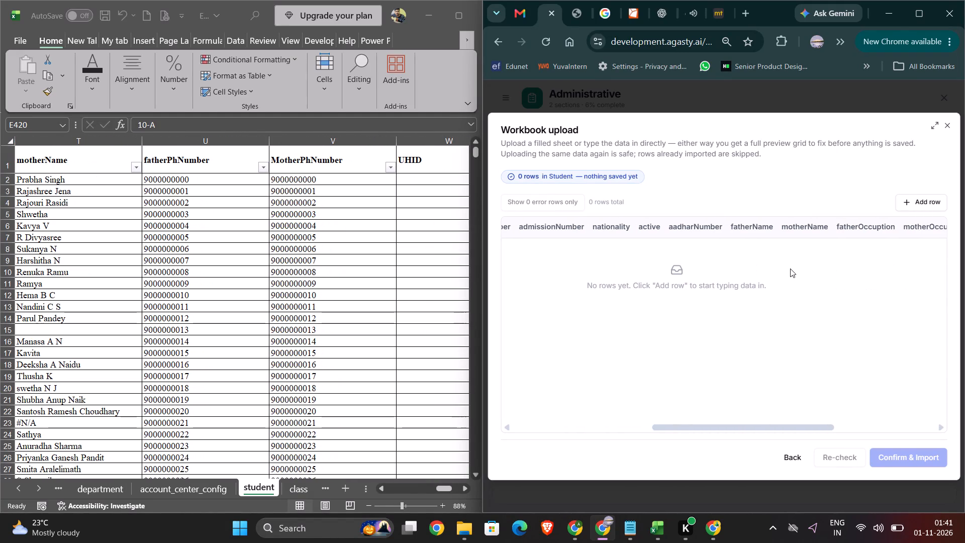
pyautogui.hscroll(-1, 790, 268)
pyautogui.hscroll(3, 440, 260)
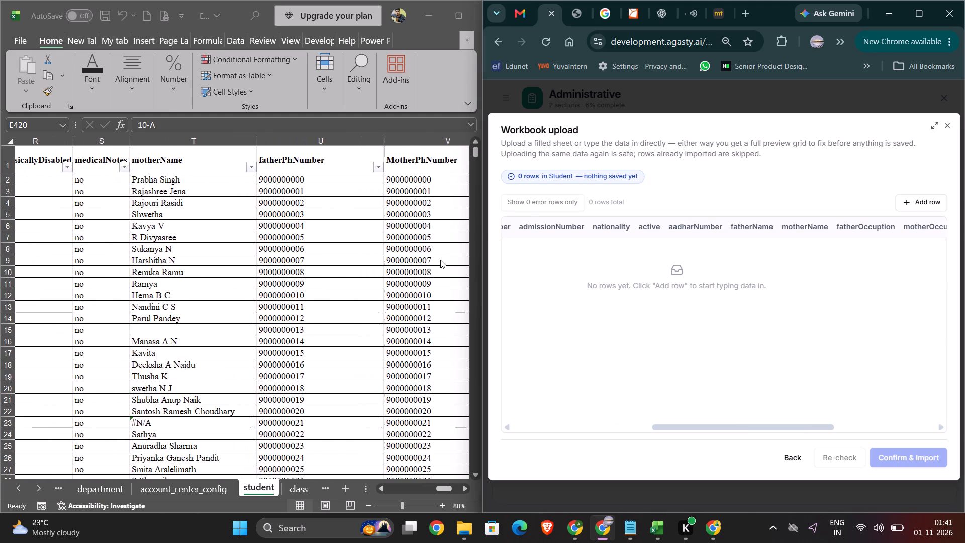
pyautogui.hscroll(1, 440, 260)
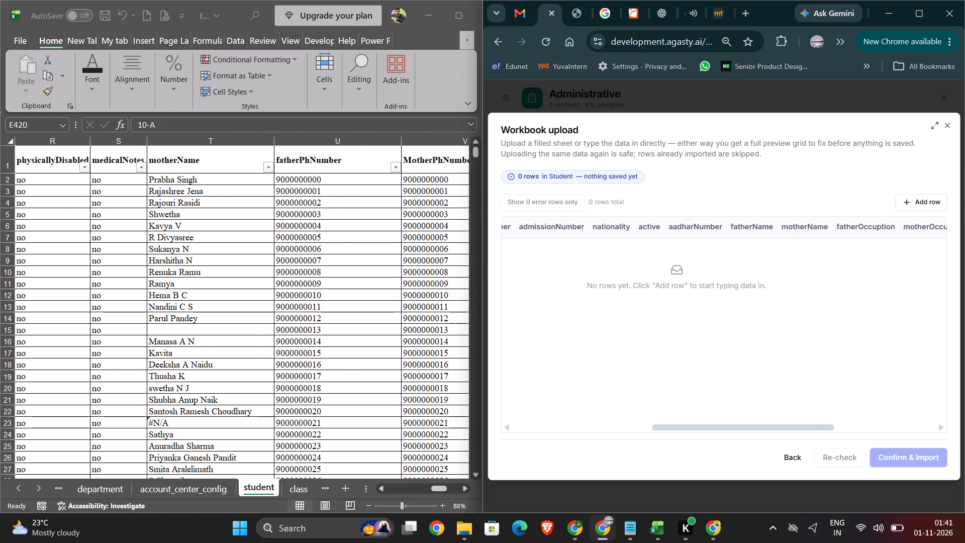
pyautogui.hscroll(-3, 668, 281)
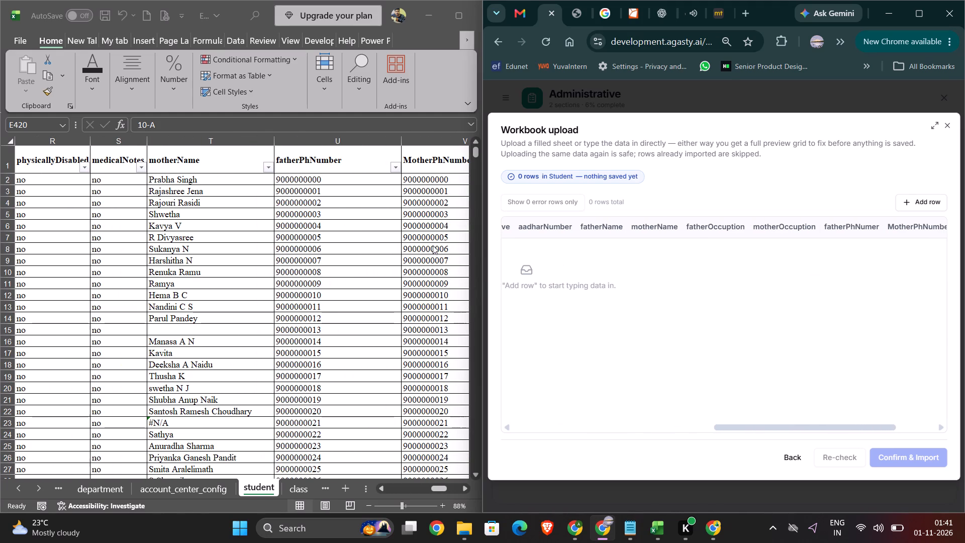
pyautogui.hscroll(-1, 431, 245)
pyautogui.hscroll(-1, 815, 303)
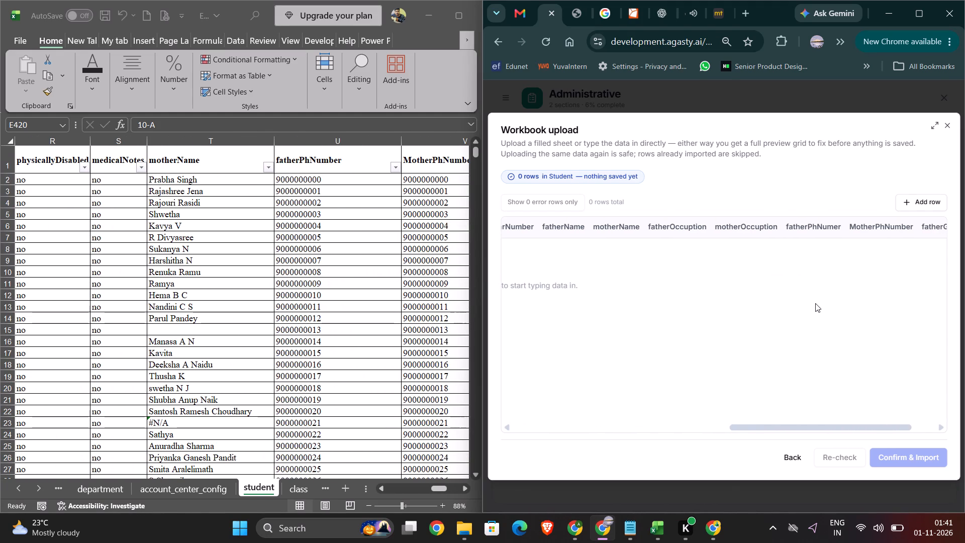
pyautogui.hscroll(-1, 815, 303)
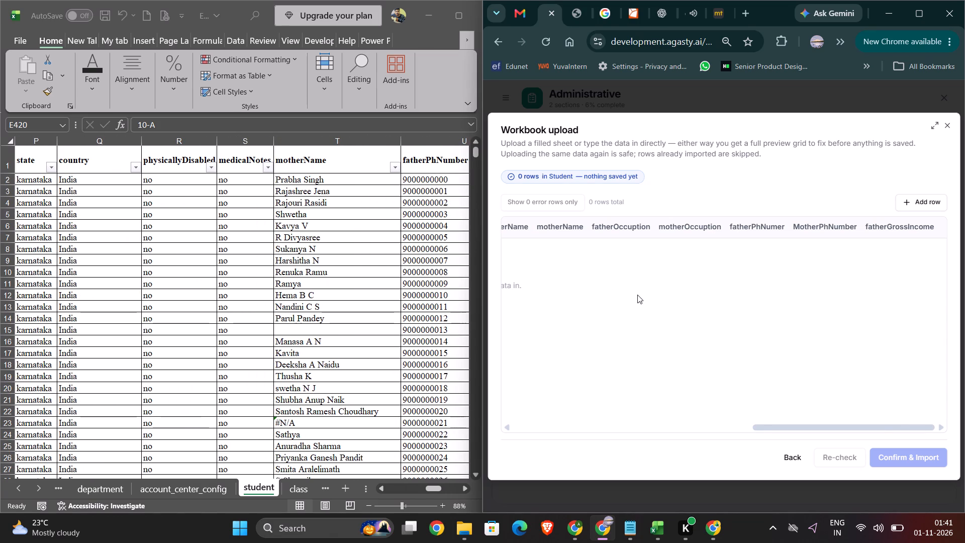
pyautogui.hscroll(1, 637, 295)
pyautogui.hscroll(1, 602, 266)
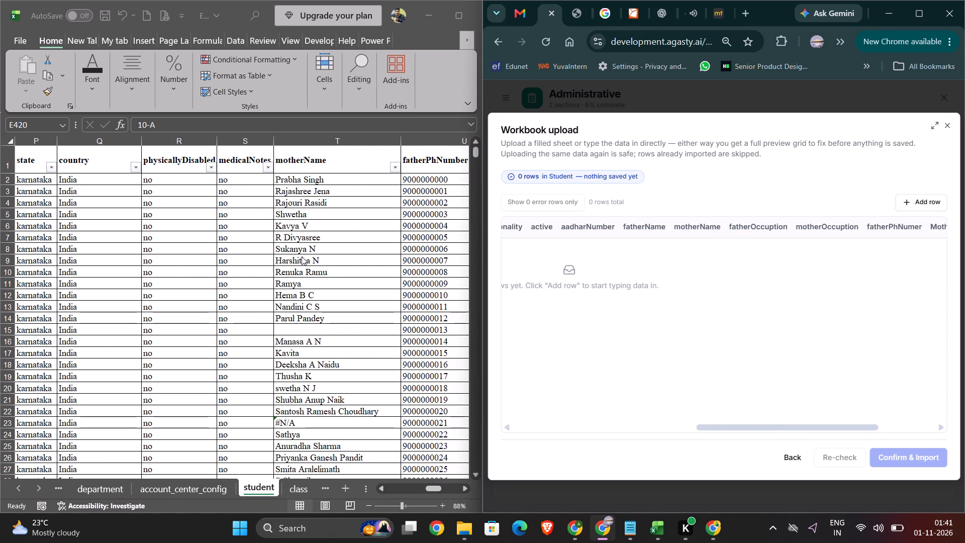
# Review the order of the student sheet's columns between fatherName and physicallyDisabled against the import grid's headers.
pyautogui.hscroll(6, 302, 256)
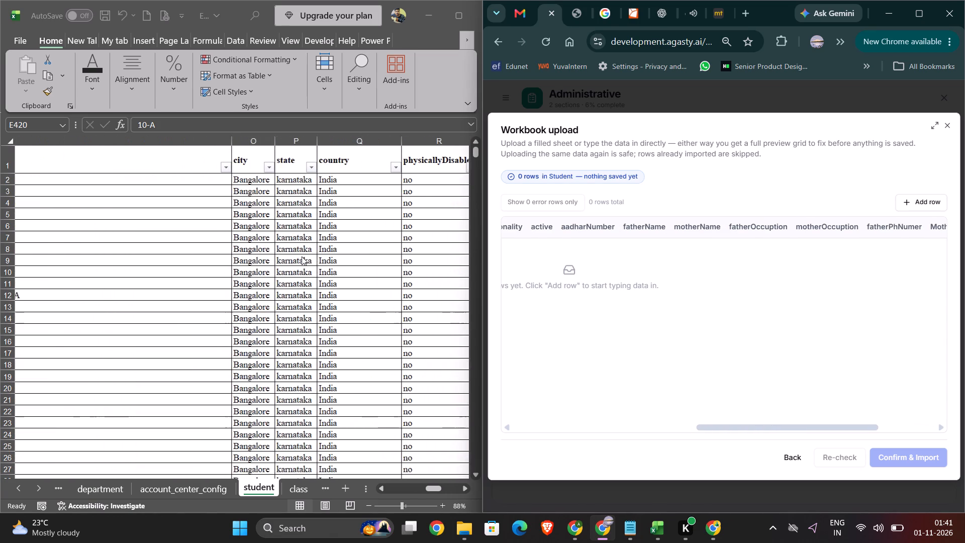
pyautogui.hscroll(7, 130, 238)
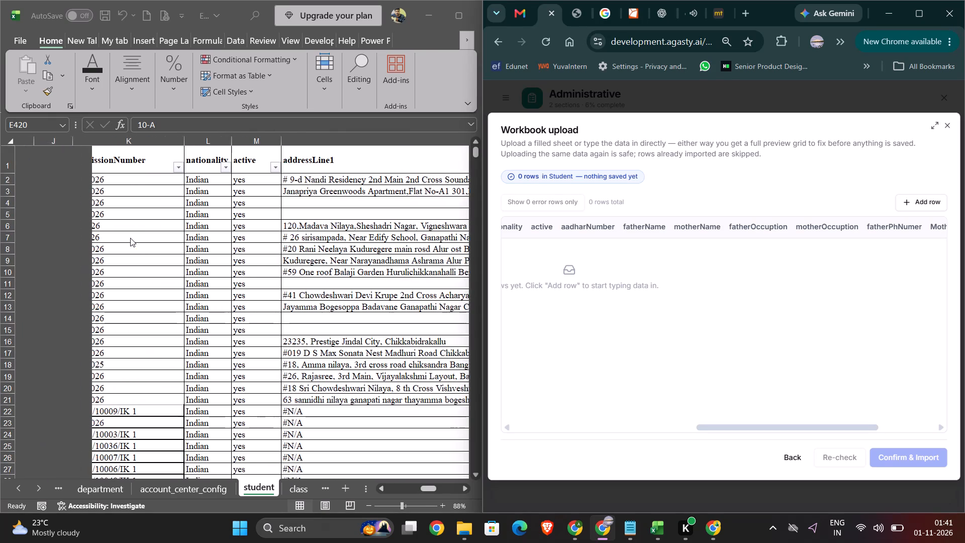
pyautogui.hscroll(3, 130, 238)
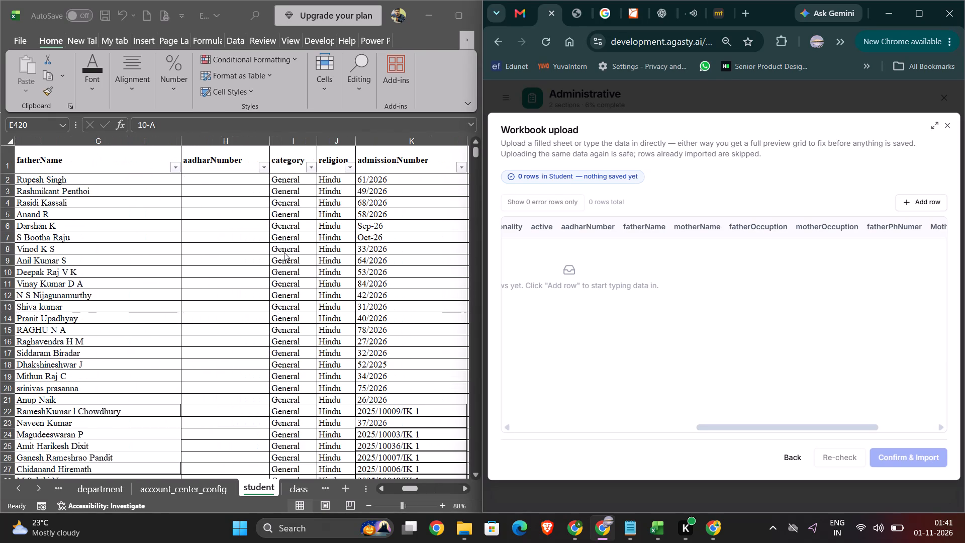
pyautogui.hscroll(-8, 284, 252)
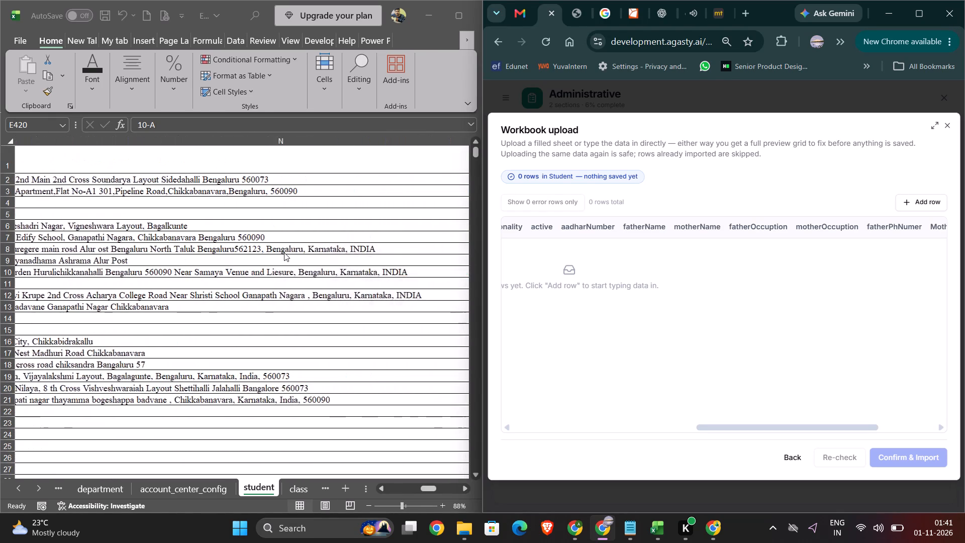
pyautogui.hscroll(-8, 284, 252)
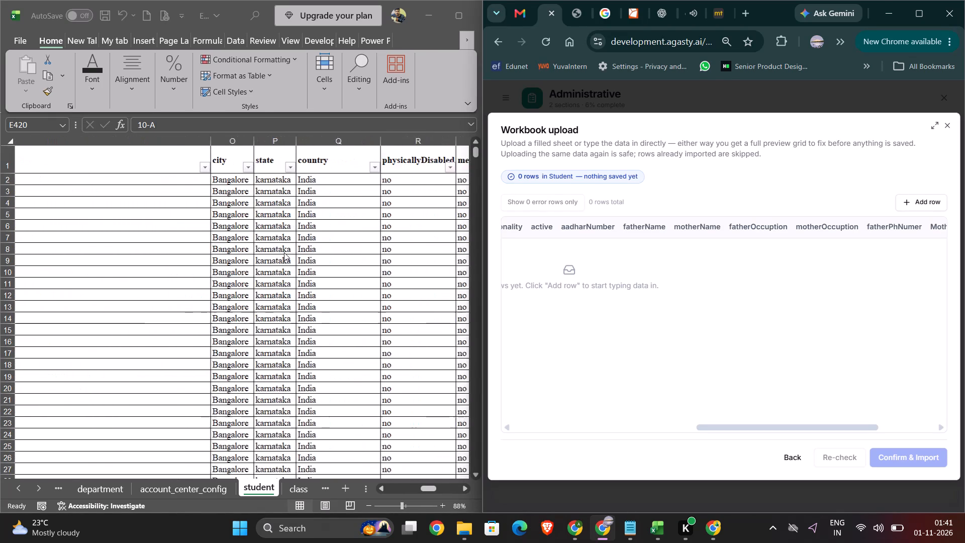
# Compare the import grid's headers from dob through fatherGrossIncome with the student sheet's city to motherName columns.
pyautogui.hscroll(-1, 284, 252)
pyautogui.hscroll(5, 671, 327)
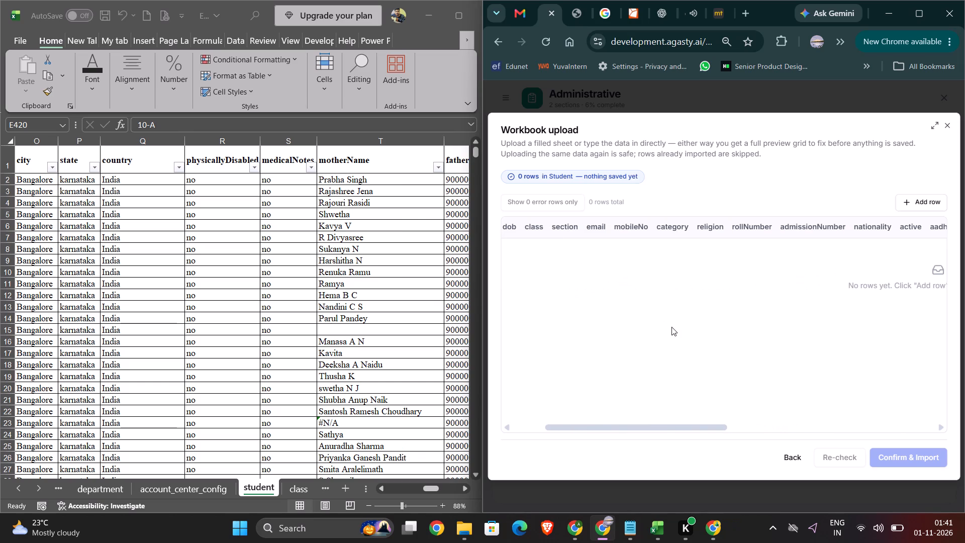
pyautogui.hscroll(-4, 720, 310)
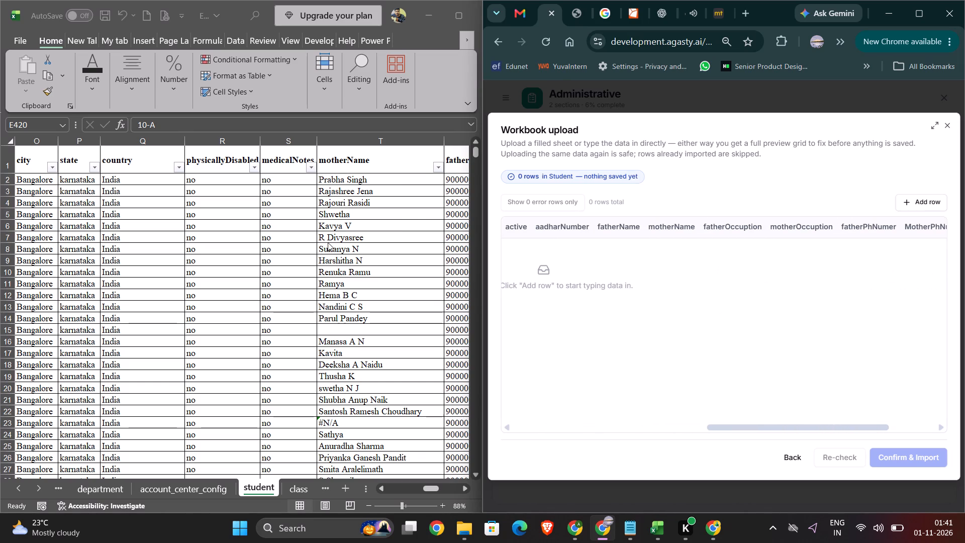
pyautogui.hscroll(-3, 681, 254)
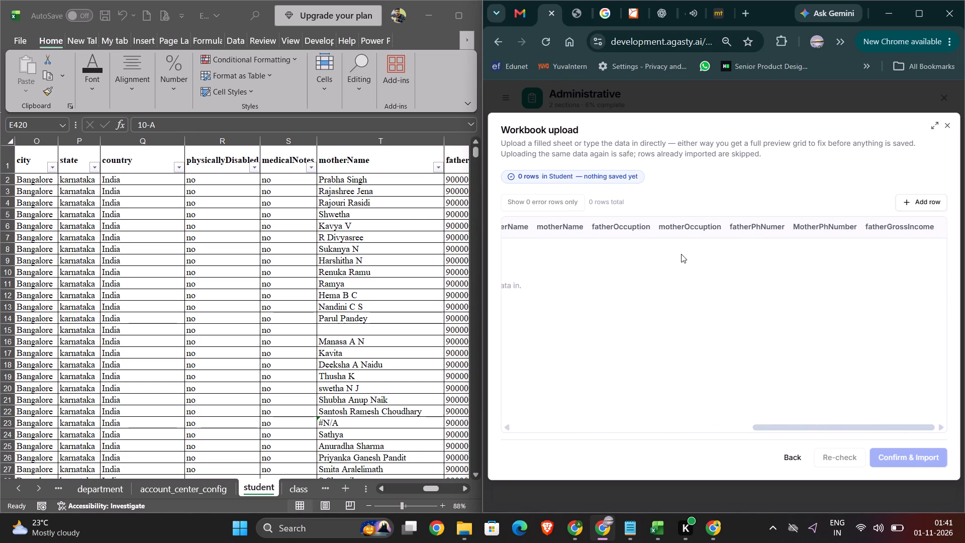
pyautogui.hscroll(3, 681, 254)
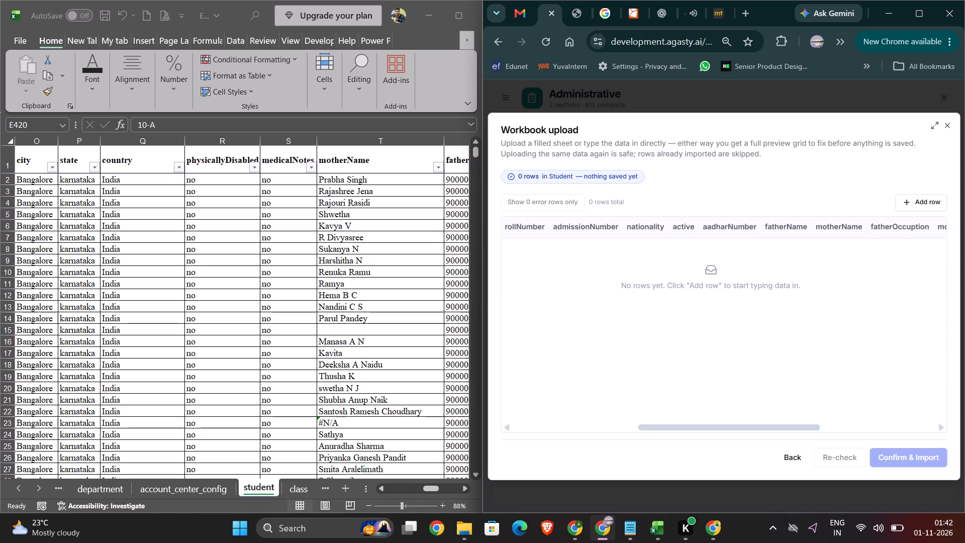
# Look across the student sheet's columns from category and admissionNumber to the parents' phone numbers and UHID.
pyautogui.hscroll(2, 227, 228)
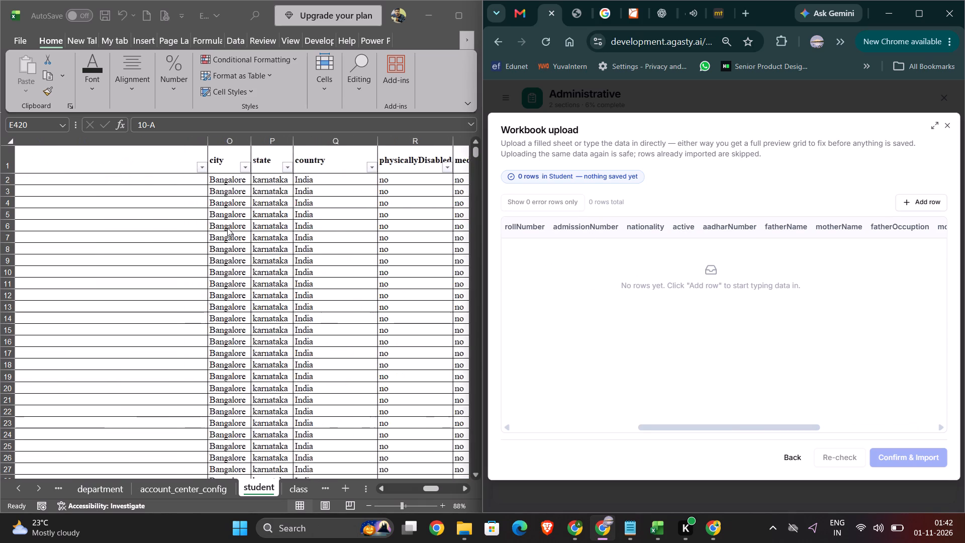
pyautogui.hscroll(7, 227, 228)
pyautogui.scroll(1, 227, 228)
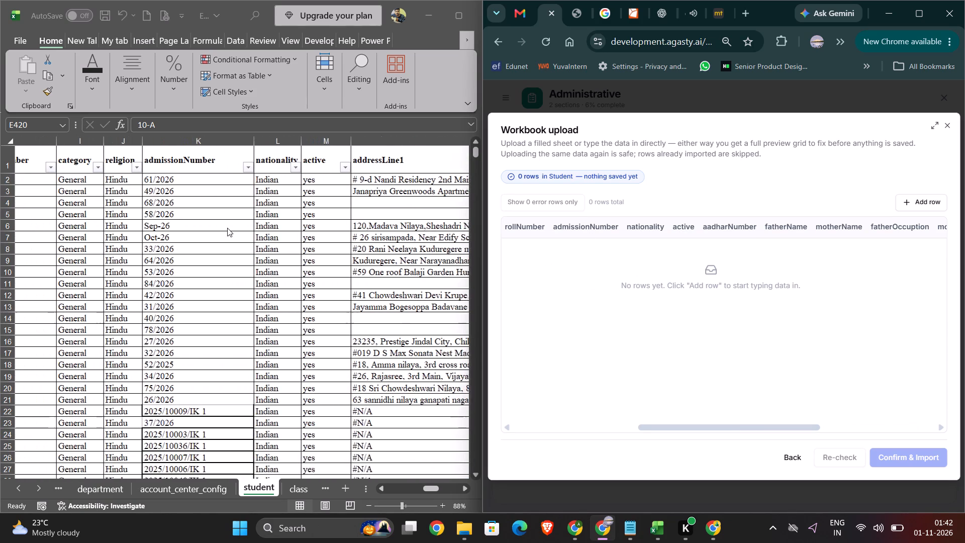
pyautogui.scroll(1, 227, 228)
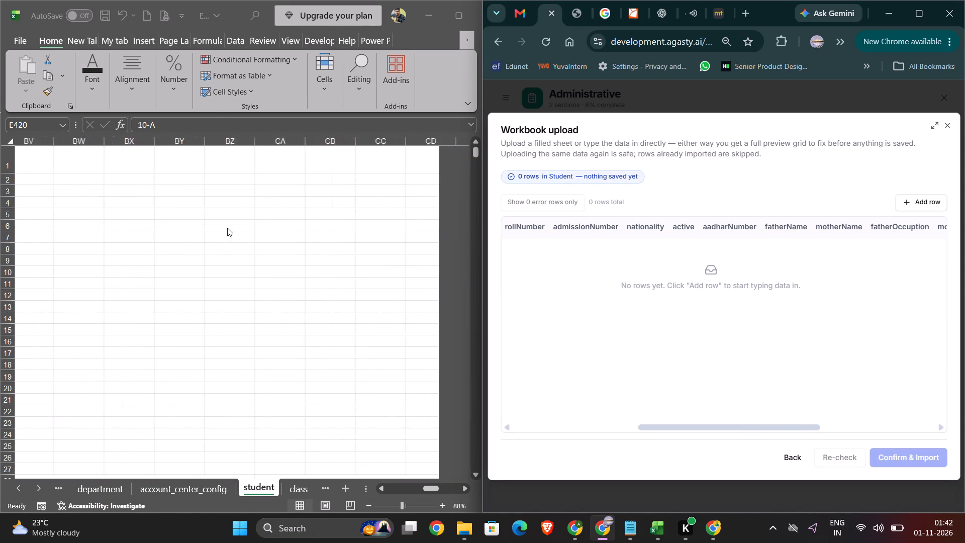
pyautogui.hscroll(12, 227, 228)
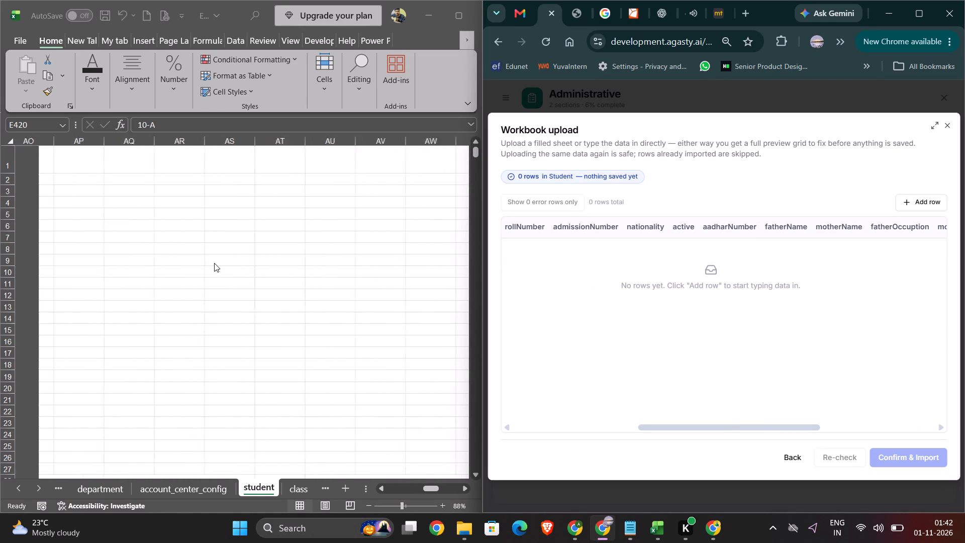
pyautogui.hscroll(11, 214, 263)
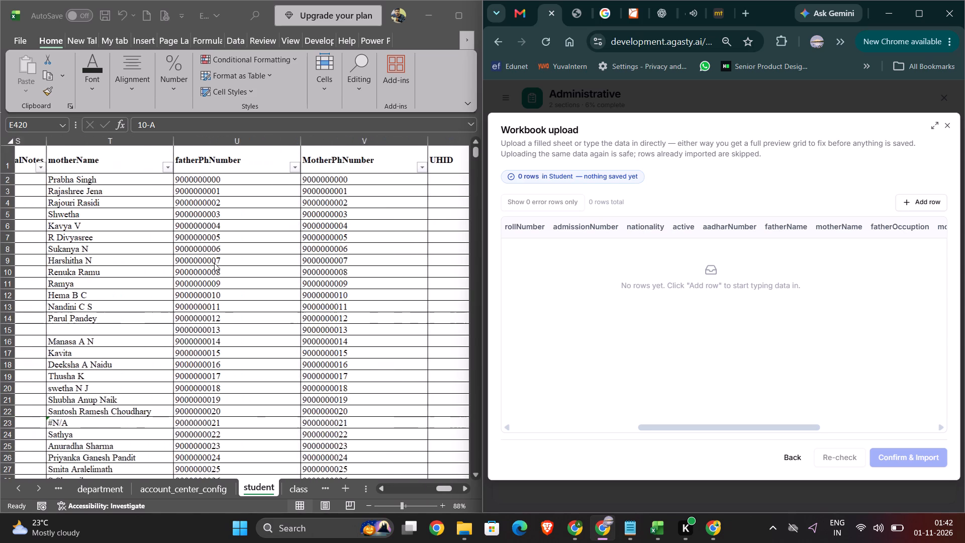
pyautogui.hscroll(4, 214, 263)
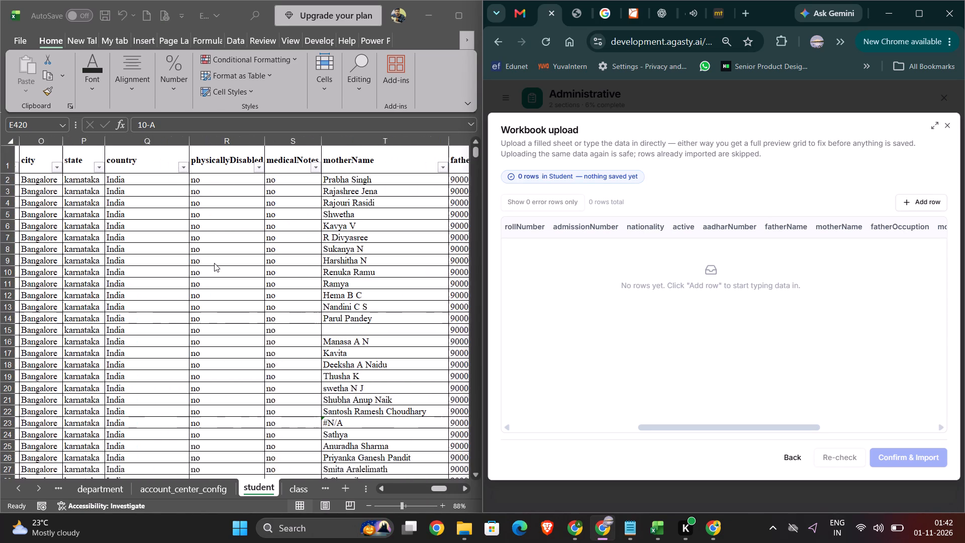
pyautogui.hscroll(2, 214, 263)
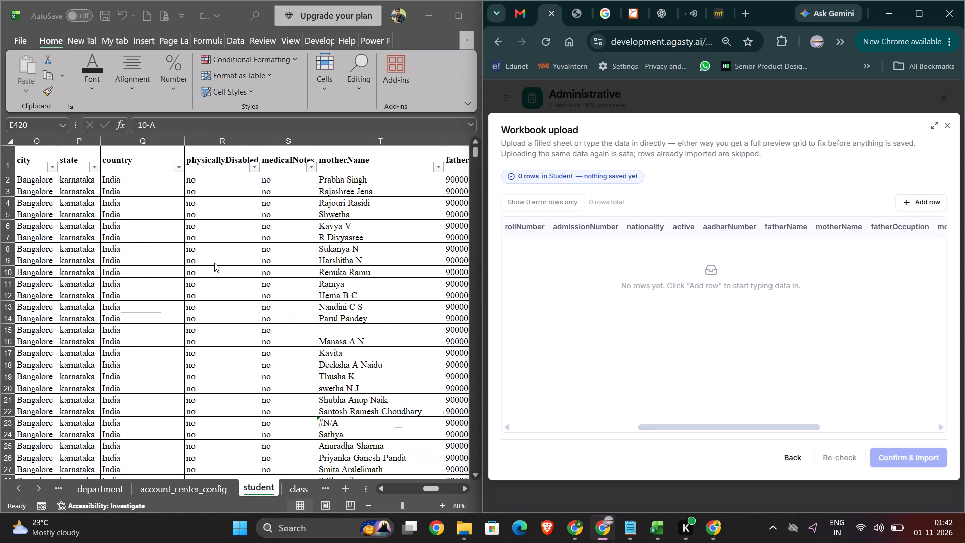
# Check the import grid's headers from dob to fatherName against the student sheet's email, fatherName, aadharNumber, religion and admissionNumber columns.
pyautogui.hscroll(-6, 718, 312)
pyautogui.hscroll(2, 718, 312)
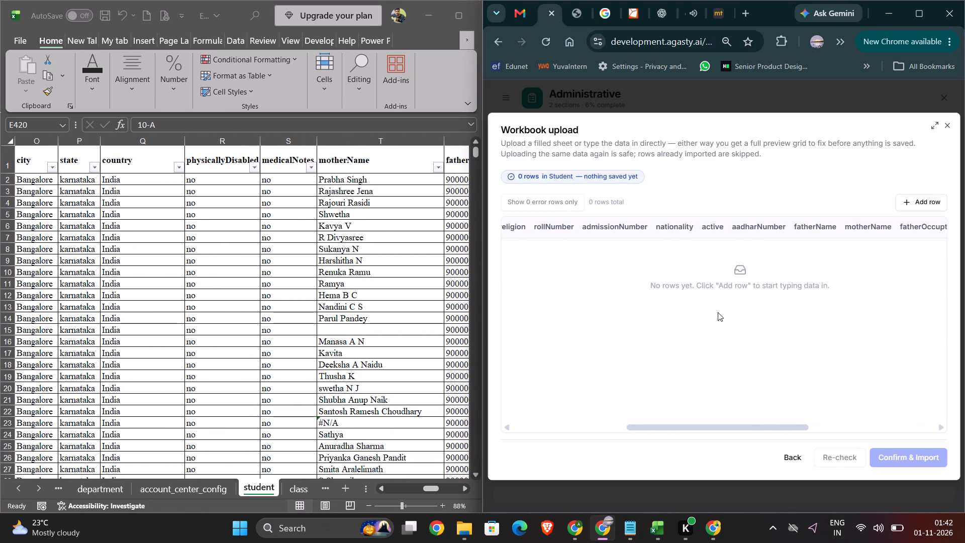
pyautogui.hscroll(4, 718, 312)
pyautogui.hscroll(5, 207, 241)
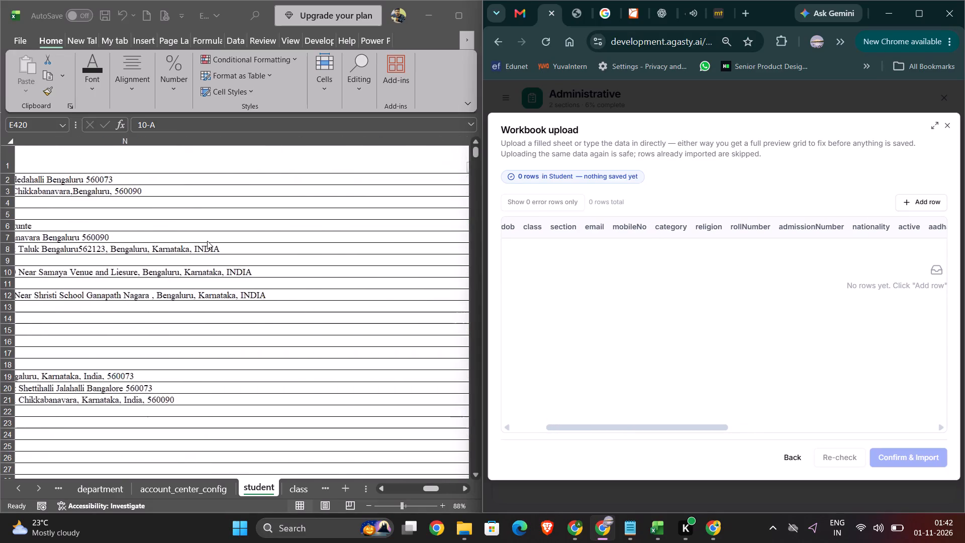
pyautogui.hscroll(5, 207, 241)
pyautogui.hscroll(-2, 207, 241)
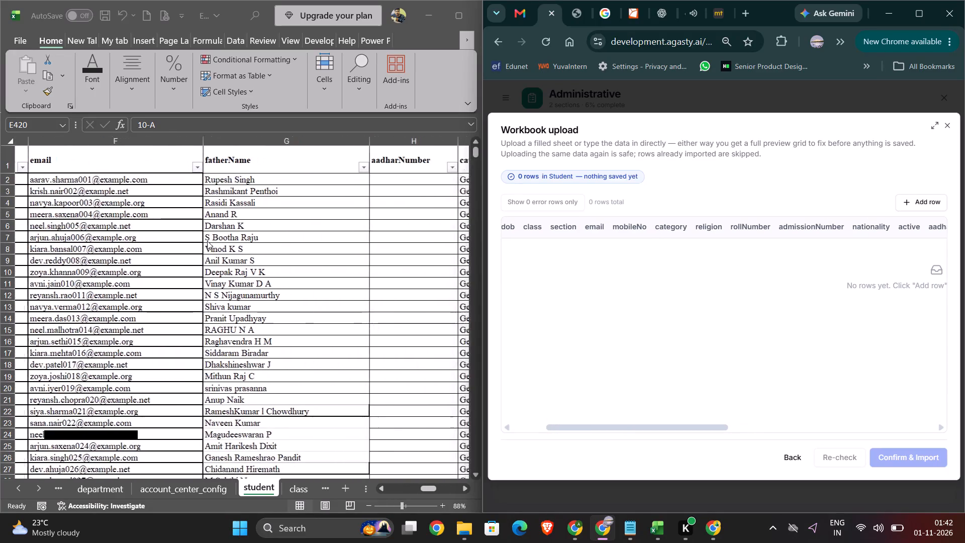
pyautogui.hscroll(-3, 207, 241)
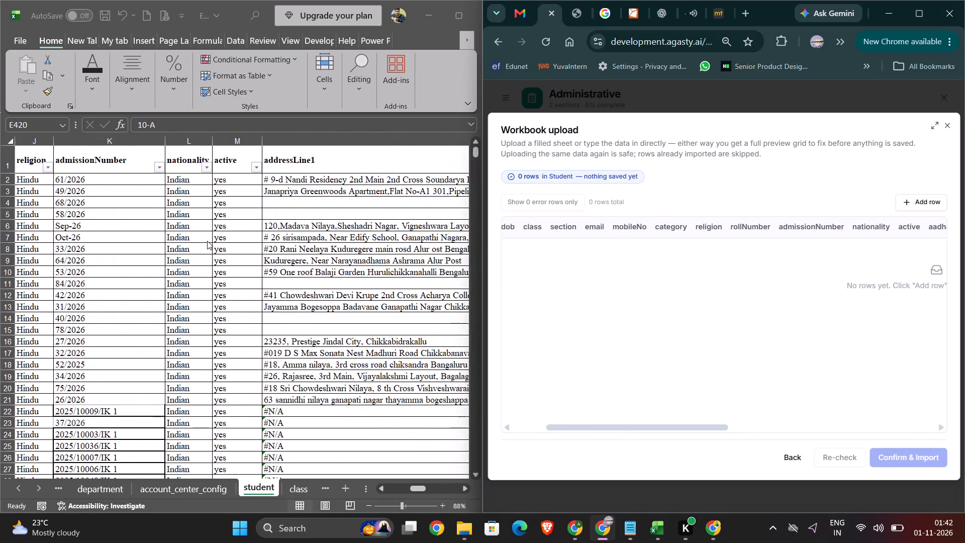
pyautogui.hscroll(-1, 655, 287)
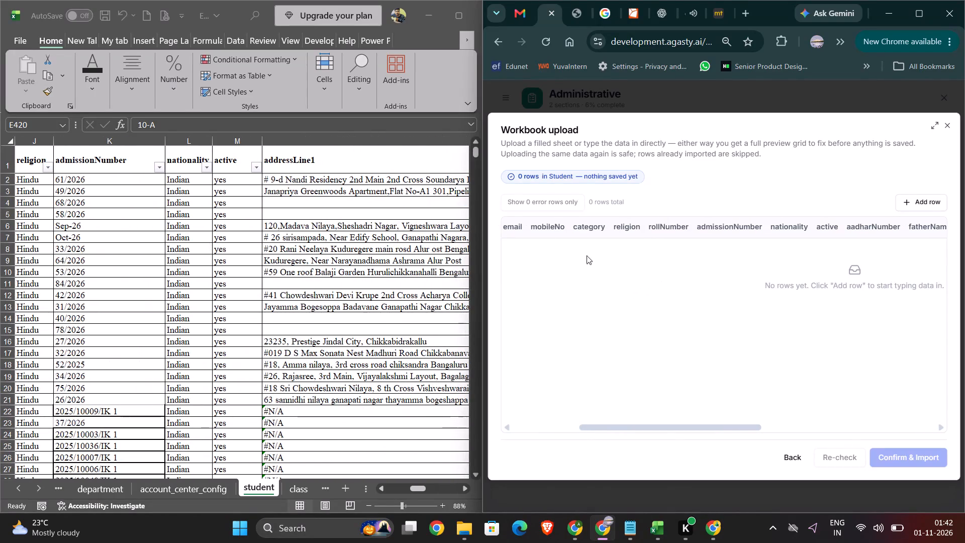
# Compare the import grid's headers with the student sheet's address, city, state, country and physicallyDisabled columns, returning to name, gender and dob.
pyautogui.hscroll(-2, 695, 262)
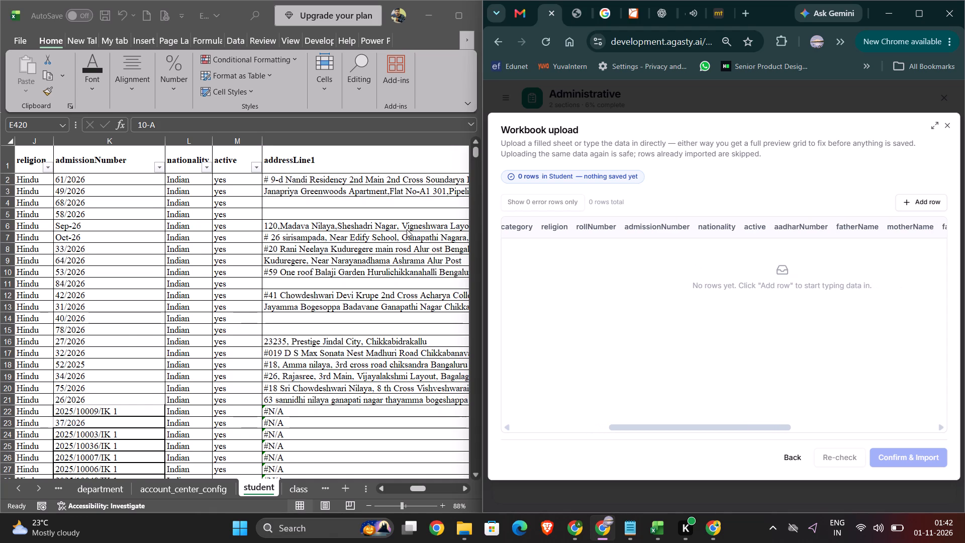
pyautogui.hscroll(-5, 407, 229)
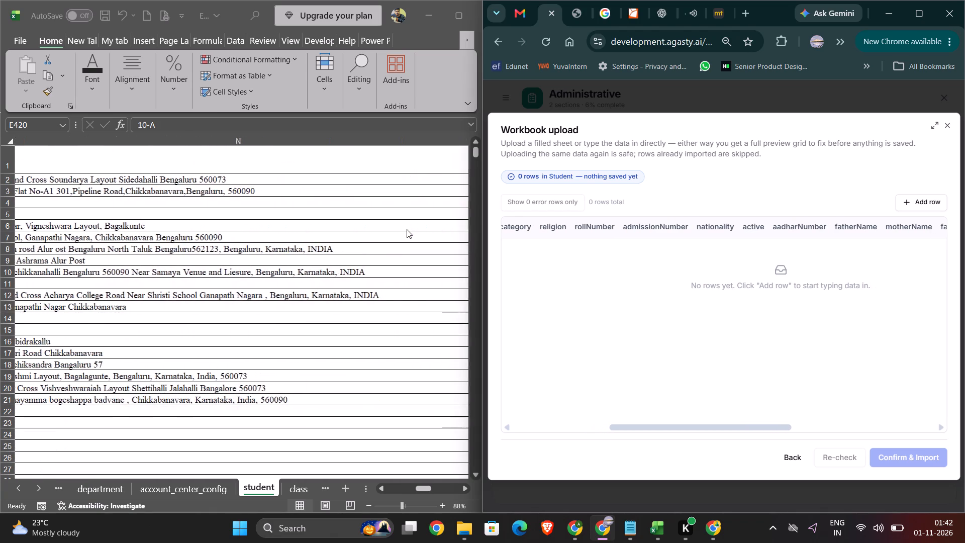
pyautogui.hscroll(-3, 407, 229)
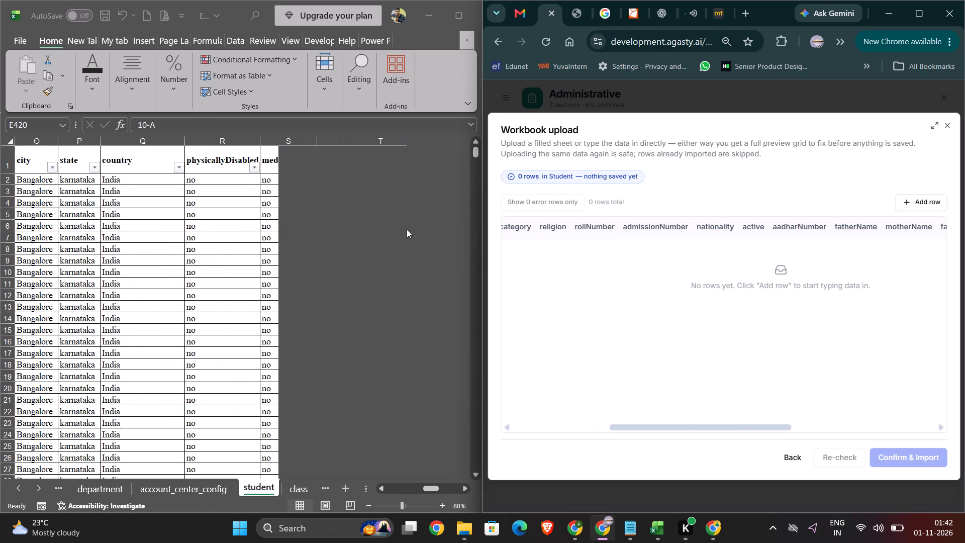
pyautogui.hscroll(-1, 718, 270)
pyautogui.hscroll(6, 716, 294)
pyautogui.hscroll(12, 222, 248)
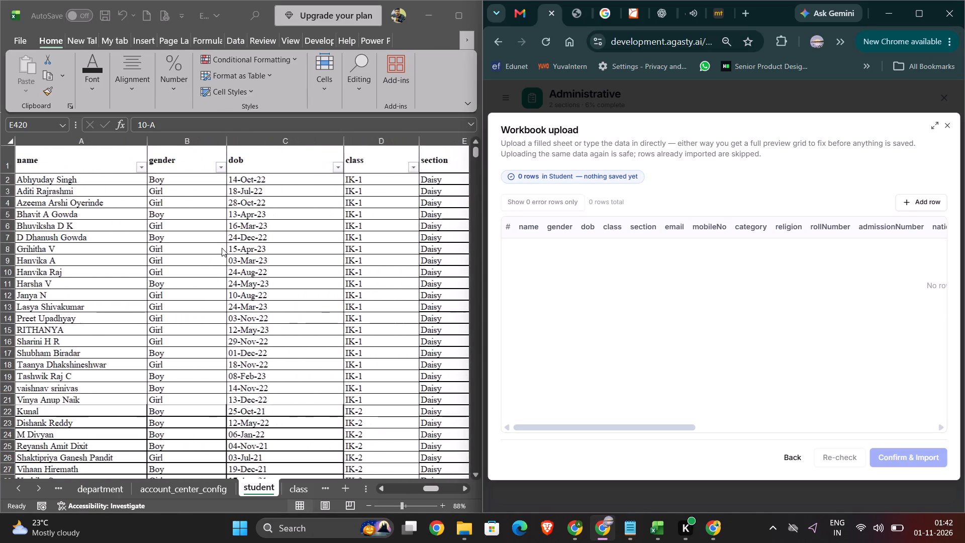
# Look through the workbook's class, section, offline_class_schedules, subject and employee sheets.
pyautogui.click(329, 491)
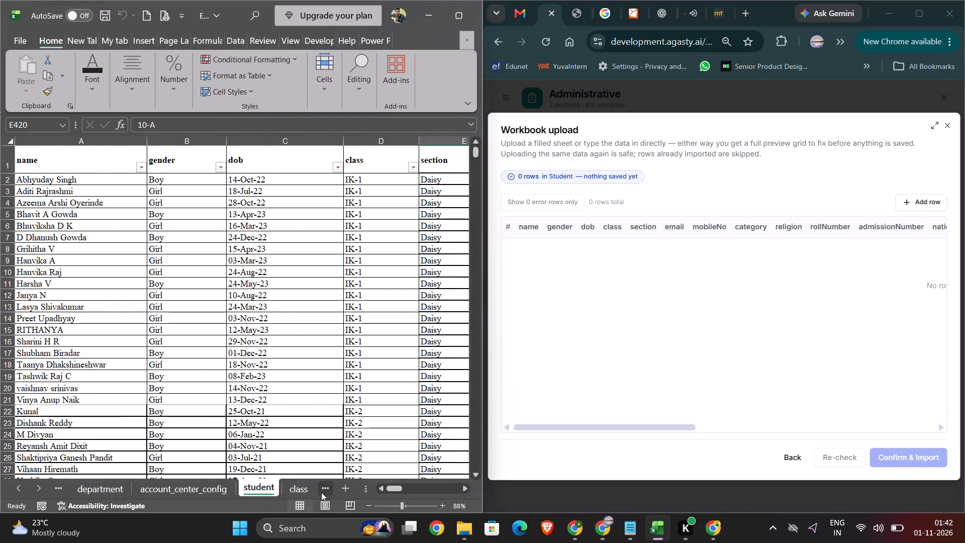
pyautogui.click(307, 492)
pyautogui.scroll(4, 190, 261)
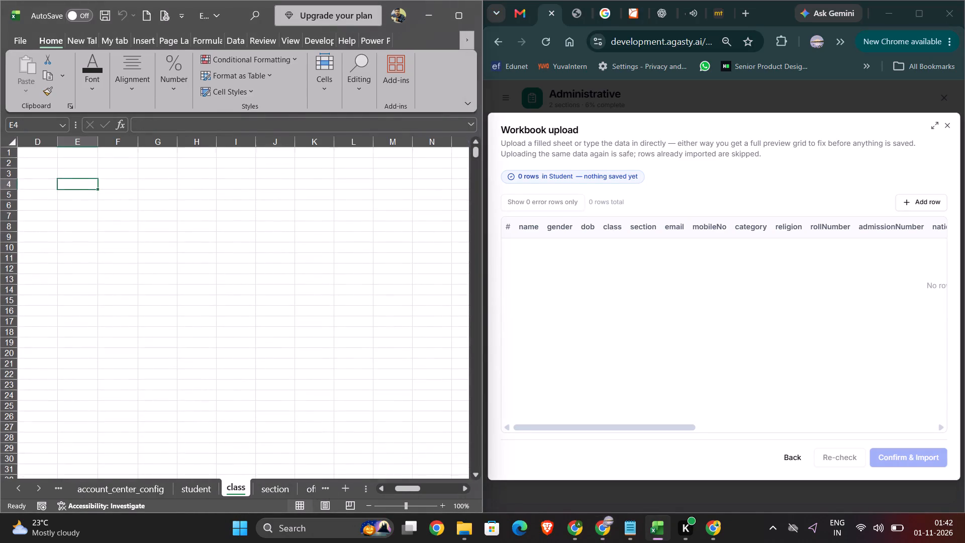
pyautogui.hscroll(6, 190, 261)
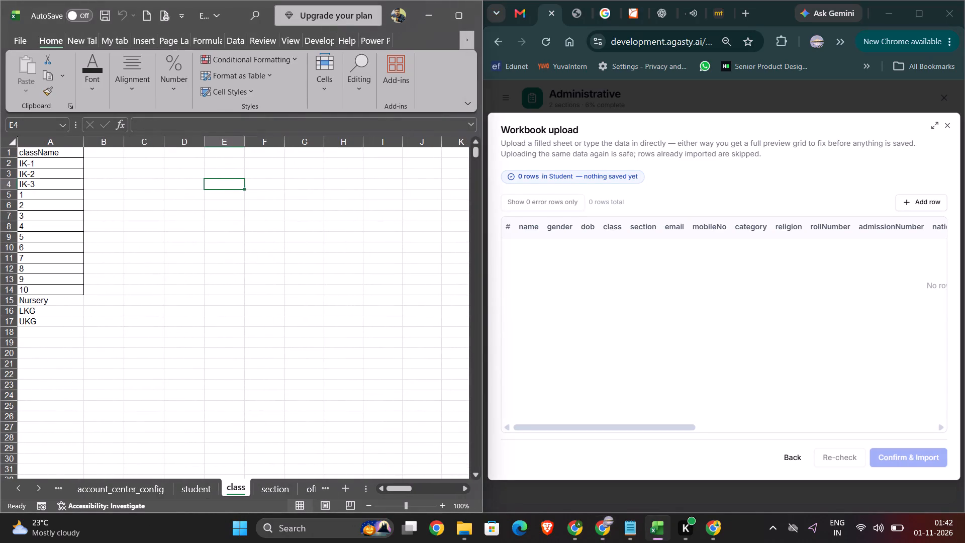
pyautogui.click(270, 487)
pyautogui.click(318, 482)
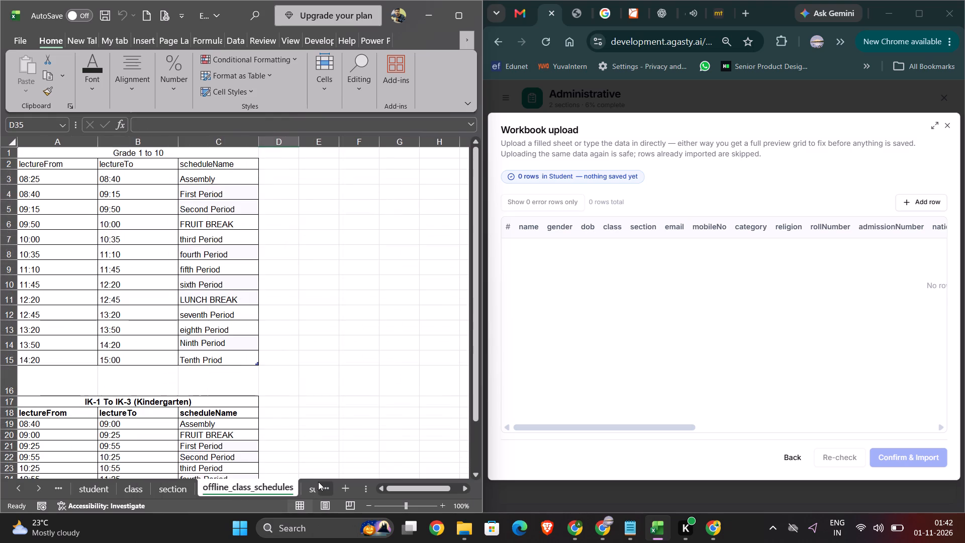
pyautogui.click(303, 484)
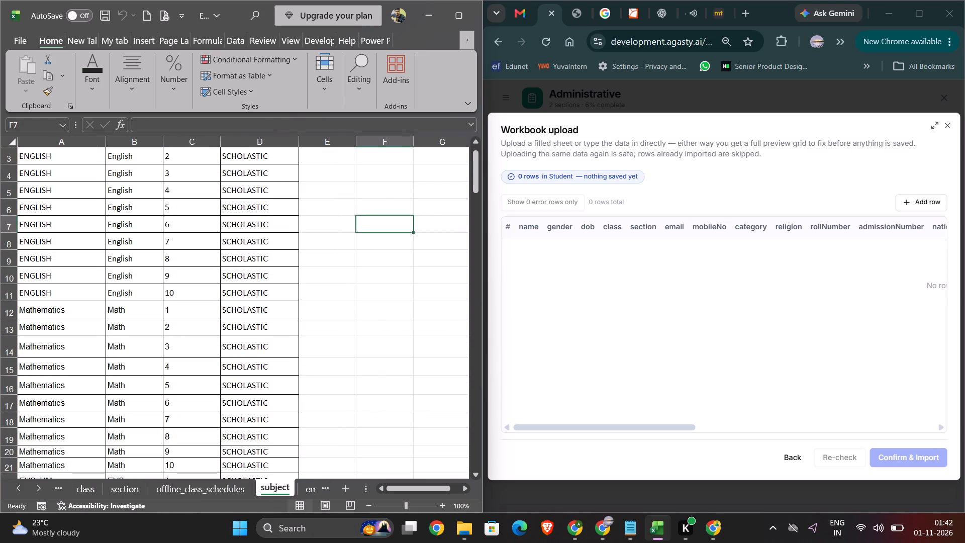
pyautogui.scroll(5, 234, 371)
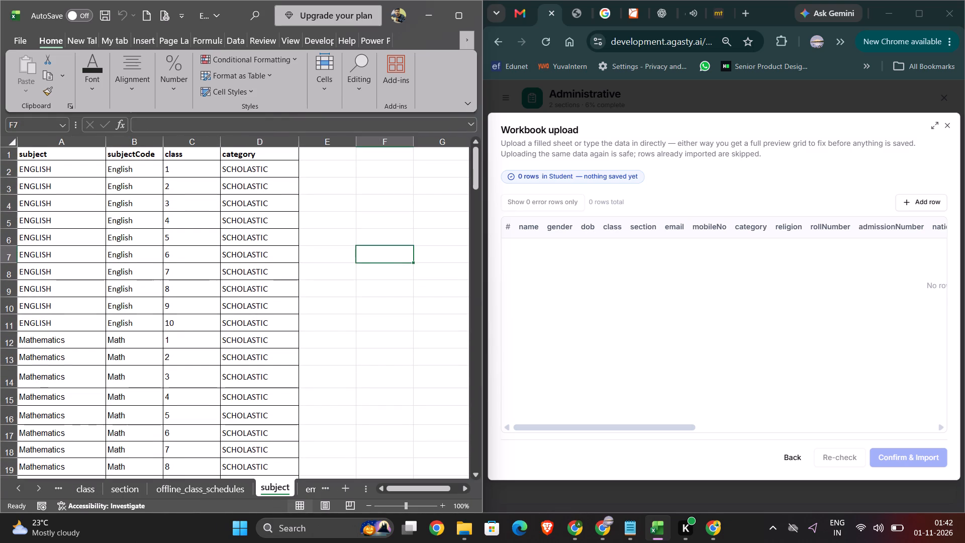
pyautogui.click(205, 486)
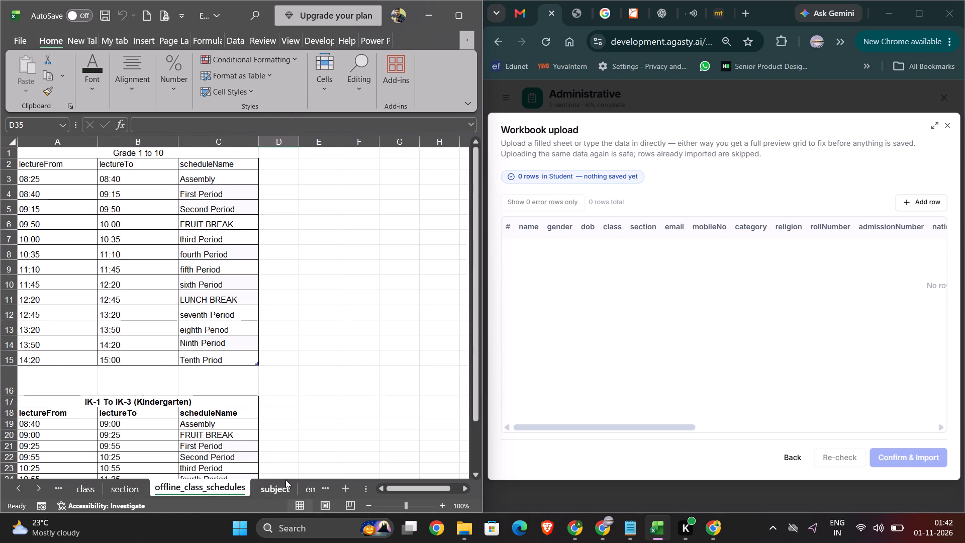
pyautogui.click(277, 490)
pyautogui.hscroll(-1, 307, 445)
pyautogui.click(314, 493)
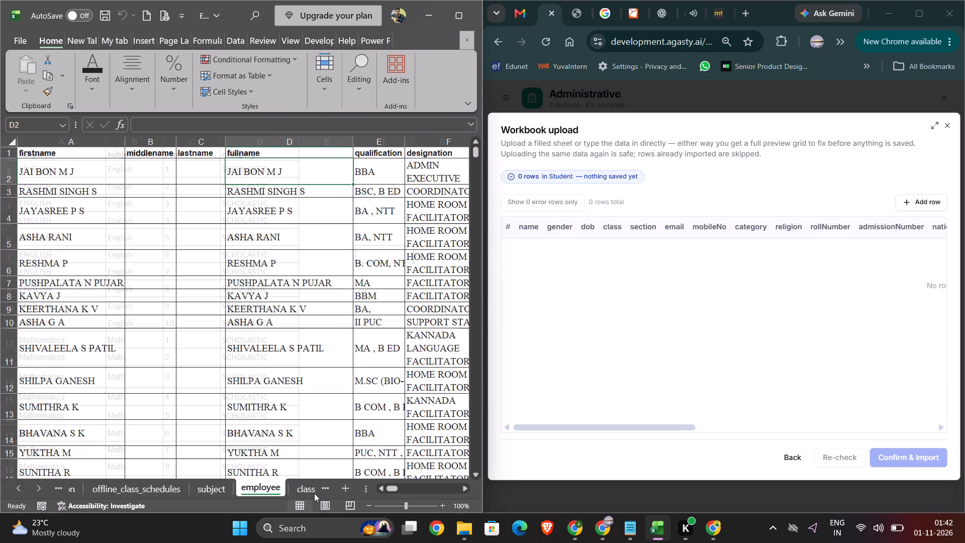
# Close the student workbook upload window without importing any rows.
pyautogui.click(946, 123)
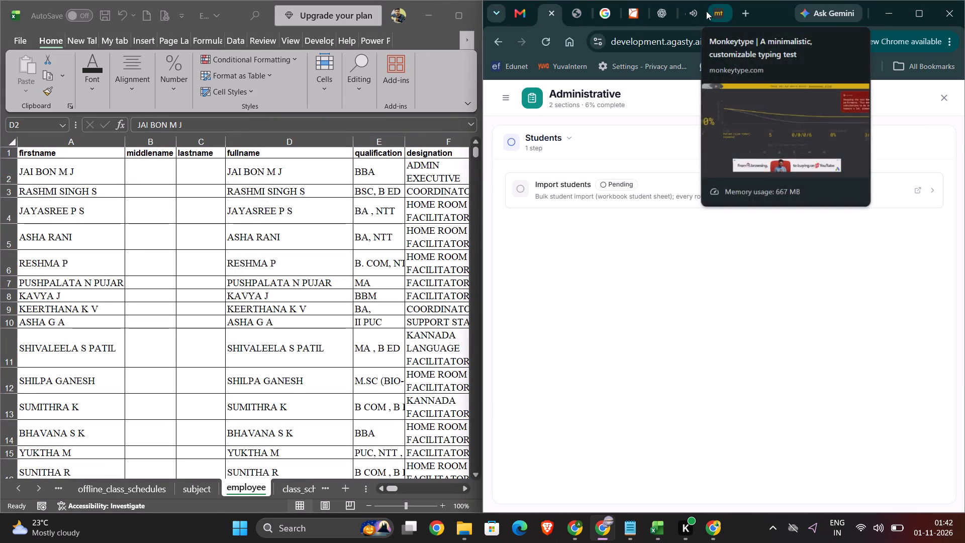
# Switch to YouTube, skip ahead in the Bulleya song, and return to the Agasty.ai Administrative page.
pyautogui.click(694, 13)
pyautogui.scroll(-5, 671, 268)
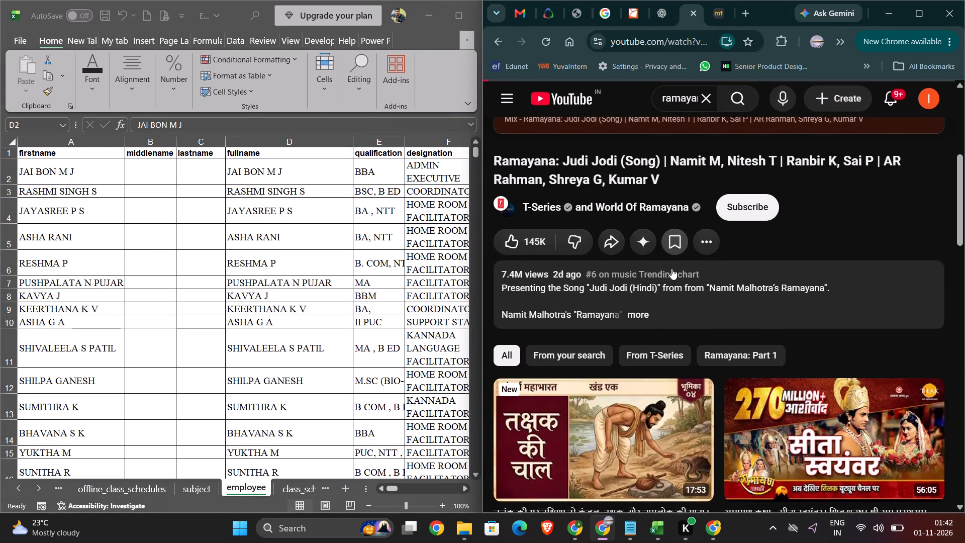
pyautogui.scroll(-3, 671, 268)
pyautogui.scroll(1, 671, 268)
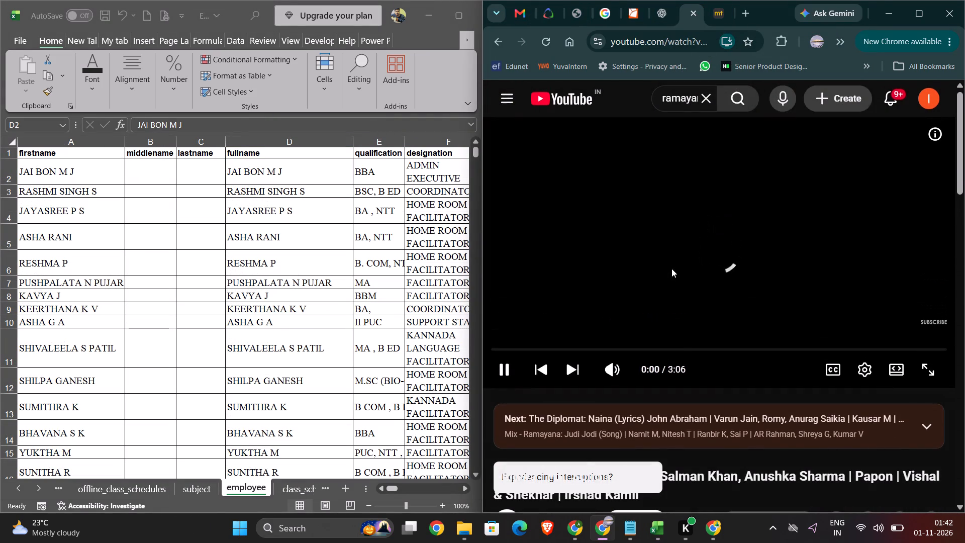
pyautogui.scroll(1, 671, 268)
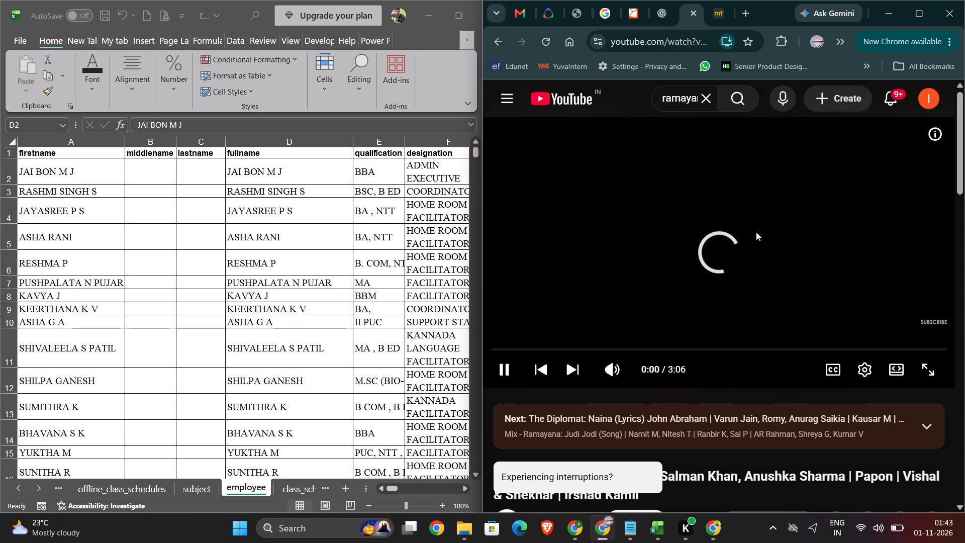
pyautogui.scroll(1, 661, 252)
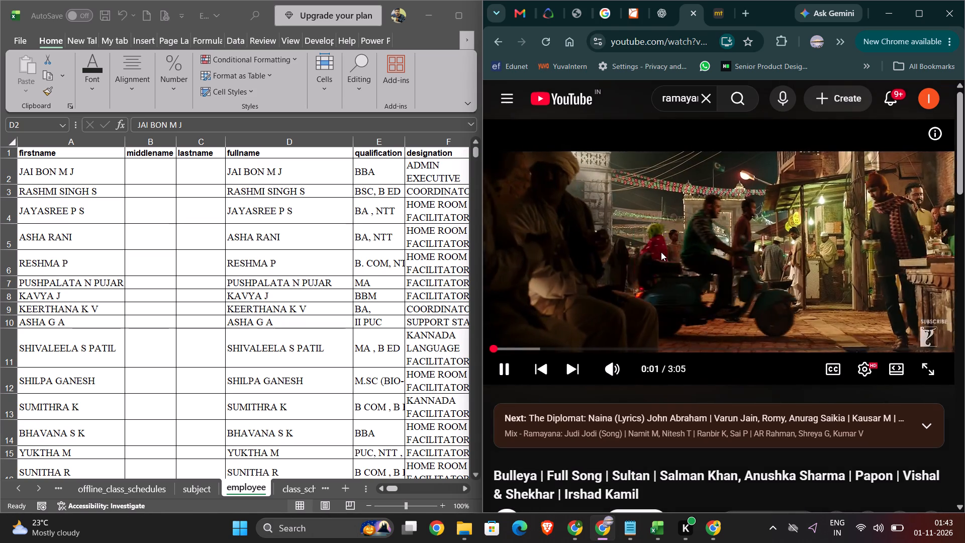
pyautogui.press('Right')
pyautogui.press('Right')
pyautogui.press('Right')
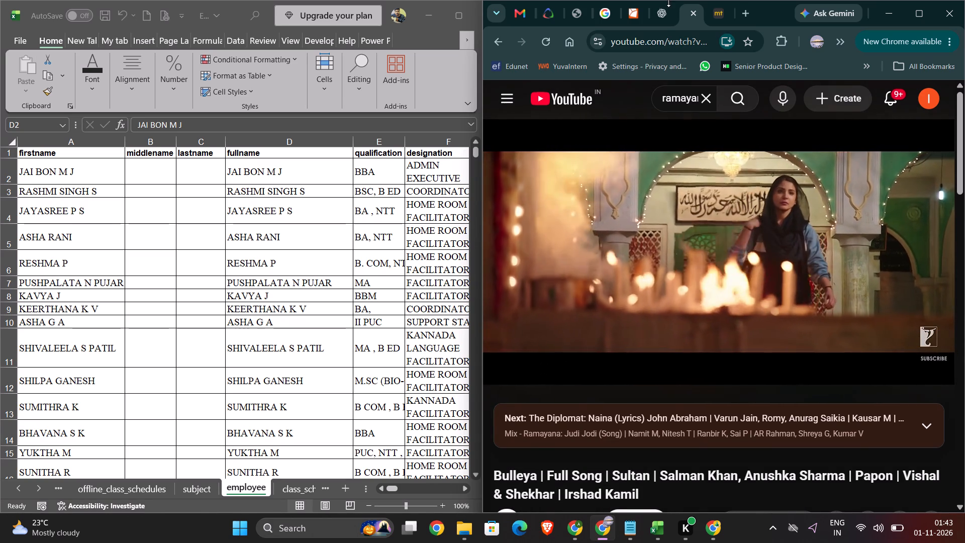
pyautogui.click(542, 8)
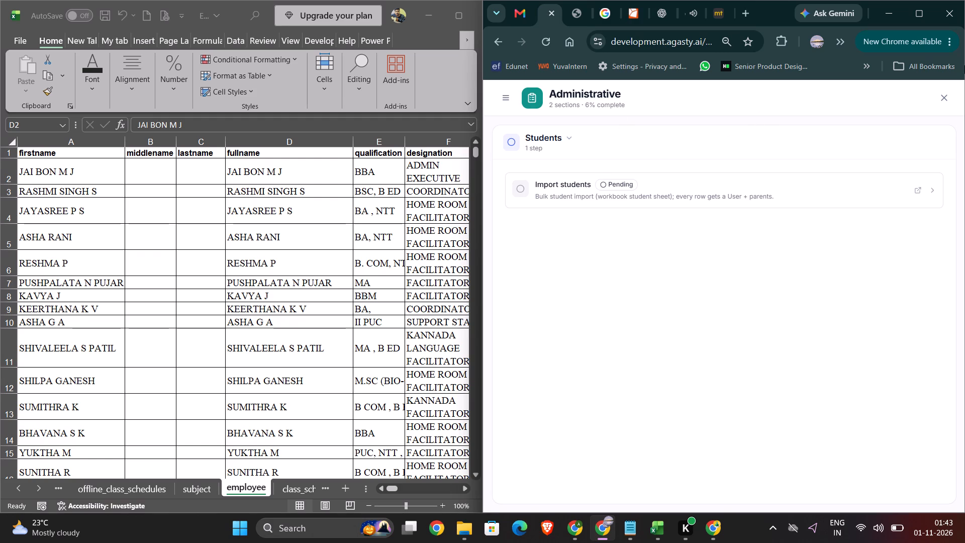
# Leave the Administrative module and open the HRMS employee import as a grid for typing rows in directly.
pyautogui.click(936, 100)
pyautogui.scroll(-2, 804, 385)
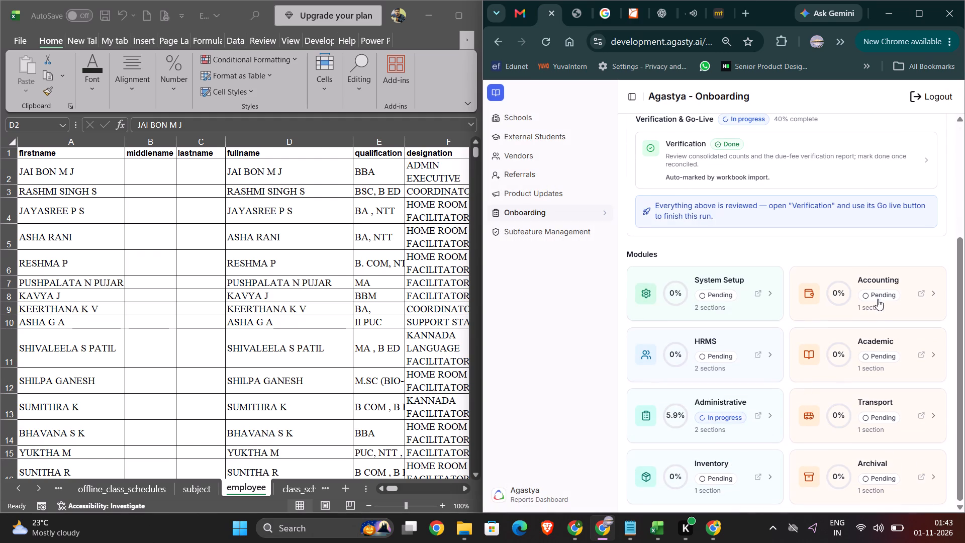
pyautogui.click(715, 341)
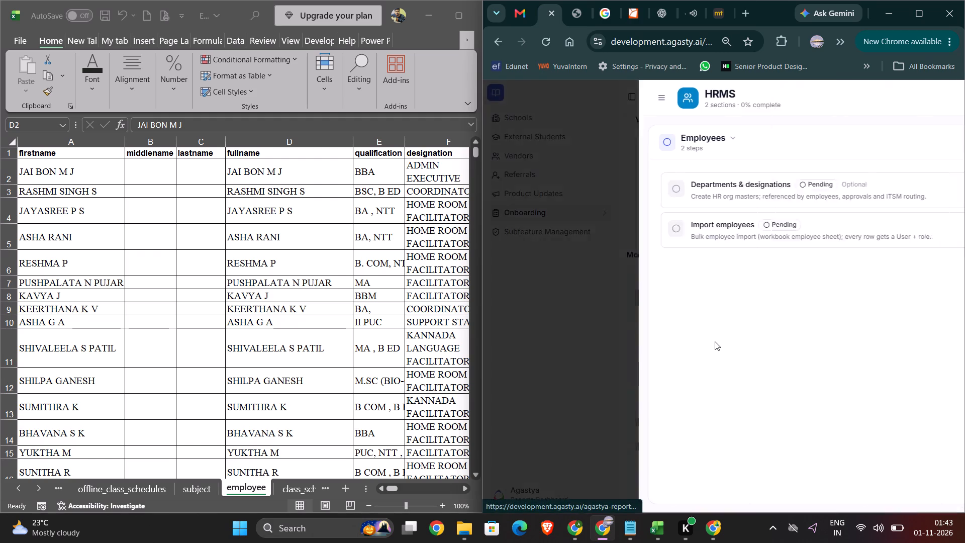
pyautogui.click(583, 228)
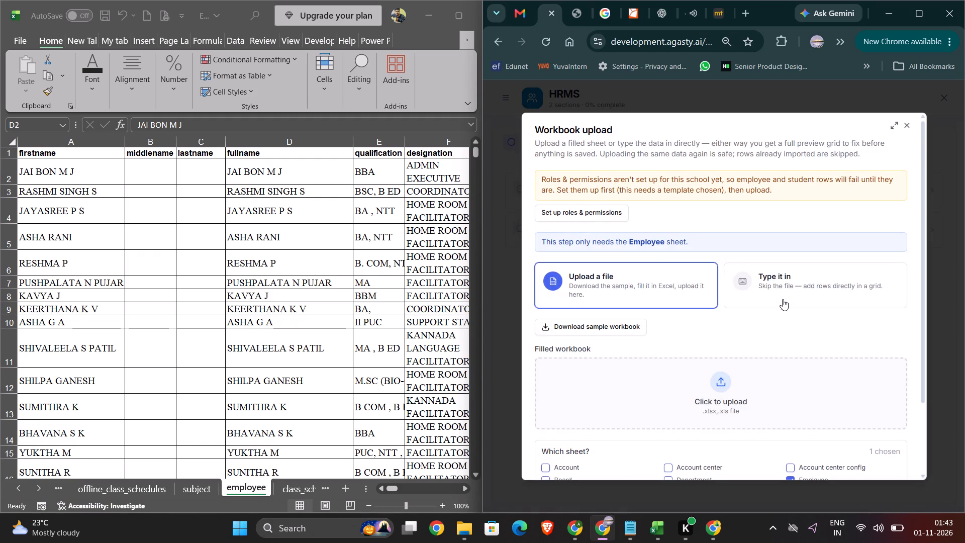
pyautogui.click(783, 298)
pyautogui.click(884, 446)
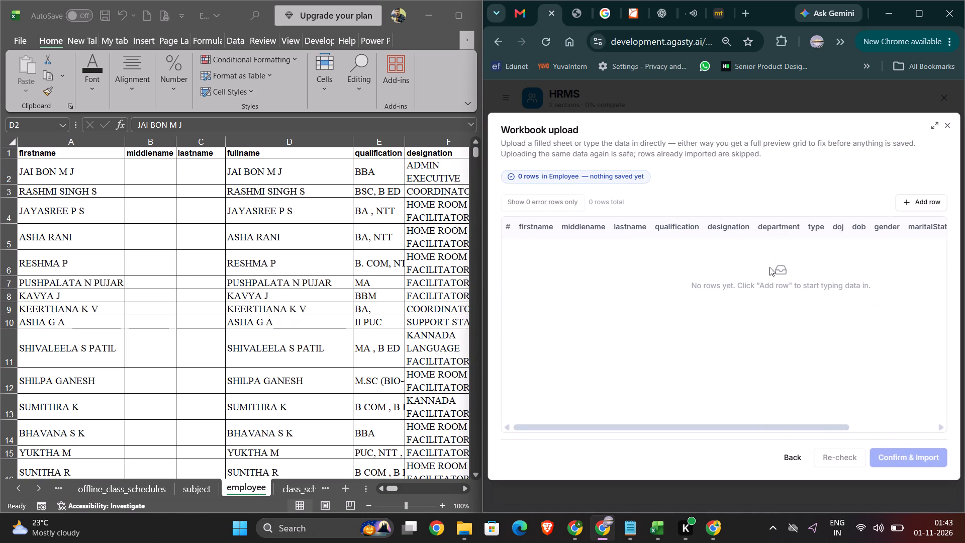
# Compare the employee sheet's columns from firstname through state with the headers of the Employee import grid.
pyautogui.hscroll(3, 264, 197)
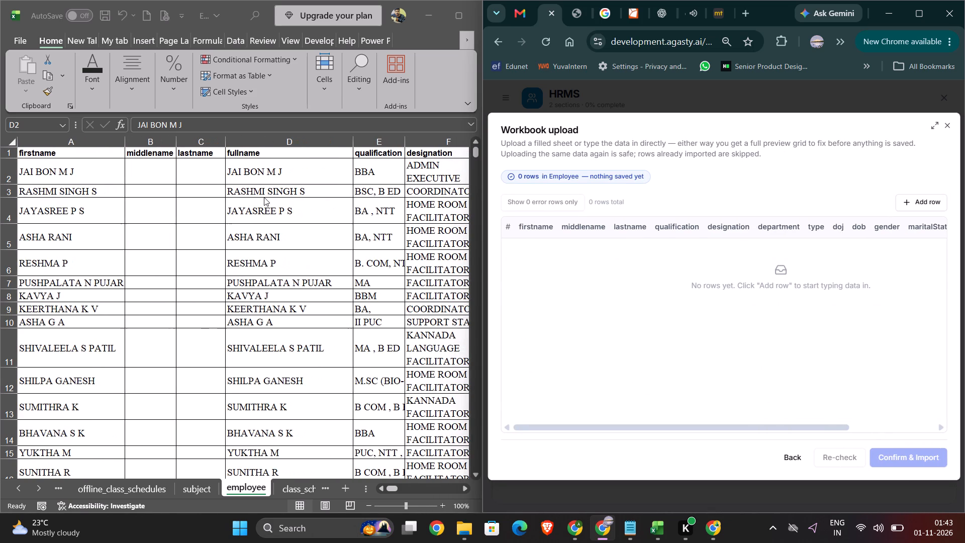
pyautogui.hscroll(-3, 264, 197)
pyautogui.hscroll(-1, 621, 232)
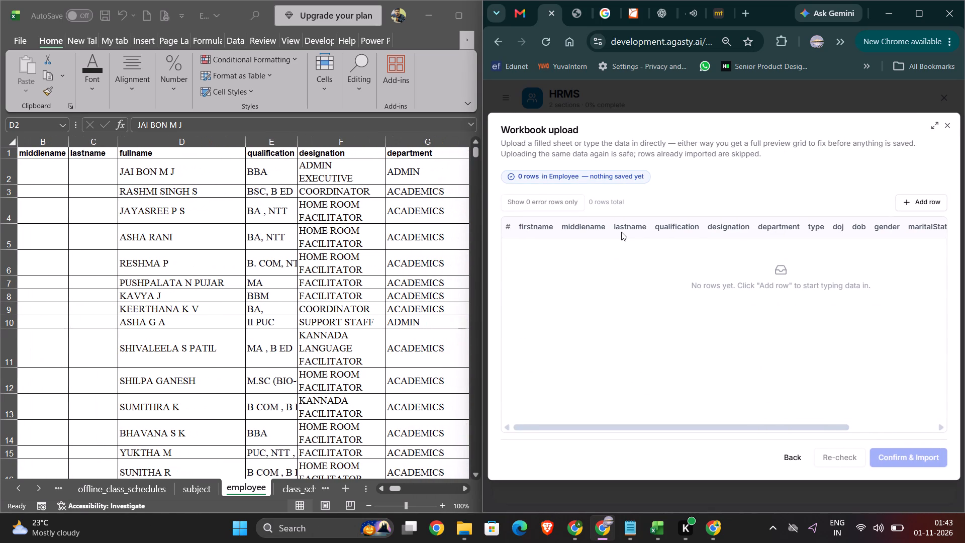
pyautogui.hscroll(-1, 621, 232)
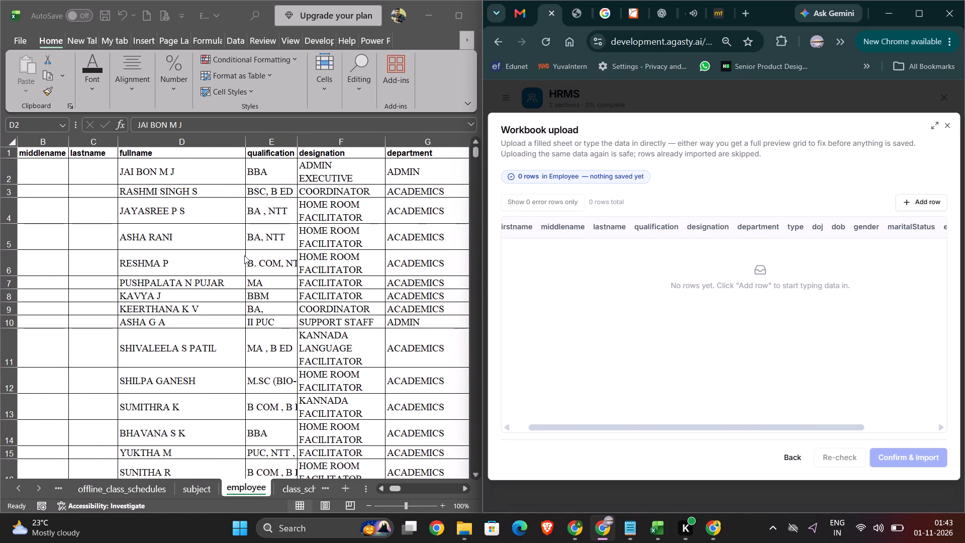
pyautogui.hscroll(-3, 244, 255)
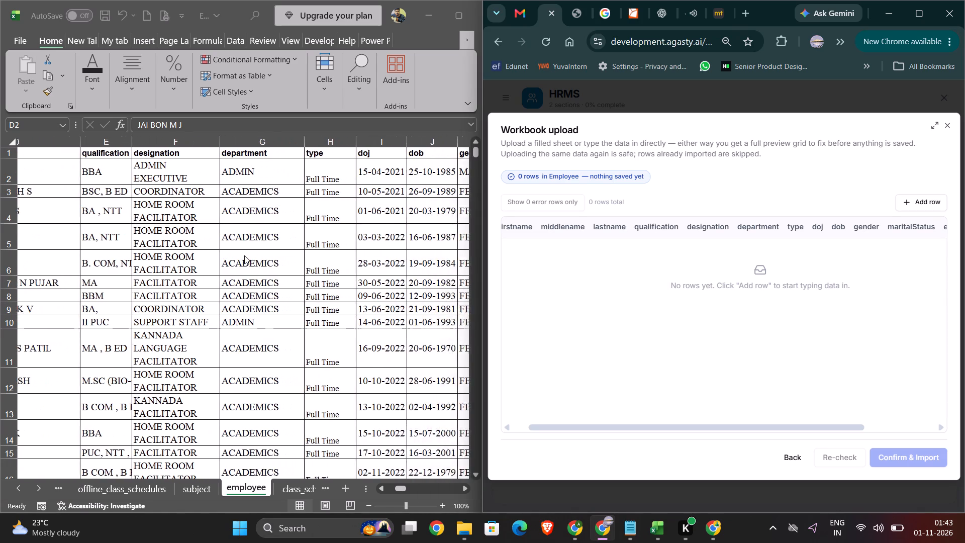
pyautogui.hscroll(-4, 244, 255)
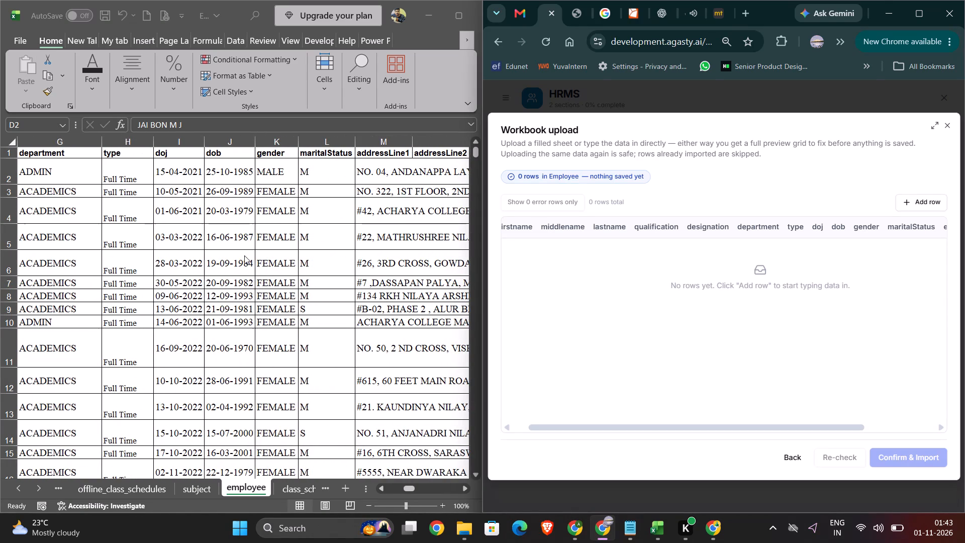
pyautogui.hscroll(-4, 244, 255)
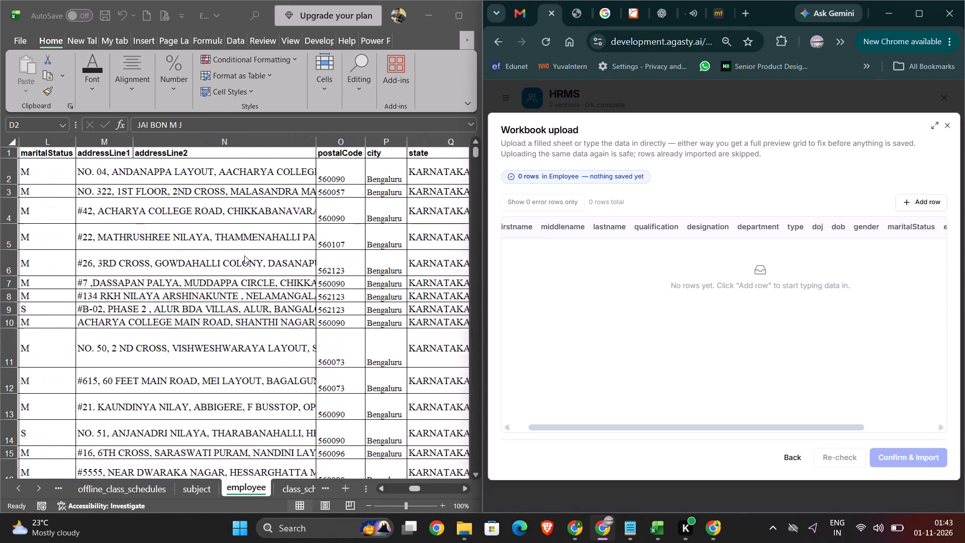
pyautogui.hscroll(-1, 244, 255)
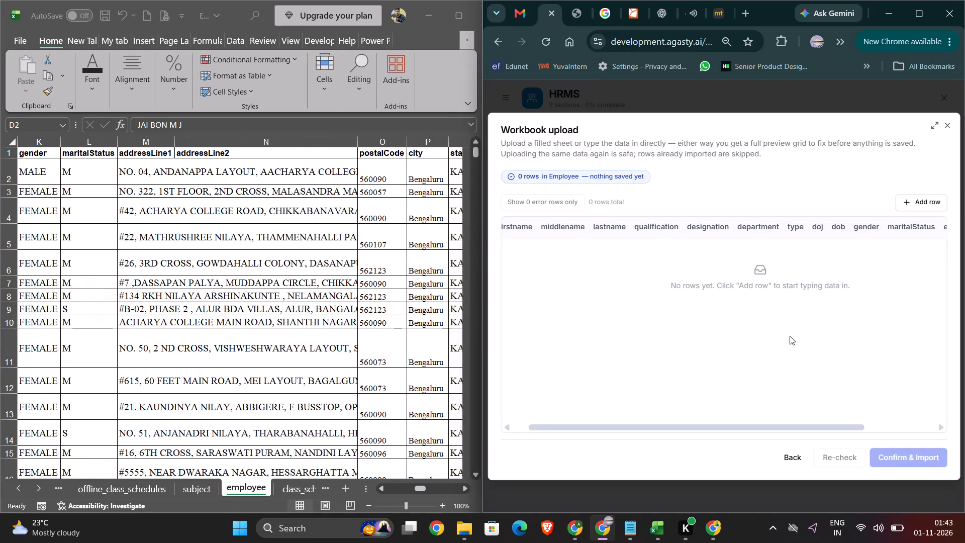
# Check the import grid's email, mobileNo and role headers against the employee sheet's contact columns.
pyautogui.hscroll(-3, 799, 308)
pyautogui.hscroll(-1, 395, 234)
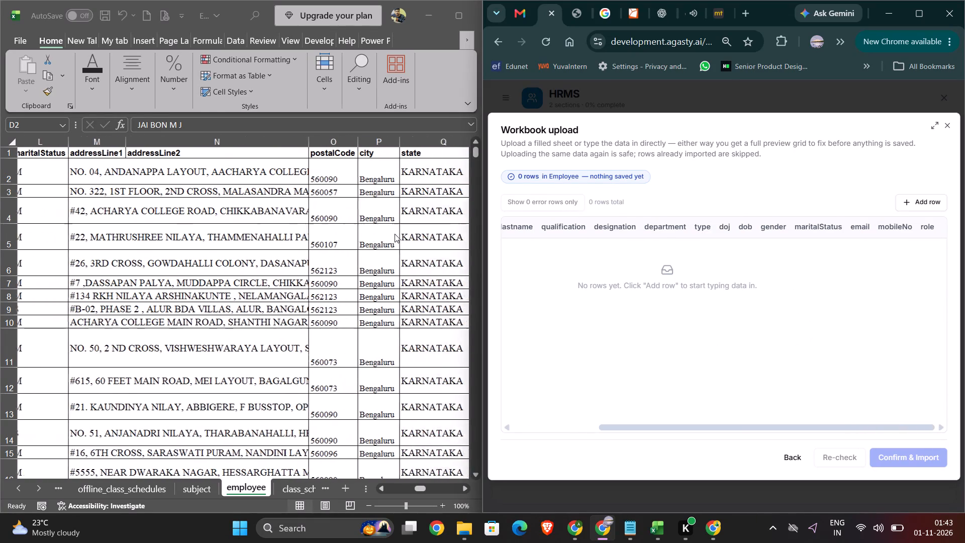
pyautogui.hscroll(-7, 395, 234)
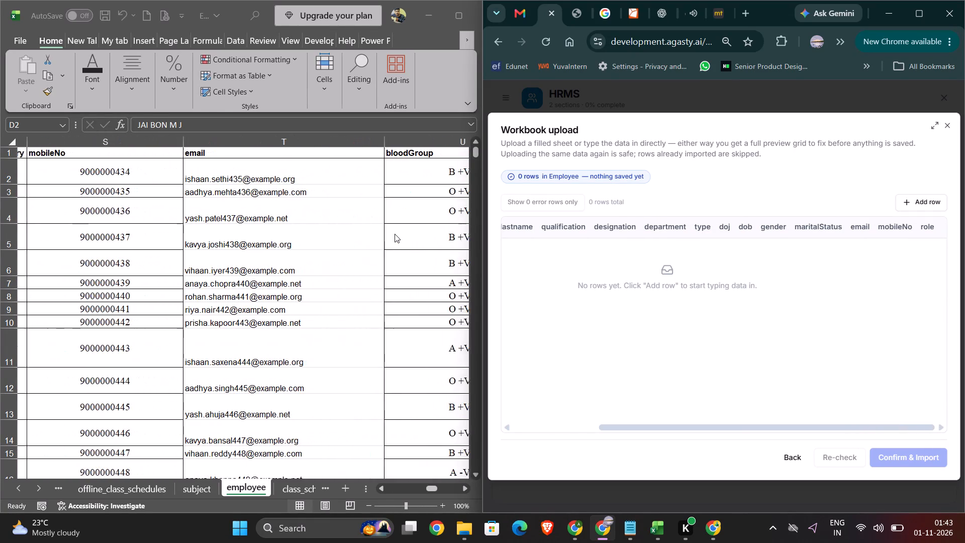
pyautogui.hscroll(-7, 395, 234)
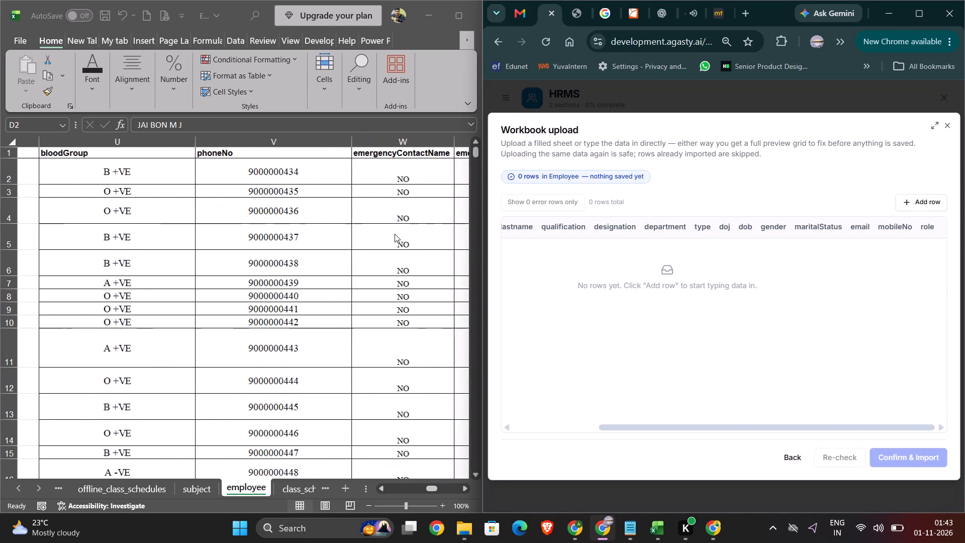
pyautogui.hscroll(-4, 395, 234)
pyautogui.hscroll(5, 395, 234)
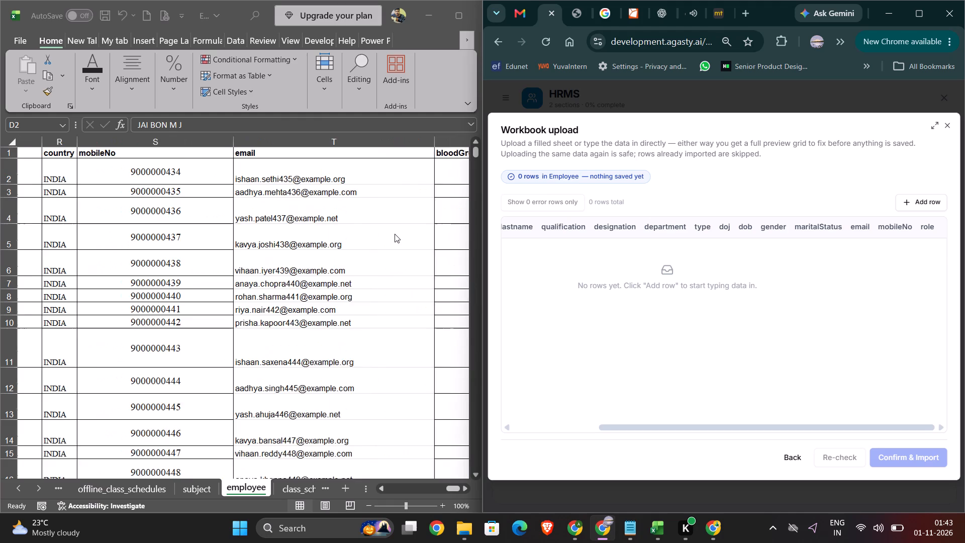
pyautogui.hscroll(1, 395, 234)
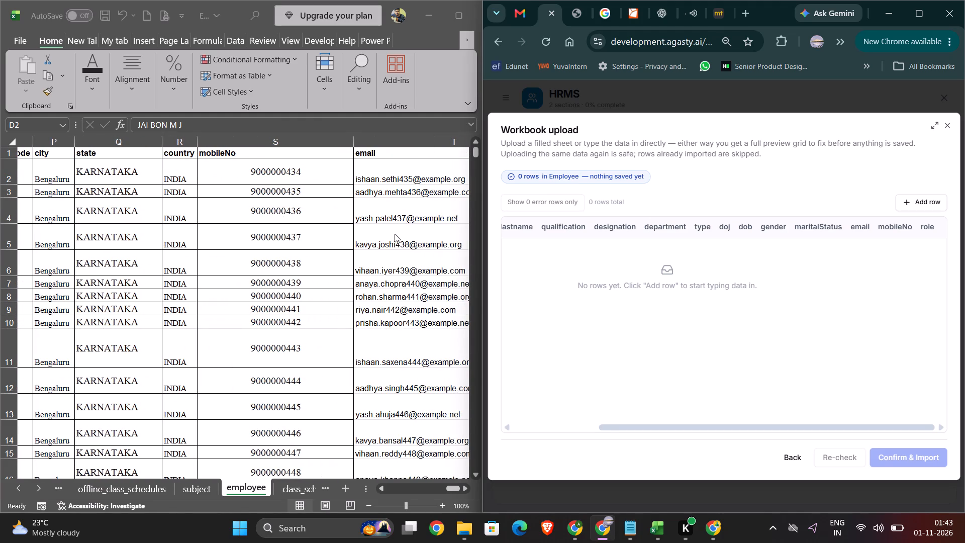
# Check the employee sheet's columns from bloodGroup to medicalNotes against the import grid, then return to designation and department.
pyautogui.hscroll(-1, 825, 250)
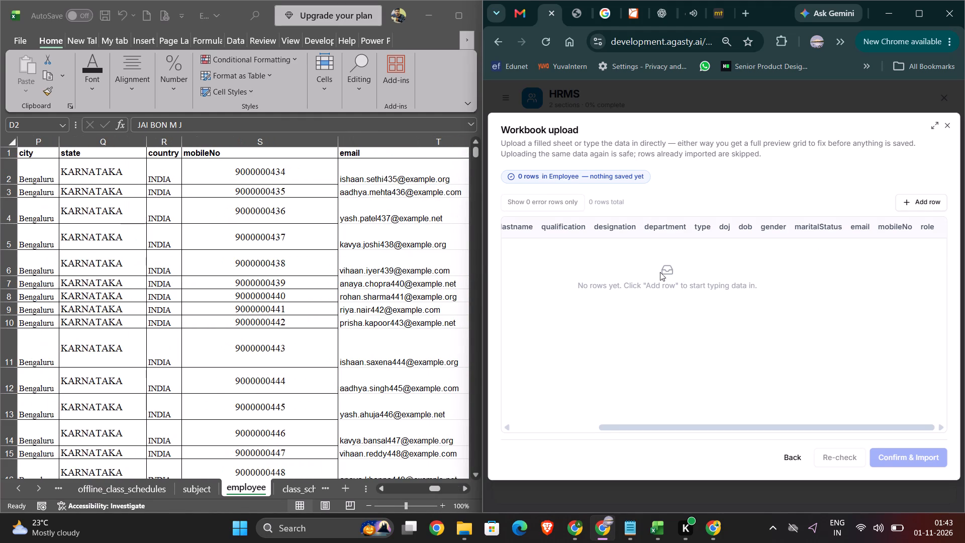
pyautogui.hscroll(-7, 245, 245)
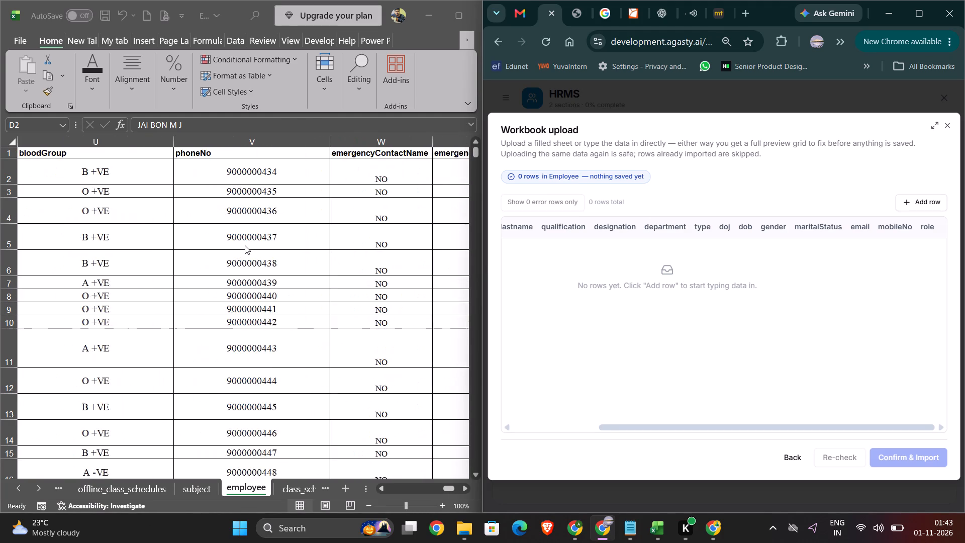
pyautogui.hscroll(-5, 245, 245)
pyautogui.hscroll(-1, 886, 261)
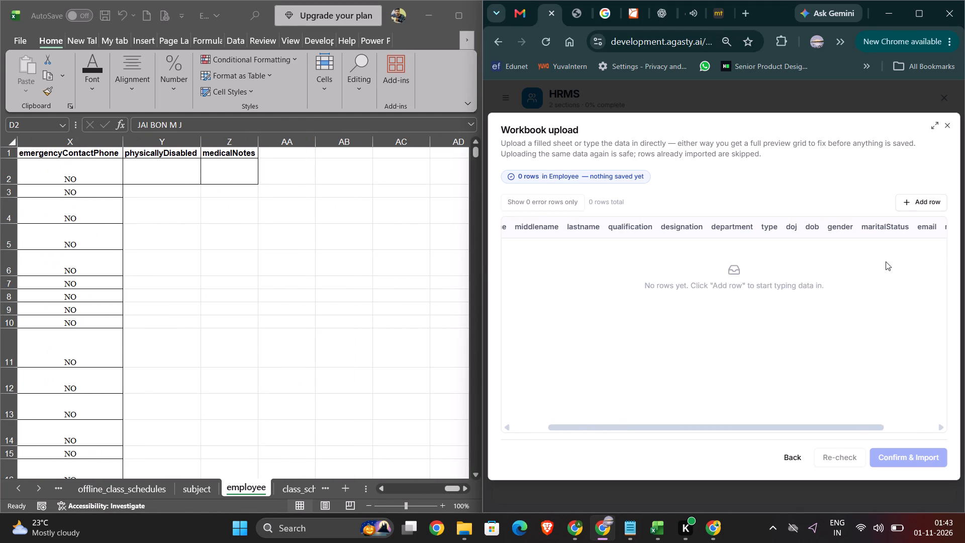
pyautogui.hscroll(-1, 886, 261)
pyautogui.hscroll(5, 886, 261)
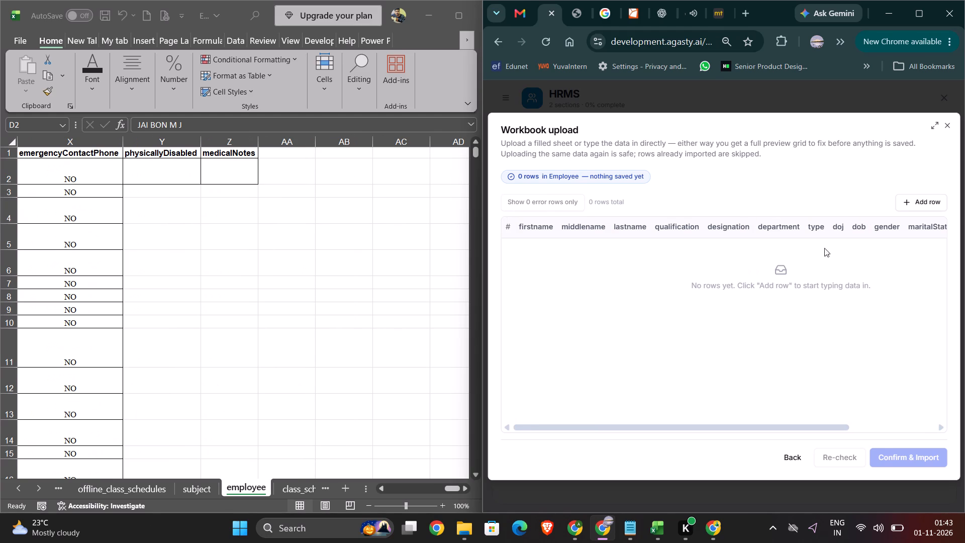
pyautogui.hscroll(6, 253, 227)
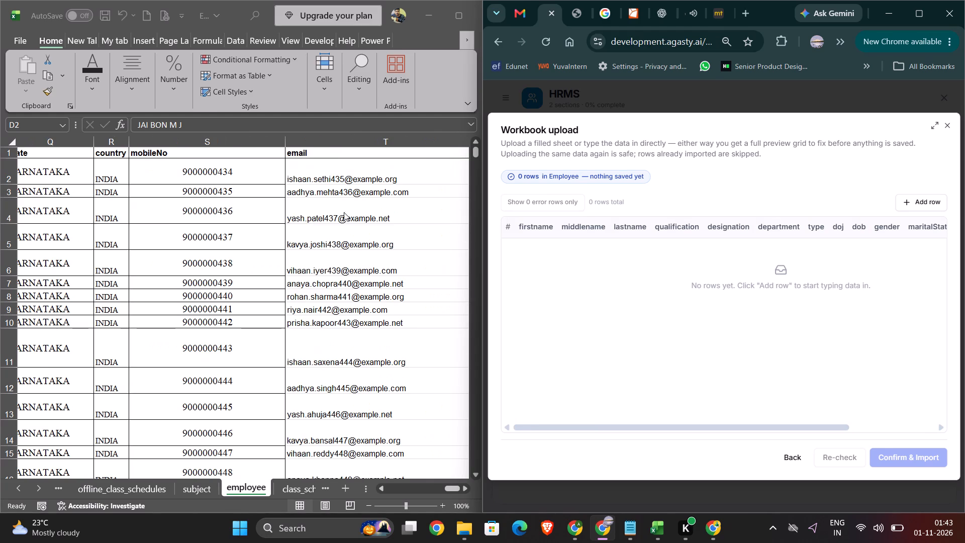
pyautogui.hscroll(4, 322, 201)
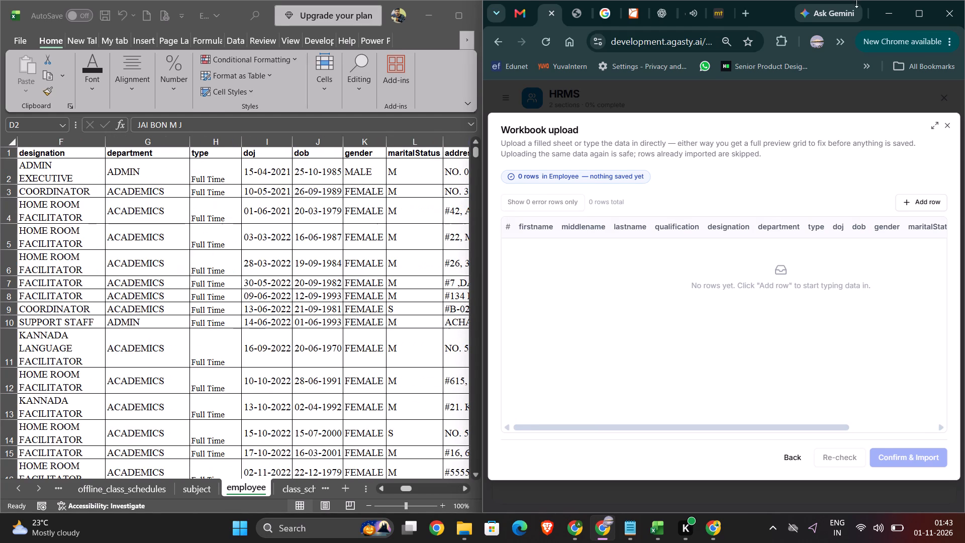
# Maximize the workbook window and bring up the start of the subject sheet.
pyautogui.click(433, 19)
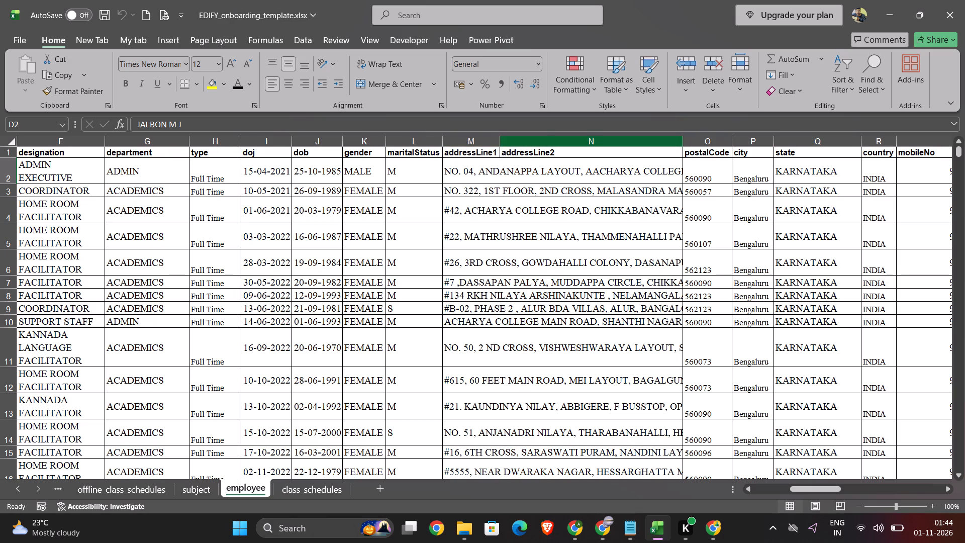
pyautogui.hscroll(5, 221, 259)
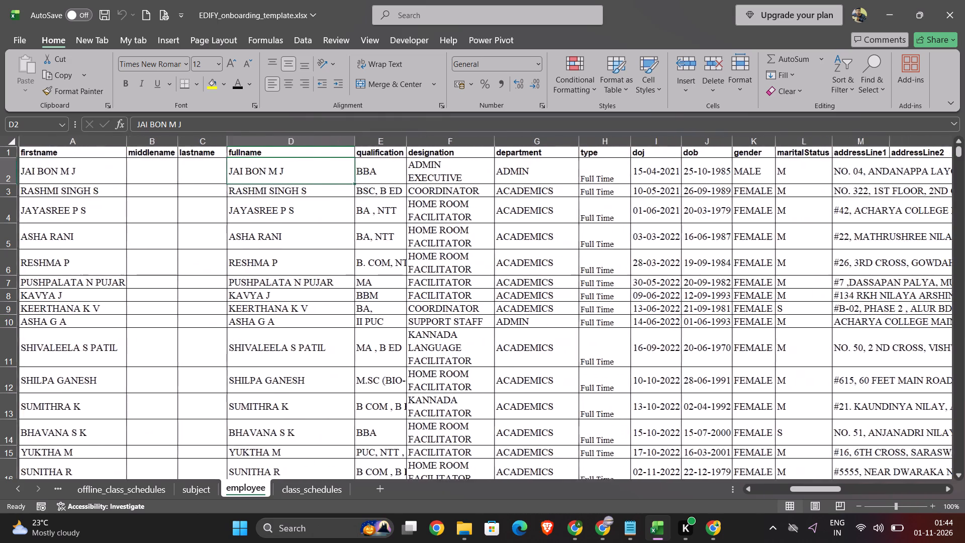
pyautogui.hscroll(2, 221, 259)
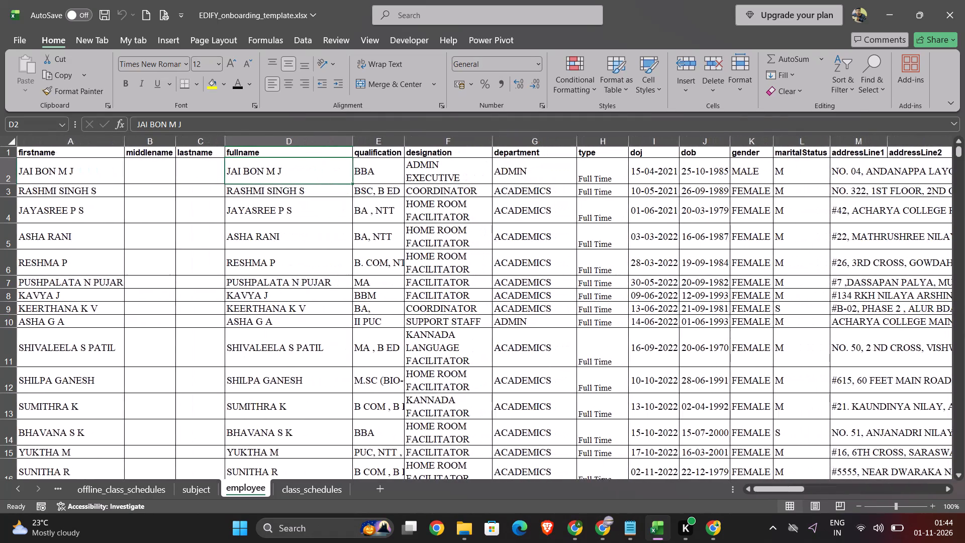
pyautogui.scroll(1, 138, 301)
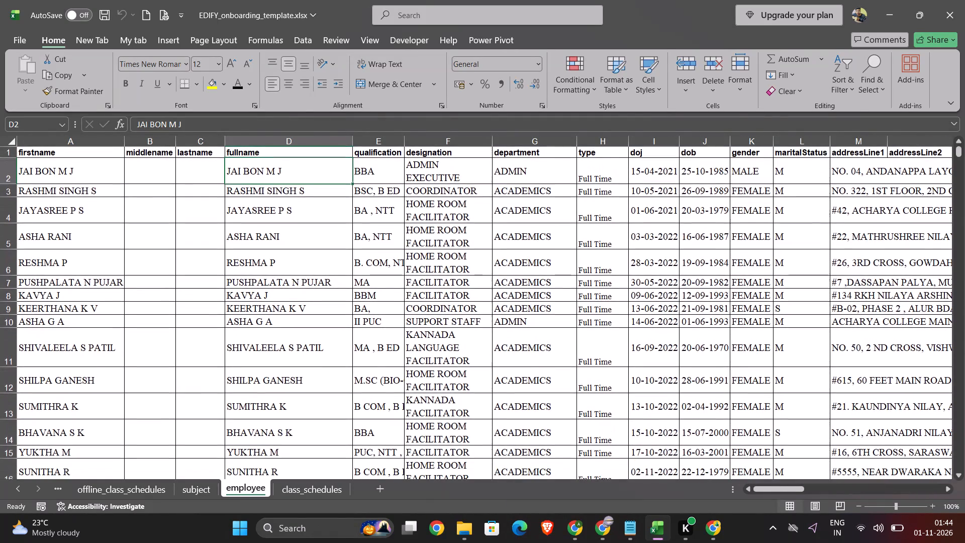
pyautogui.click(185, 488)
pyautogui.scroll(1, 189, 338)
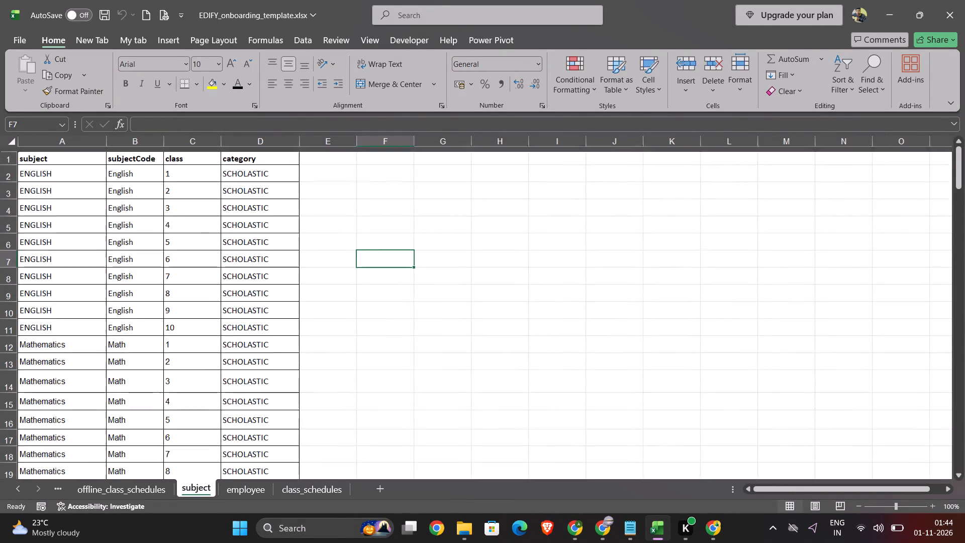
pyautogui.scroll(1, 189, 338)
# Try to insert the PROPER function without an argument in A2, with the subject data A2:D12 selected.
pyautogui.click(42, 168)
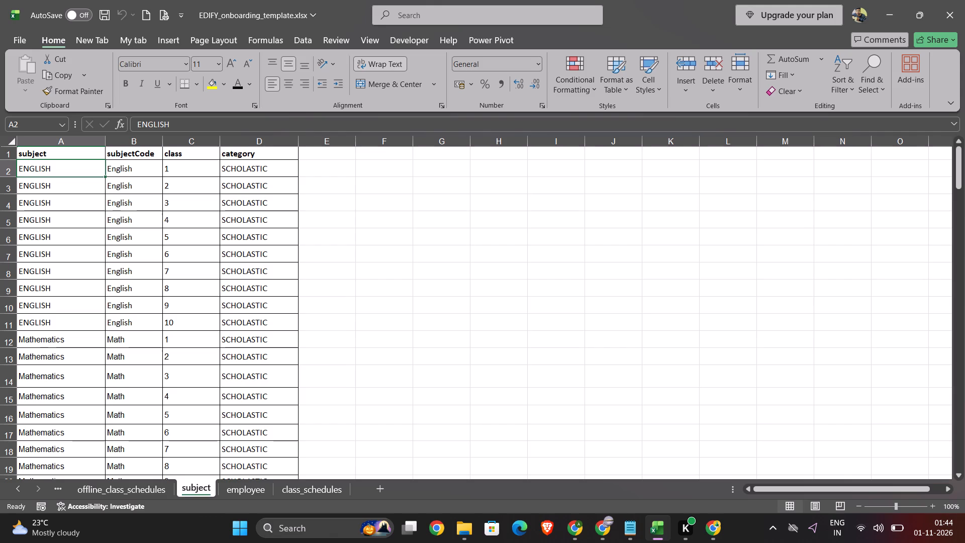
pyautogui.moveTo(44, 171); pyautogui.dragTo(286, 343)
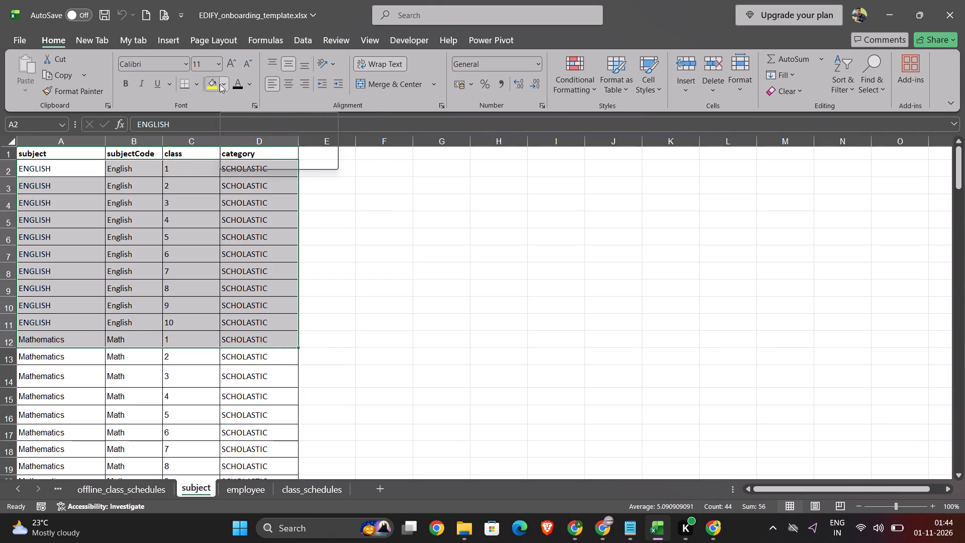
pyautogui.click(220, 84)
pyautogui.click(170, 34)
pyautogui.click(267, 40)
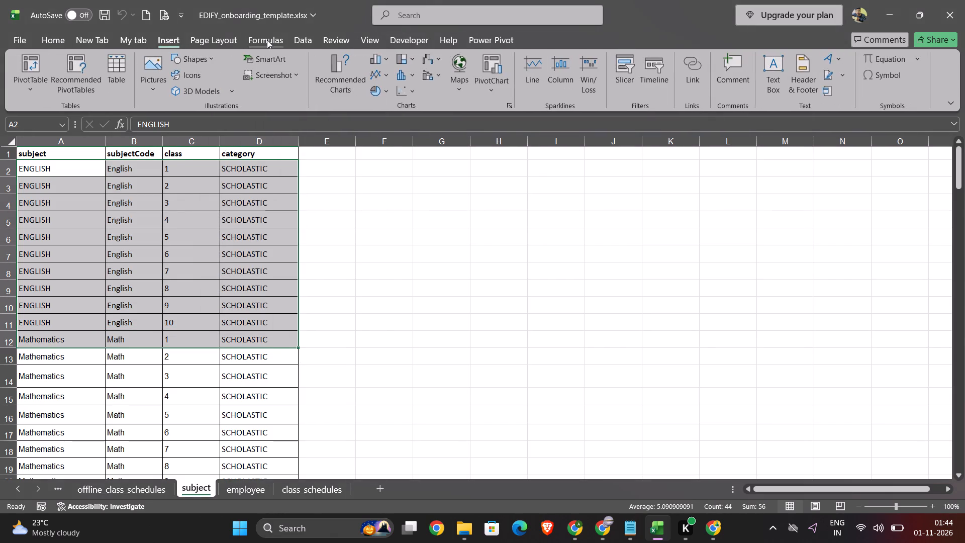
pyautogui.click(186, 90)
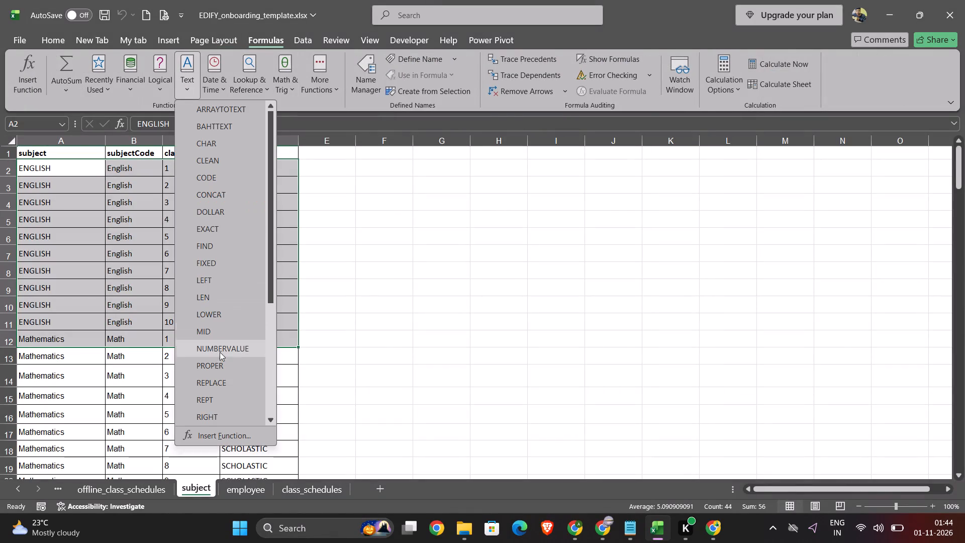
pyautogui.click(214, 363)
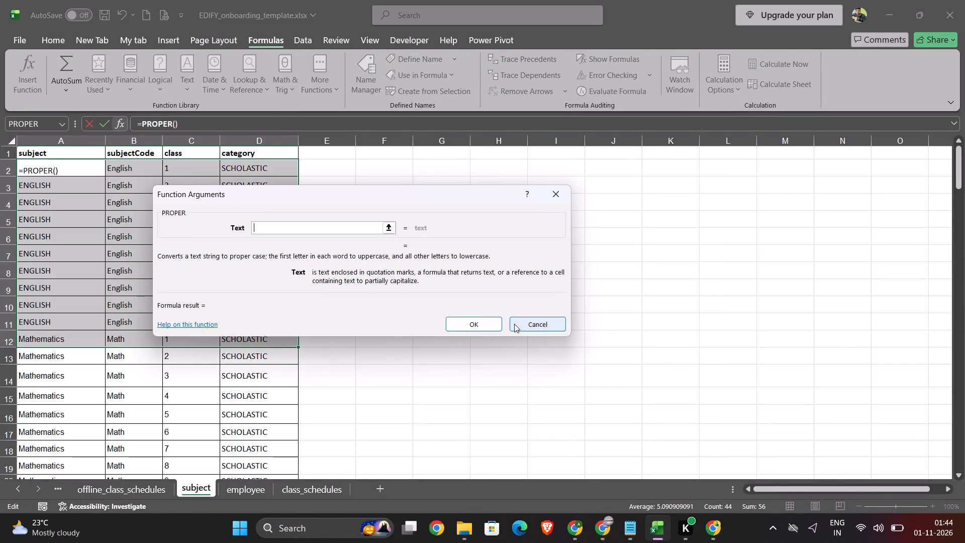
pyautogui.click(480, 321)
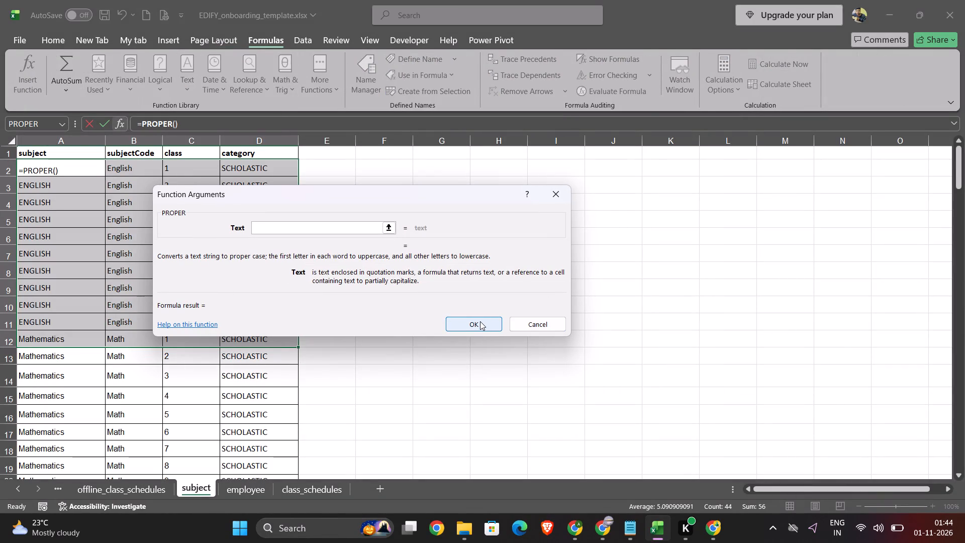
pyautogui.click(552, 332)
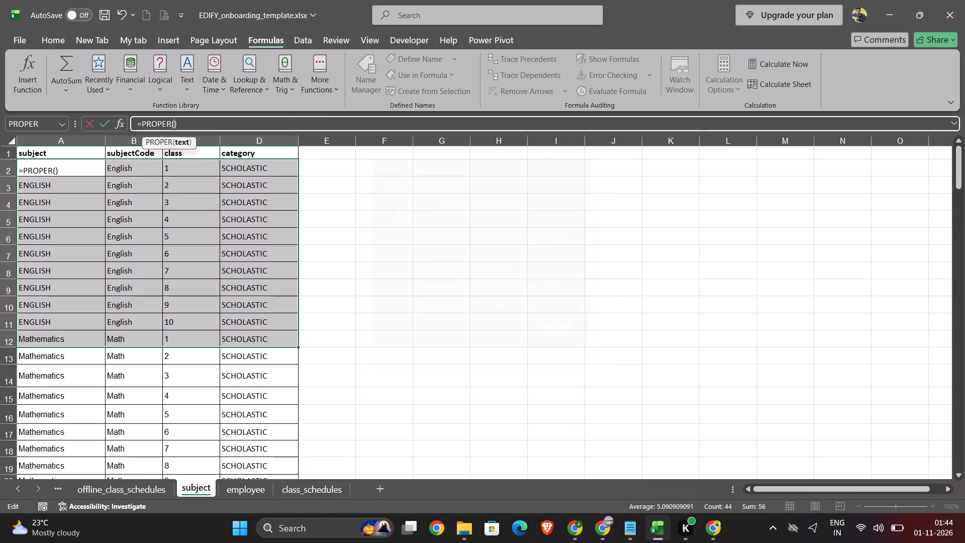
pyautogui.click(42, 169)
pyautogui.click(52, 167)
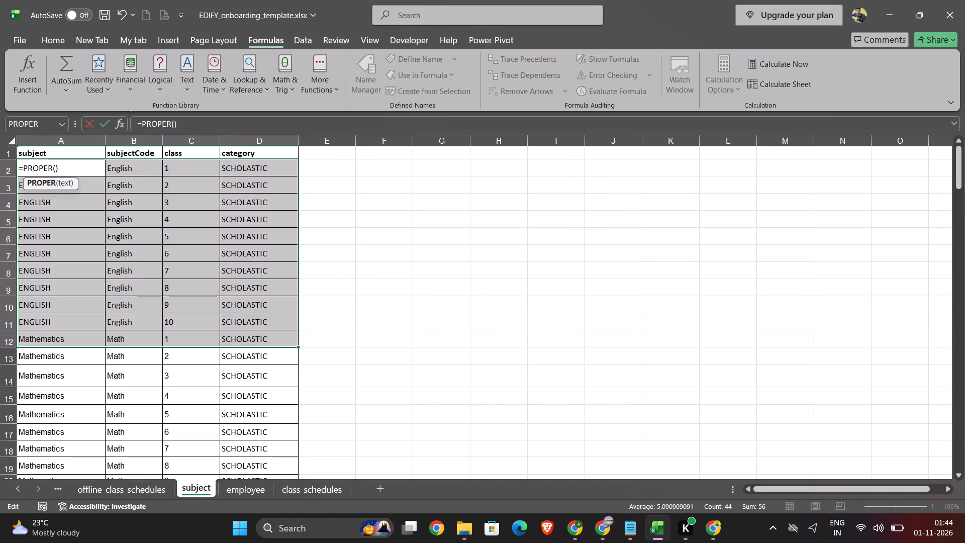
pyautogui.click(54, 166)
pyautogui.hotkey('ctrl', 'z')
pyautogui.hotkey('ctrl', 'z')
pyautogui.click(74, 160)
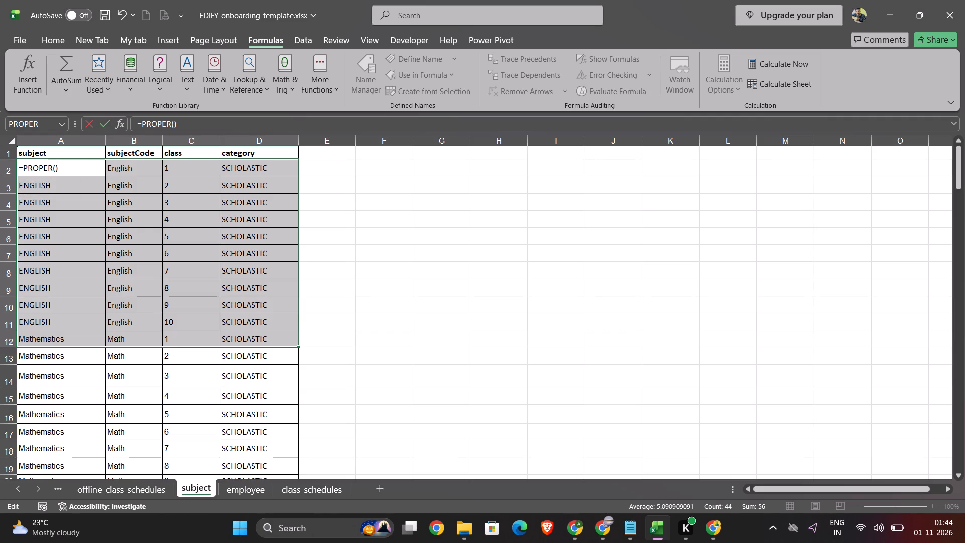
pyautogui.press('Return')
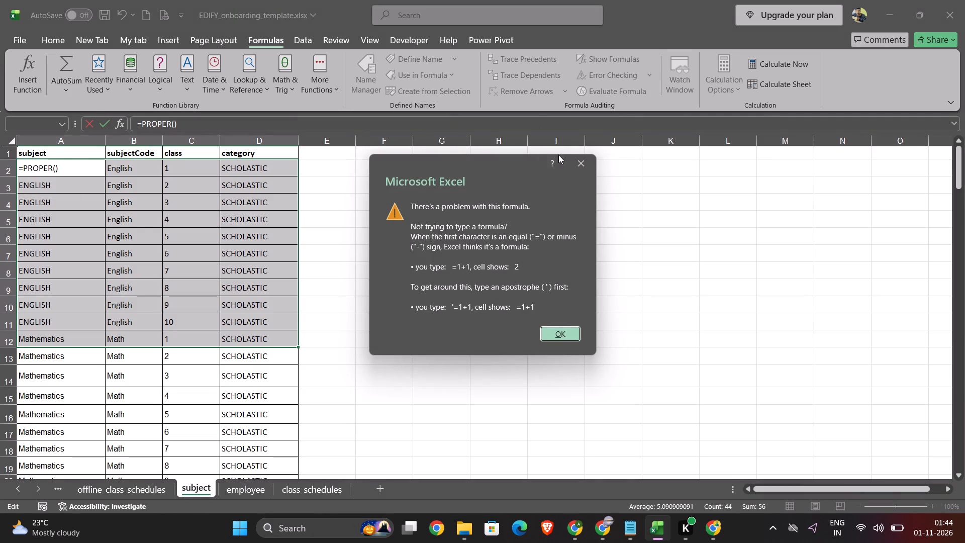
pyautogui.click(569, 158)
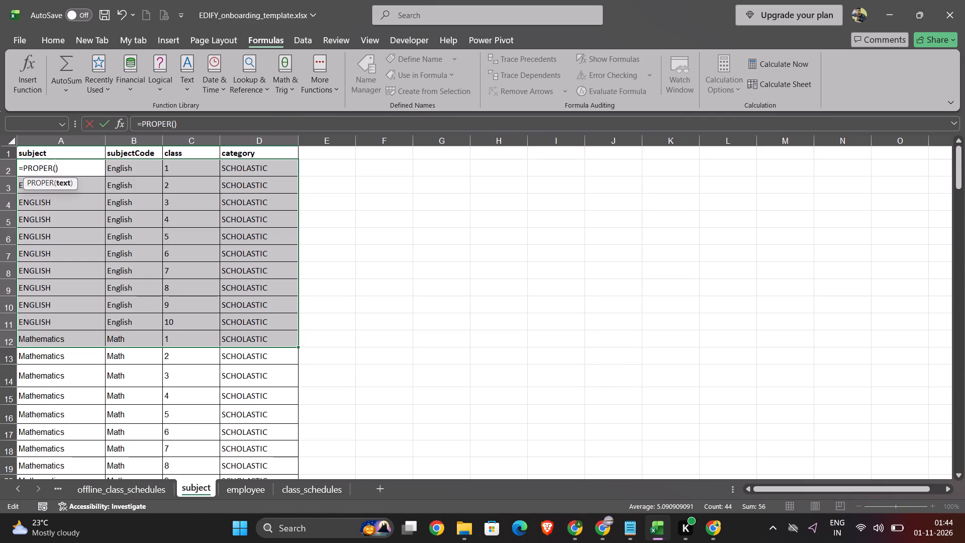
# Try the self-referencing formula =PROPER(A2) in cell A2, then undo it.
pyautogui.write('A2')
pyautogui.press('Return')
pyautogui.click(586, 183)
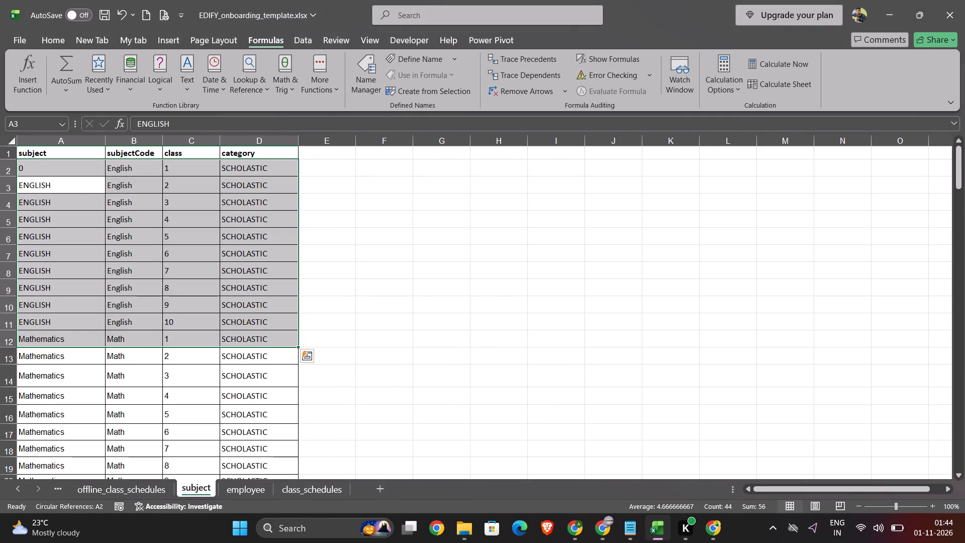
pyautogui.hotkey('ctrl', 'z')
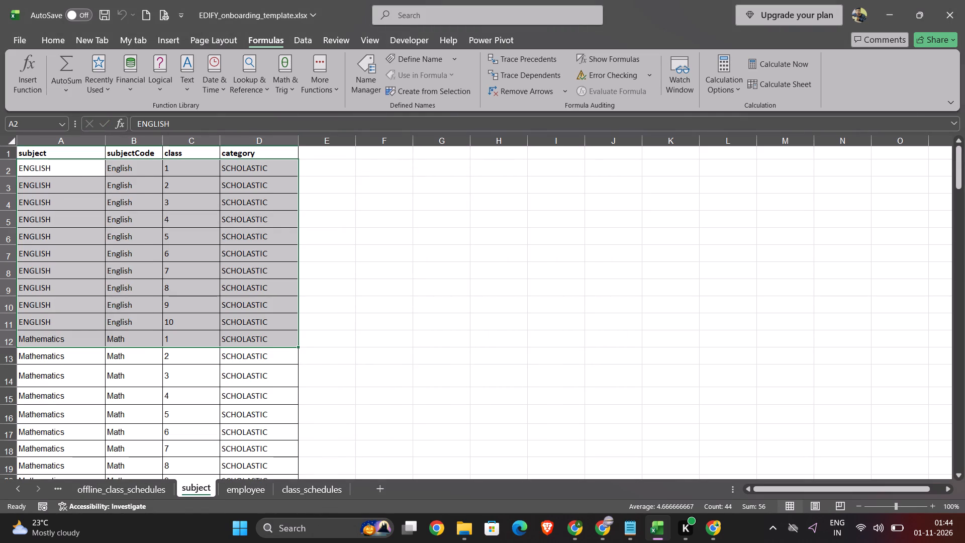
# Insert a blank column before each of the subject, subjectCode and category columns.
pyautogui.click(156, 197)
pyautogui.click(58, 142)
pyautogui.rightClick(58, 142)
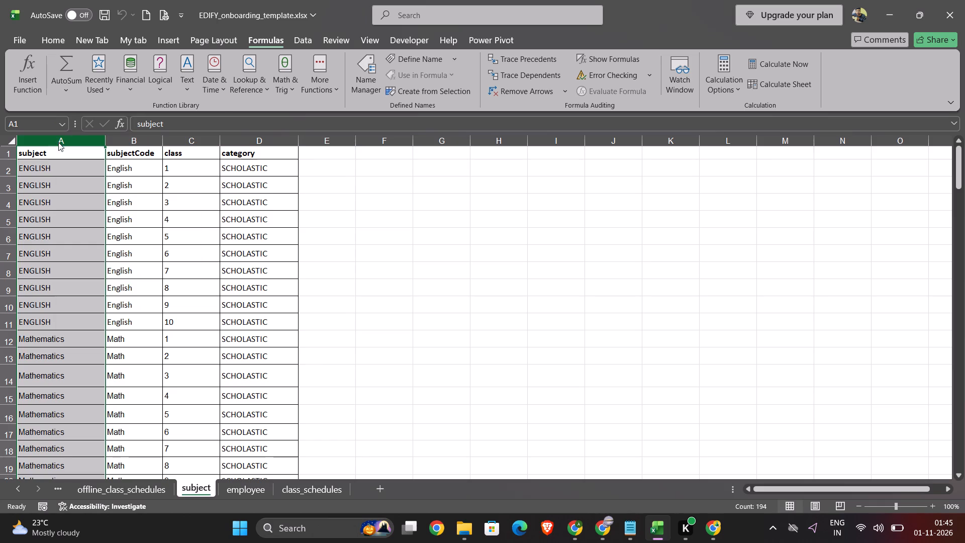
pyautogui.click(110, 270)
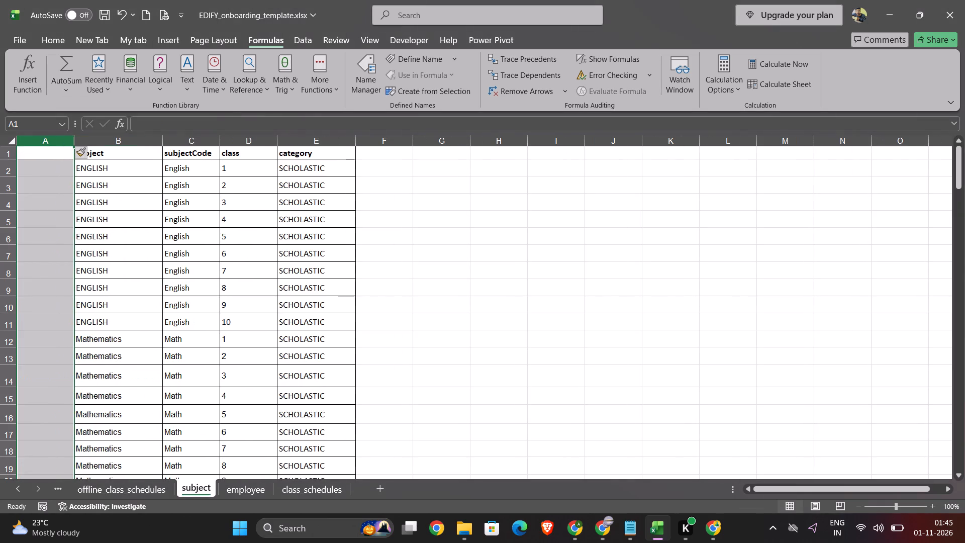
pyautogui.click(183, 137)
pyautogui.rightClick(183, 137)
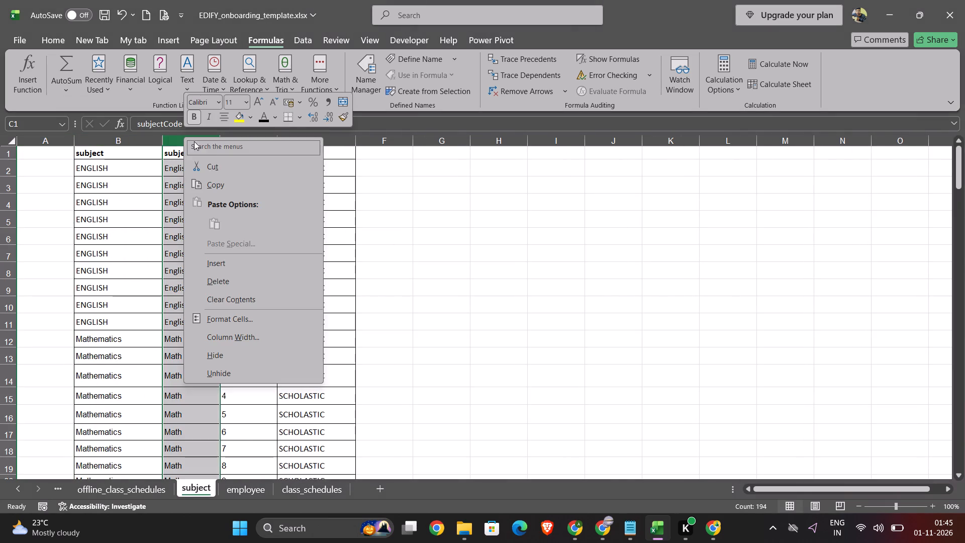
pyautogui.click(224, 263)
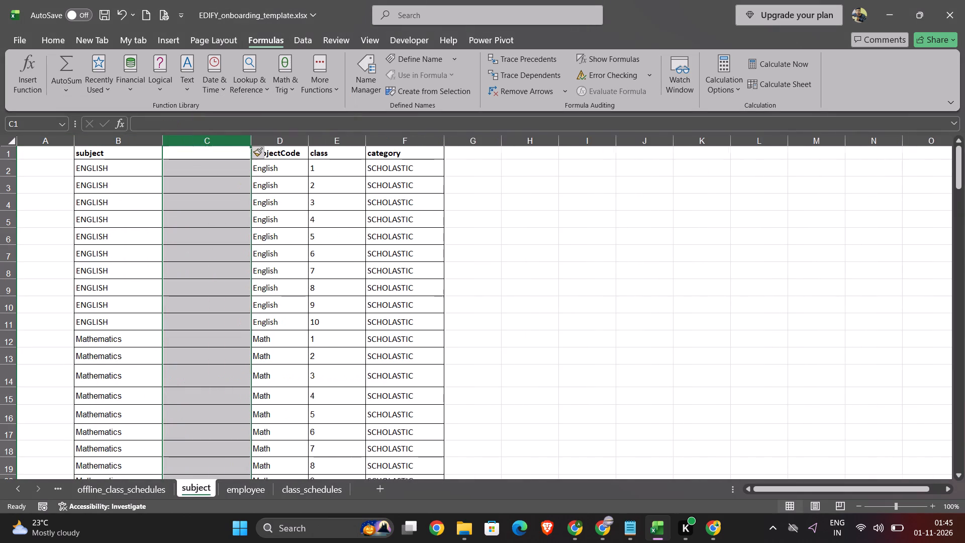
pyautogui.click(412, 138)
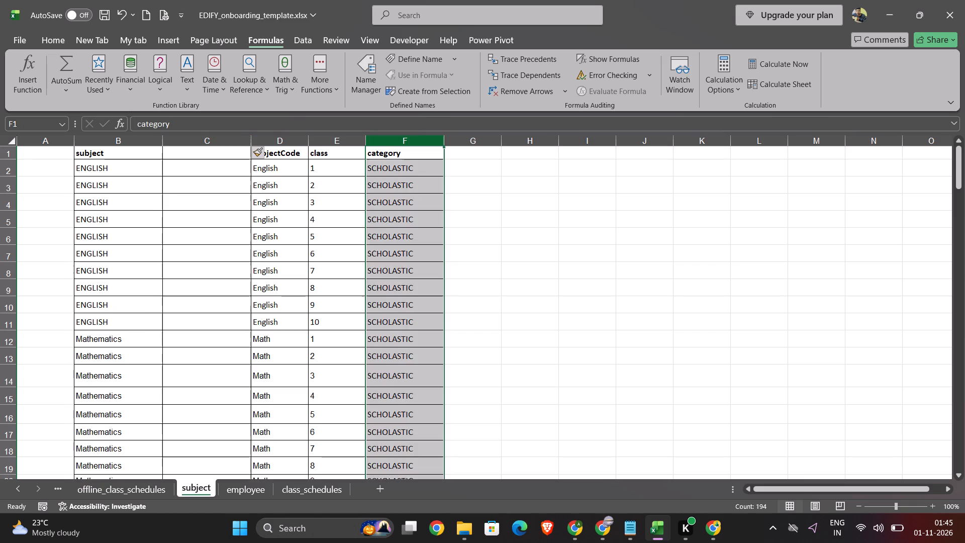
pyautogui.rightClick(412, 138)
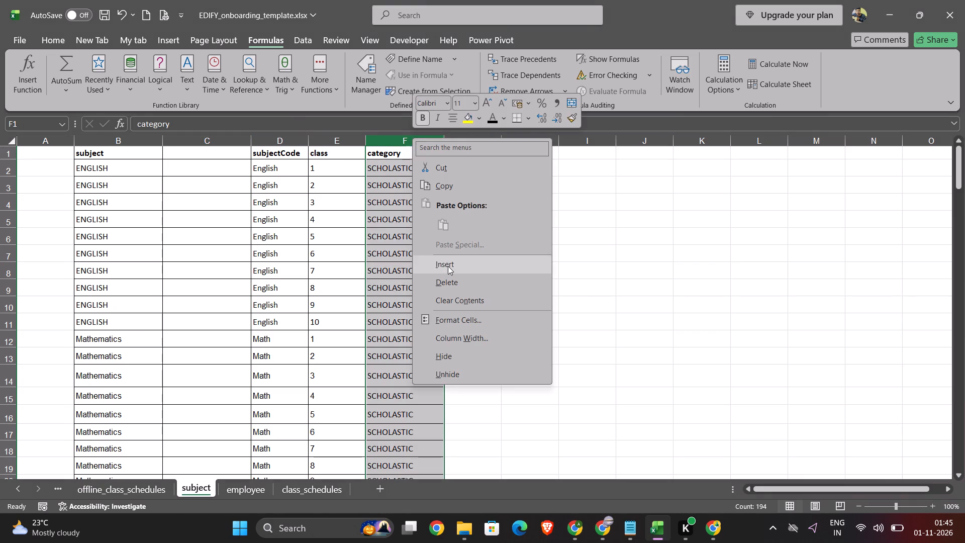
pyautogui.click(448, 266)
pyautogui.hscroll(1, 374, 244)
pyautogui.scroll(-5, 420, 255)
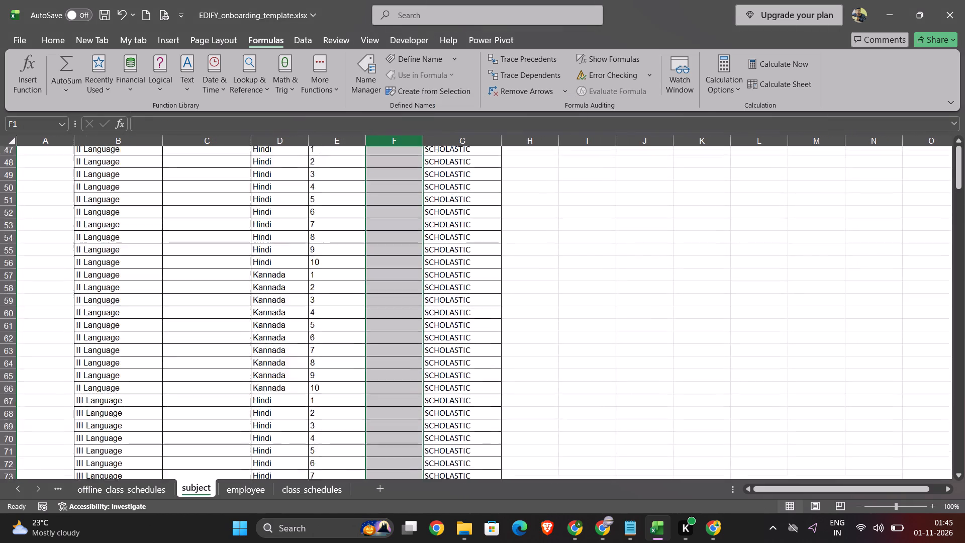
pyautogui.scroll(-6, 420, 255)
pyautogui.scroll(18, 420, 255)
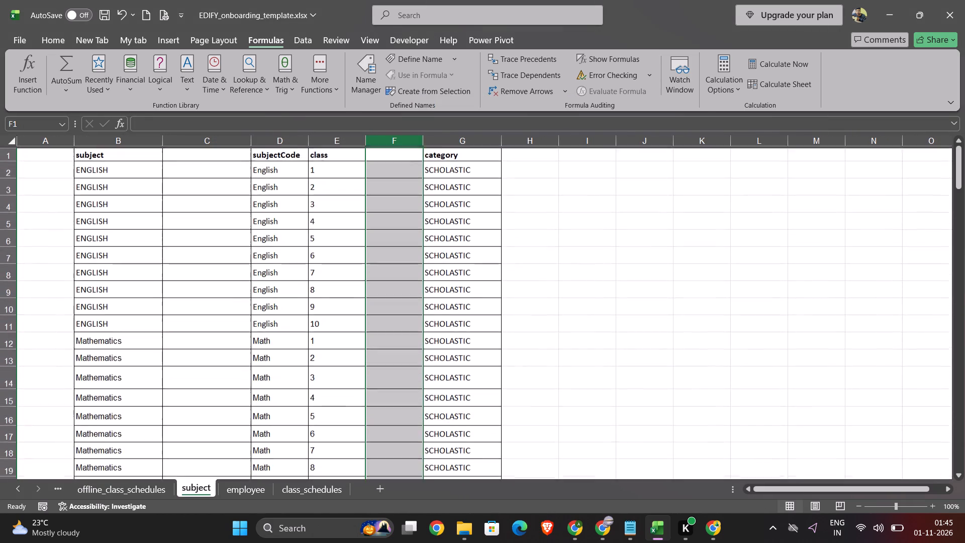
pyautogui.scroll(1, 420, 255)
pyautogui.click(470, 368)
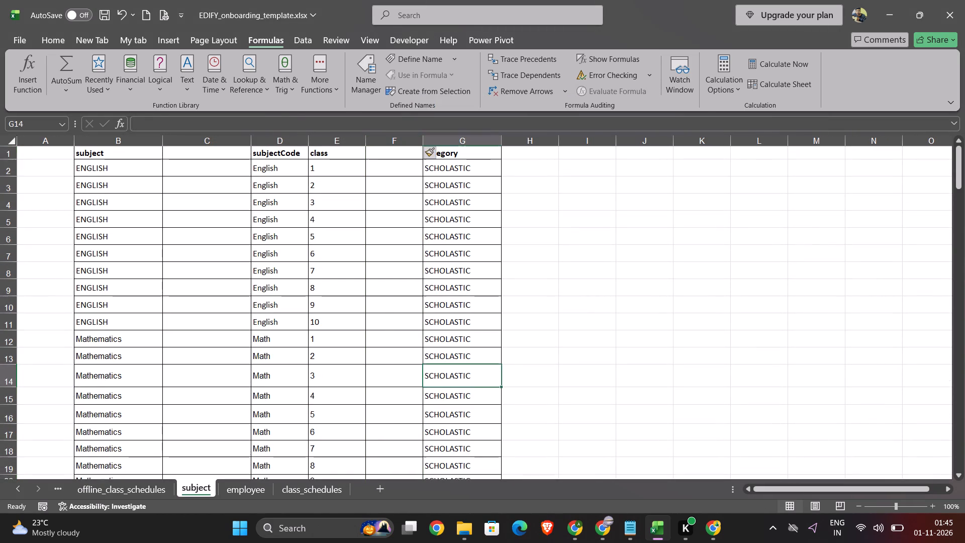
# Copy the whole subject column into the blank column A before it.
pyautogui.click(45, 150)
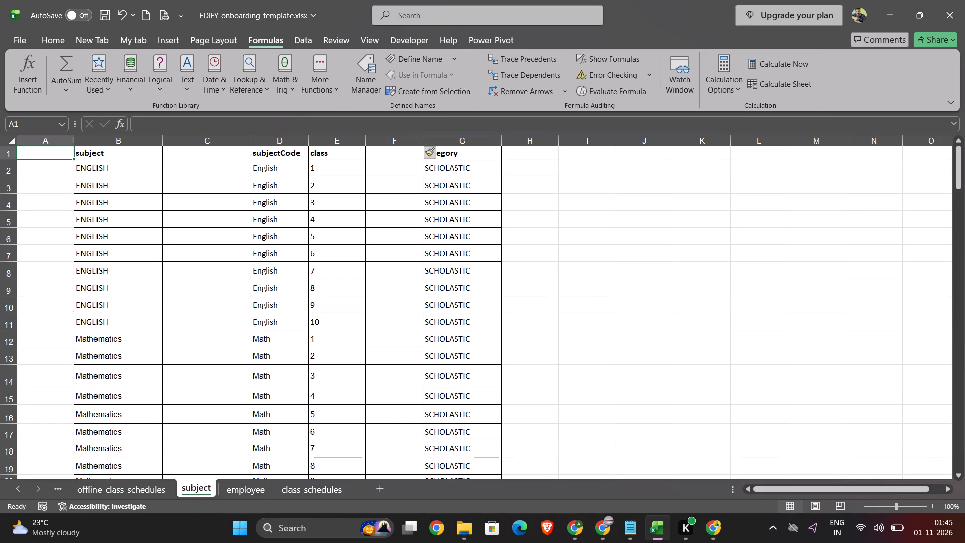
pyautogui.click(113, 142)
pyautogui.hotkey('ctrl', 'c')
pyautogui.click(52, 142)
pyautogui.hotkey('ctrl', 'v')
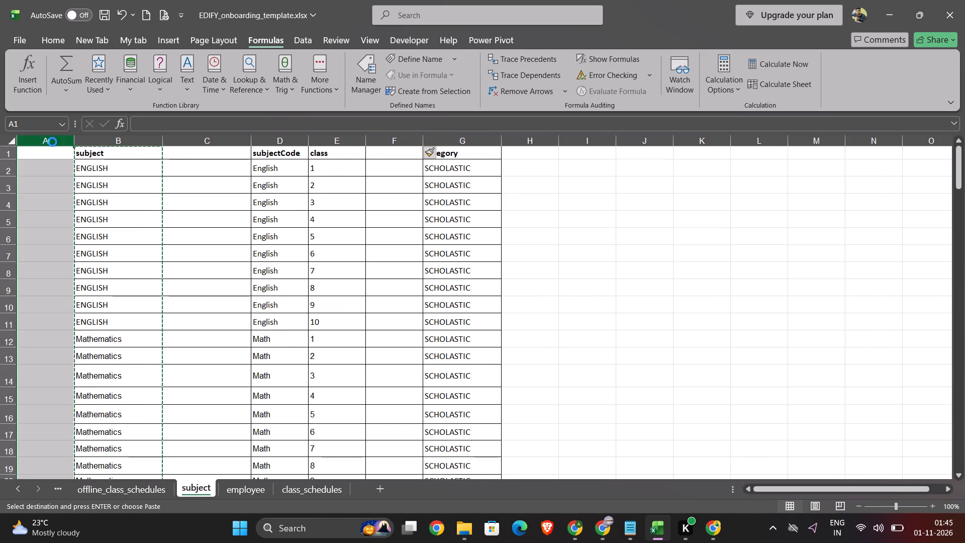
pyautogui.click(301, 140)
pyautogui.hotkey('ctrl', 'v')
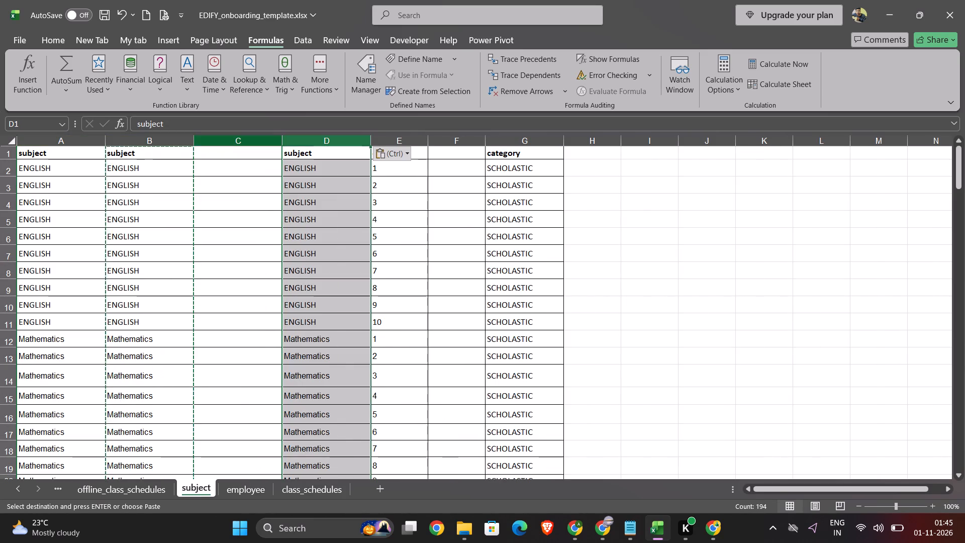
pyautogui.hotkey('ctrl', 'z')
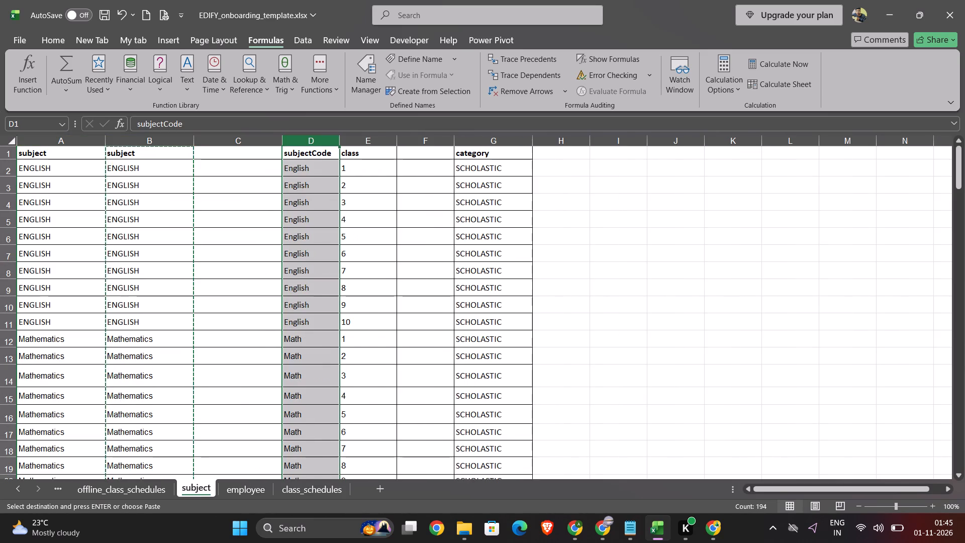
# Copy the whole subjectCode column into the blank column C before it.
pyautogui.click(317, 138)
pyautogui.click(312, 143)
pyautogui.hotkey('ctrl', 'c')
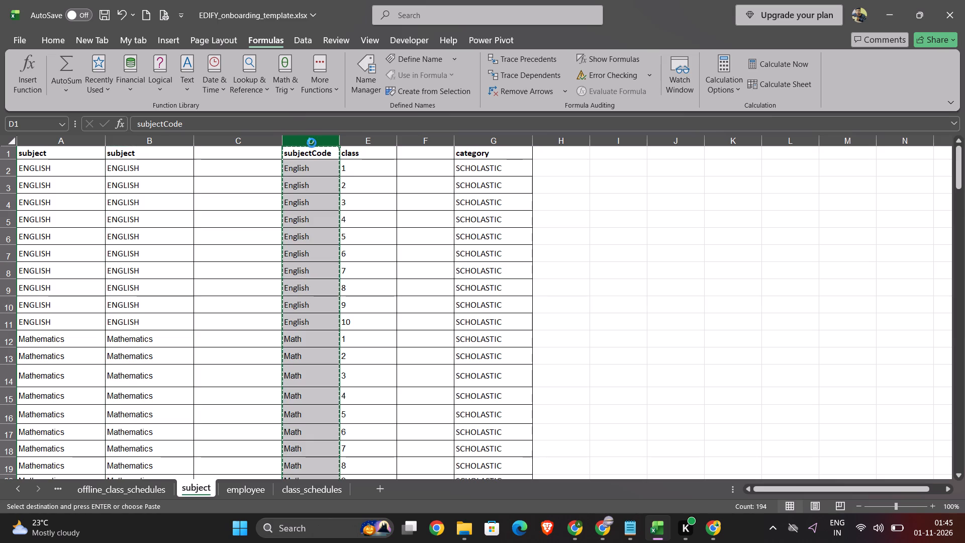
pyautogui.click(223, 136)
pyautogui.hotkey('ctrl', 'v')
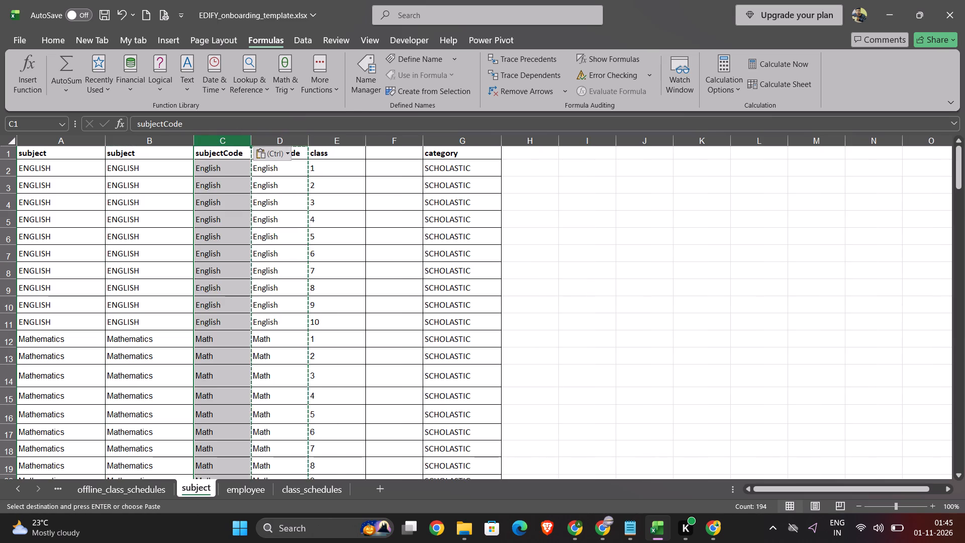
# Copy the whole category column into the blank column F before it.
pyautogui.click(463, 146)
pyautogui.click(465, 145)
pyautogui.hotkey('ctrl', 'c')
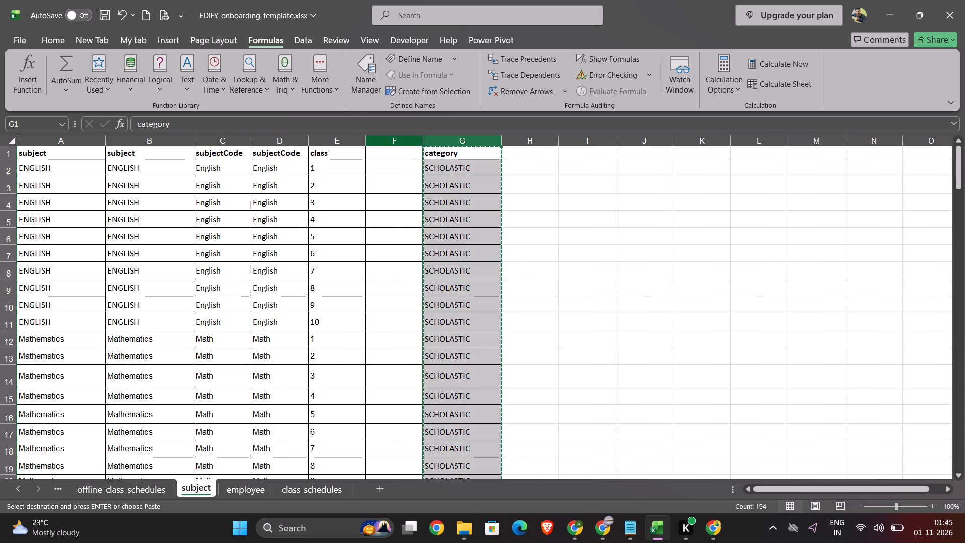
pyautogui.click(392, 141)
pyautogui.hotkey('ctrl', 'v')
# Convert the subject text to proper case in column A with =PROPER(B2), filled from A2 down to row 194.
pyautogui.click(53, 169)
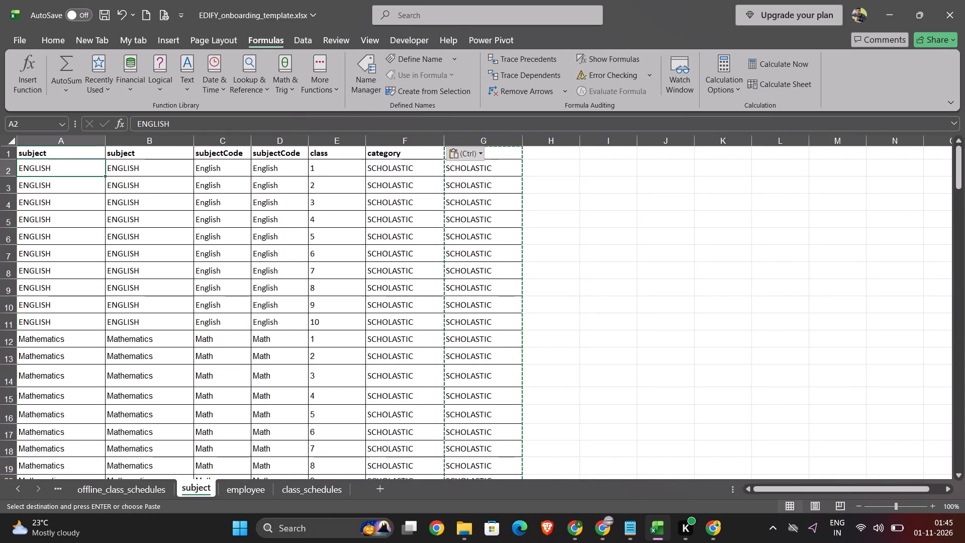
pyautogui.click(187, 87)
pyautogui.click(219, 366)
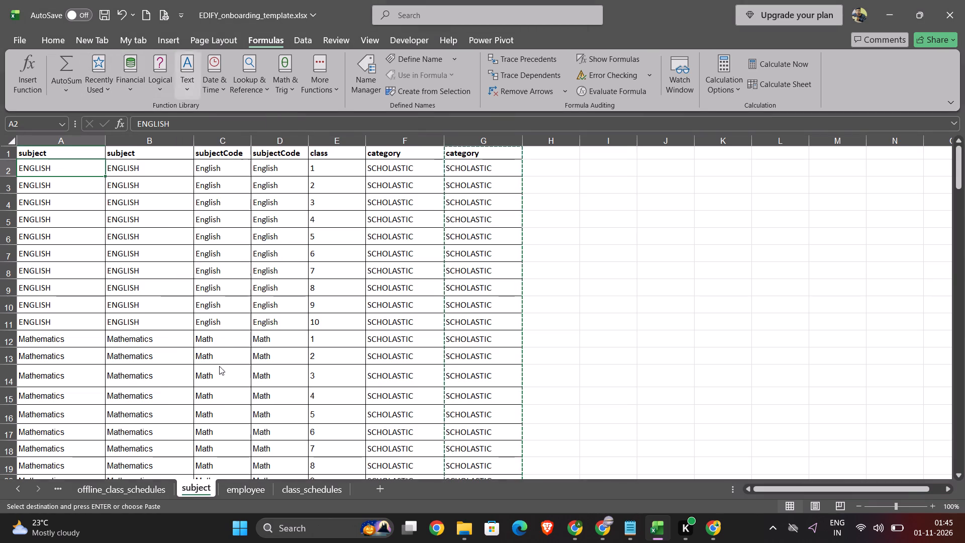
pyautogui.click(130, 169)
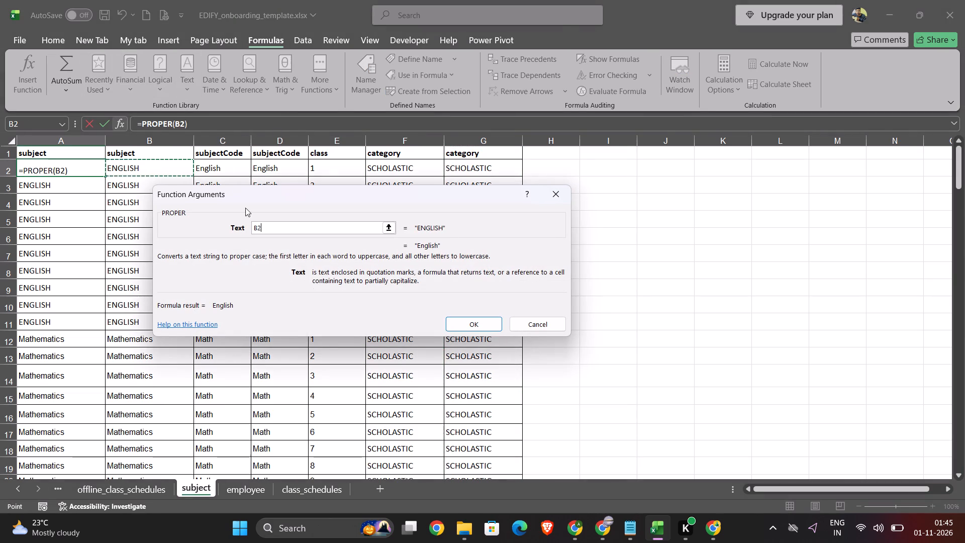
pyautogui.click(472, 320)
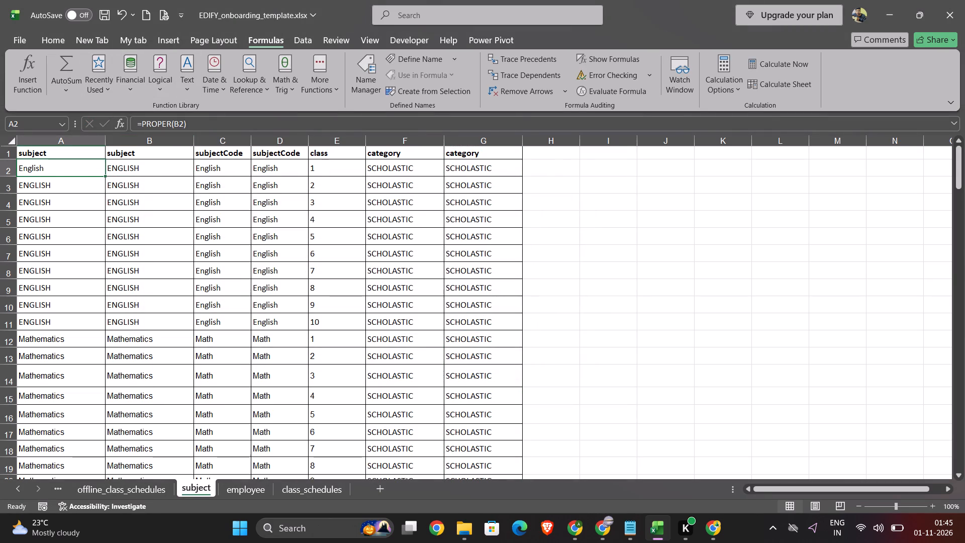
pyautogui.moveTo(104, 175); pyautogui.dragTo(99, 542)
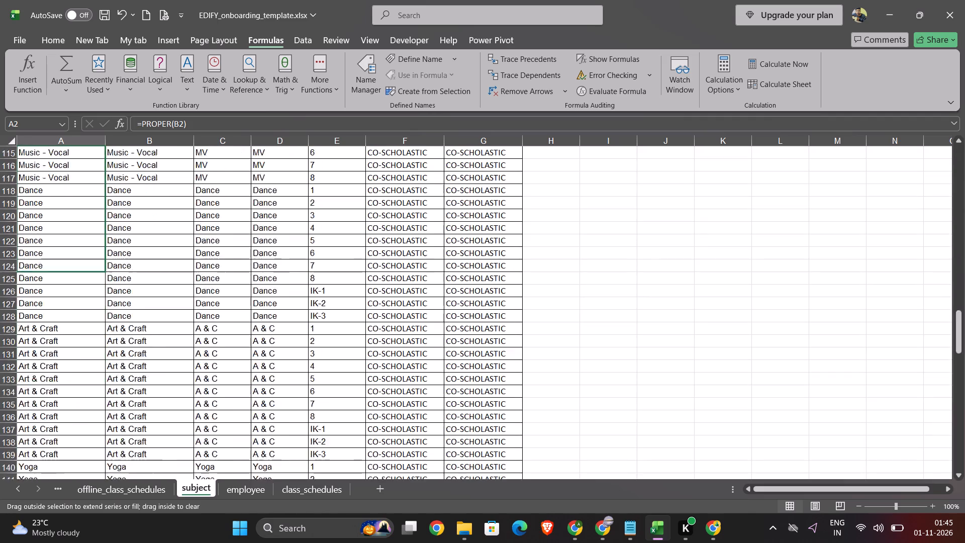
pyautogui.moveTo(99, 542); pyautogui.dragTo(78, 455)
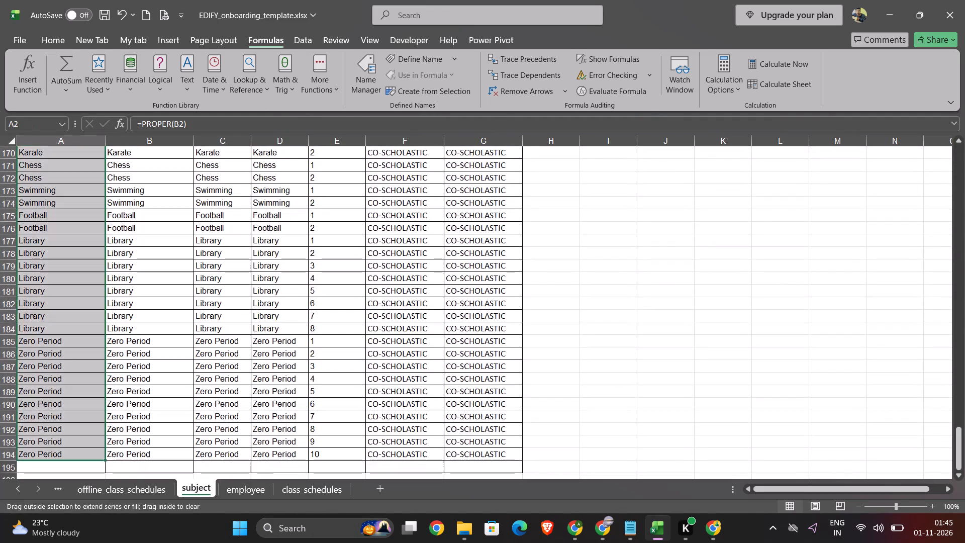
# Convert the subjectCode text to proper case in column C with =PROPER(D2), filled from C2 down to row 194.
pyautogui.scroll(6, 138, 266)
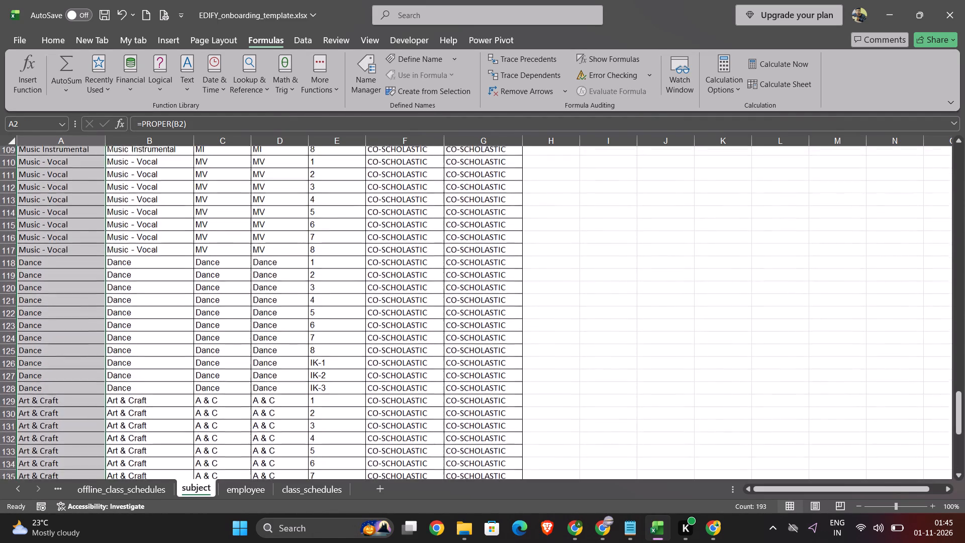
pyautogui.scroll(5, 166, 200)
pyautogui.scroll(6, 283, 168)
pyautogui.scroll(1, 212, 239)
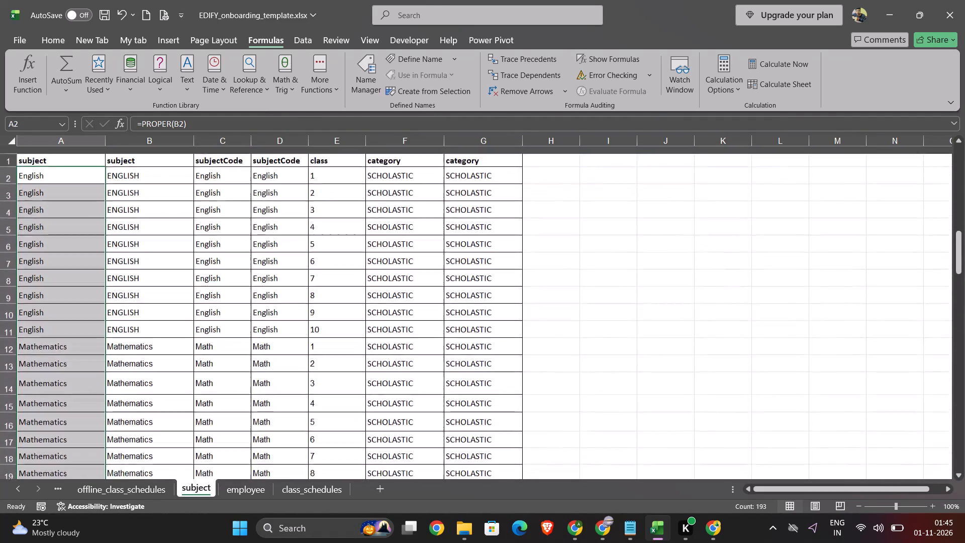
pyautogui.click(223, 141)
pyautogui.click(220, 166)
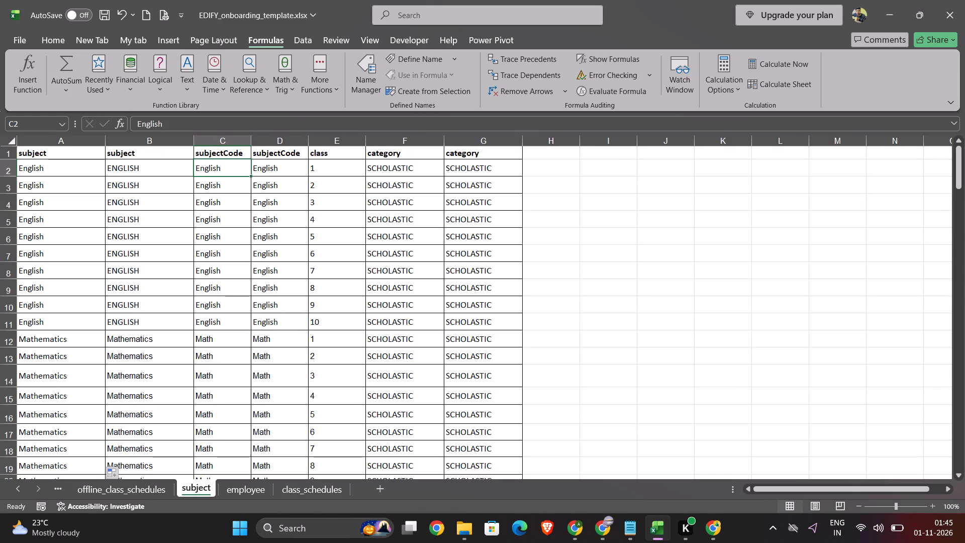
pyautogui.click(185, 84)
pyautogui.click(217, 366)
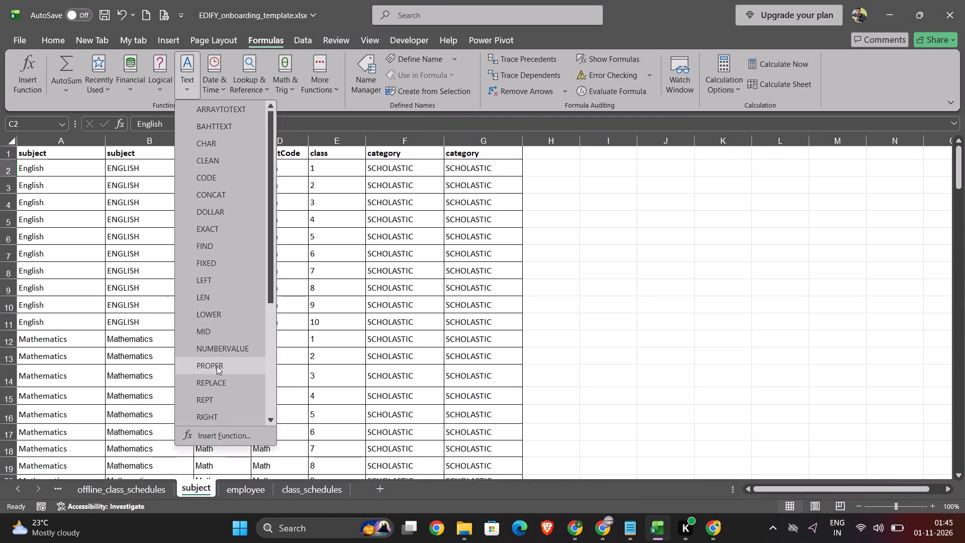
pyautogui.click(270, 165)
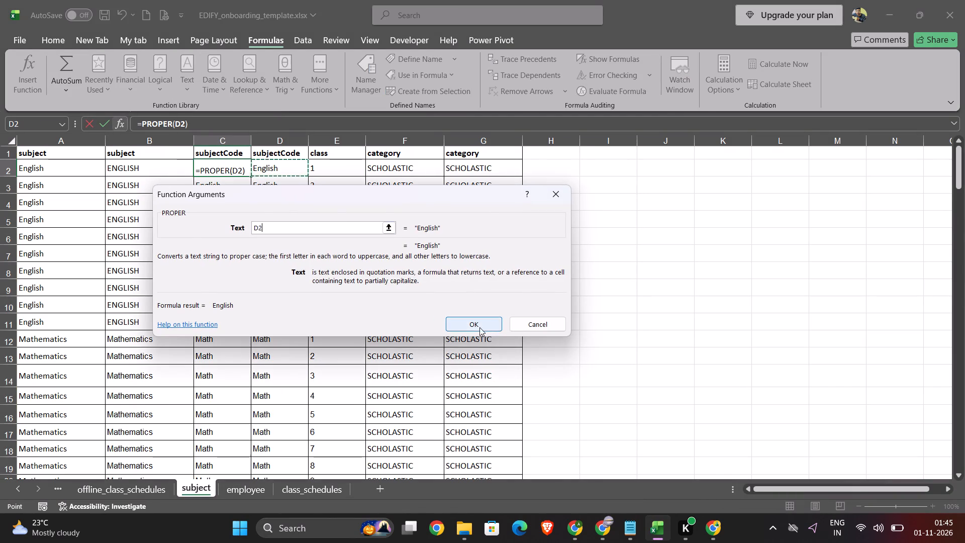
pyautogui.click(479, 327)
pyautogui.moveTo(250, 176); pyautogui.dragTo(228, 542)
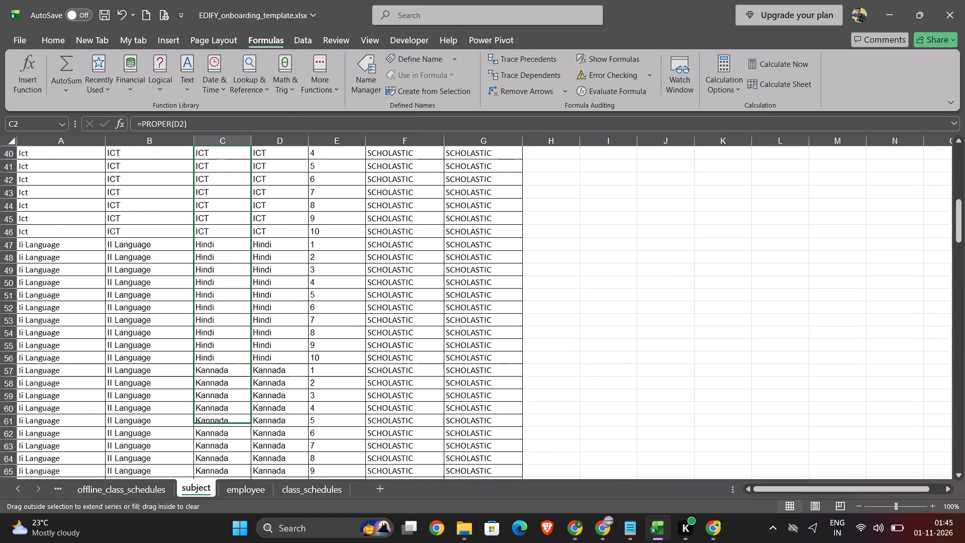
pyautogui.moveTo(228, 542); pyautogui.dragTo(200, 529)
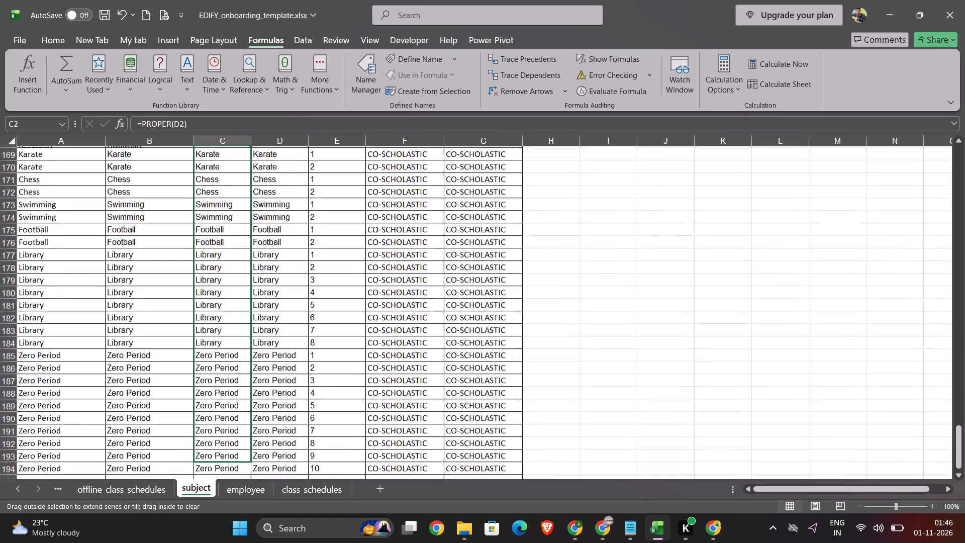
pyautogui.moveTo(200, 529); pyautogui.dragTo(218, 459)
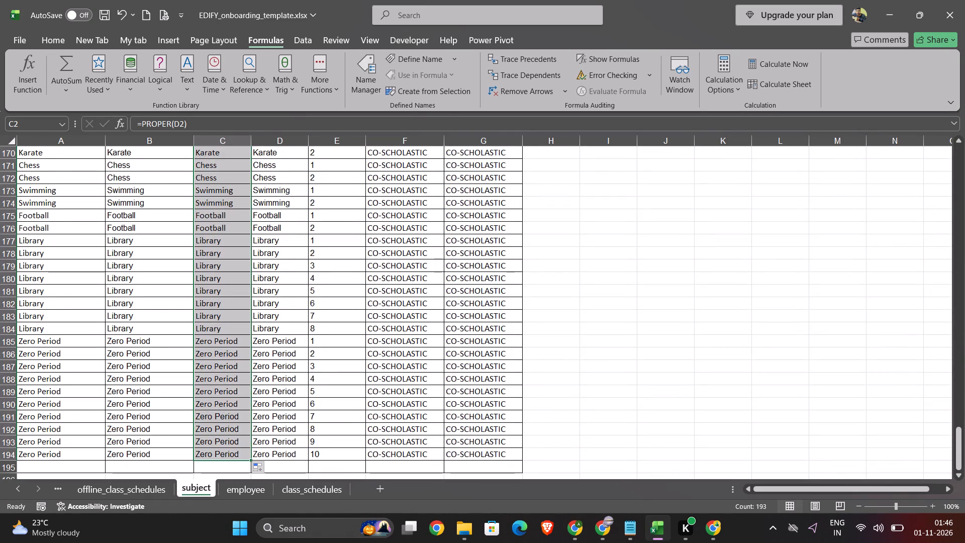
# Convert the category text to proper case in column F with =PROPER(G2), filled from F2 down to row 194.
pyautogui.scroll(16, 261, 291)
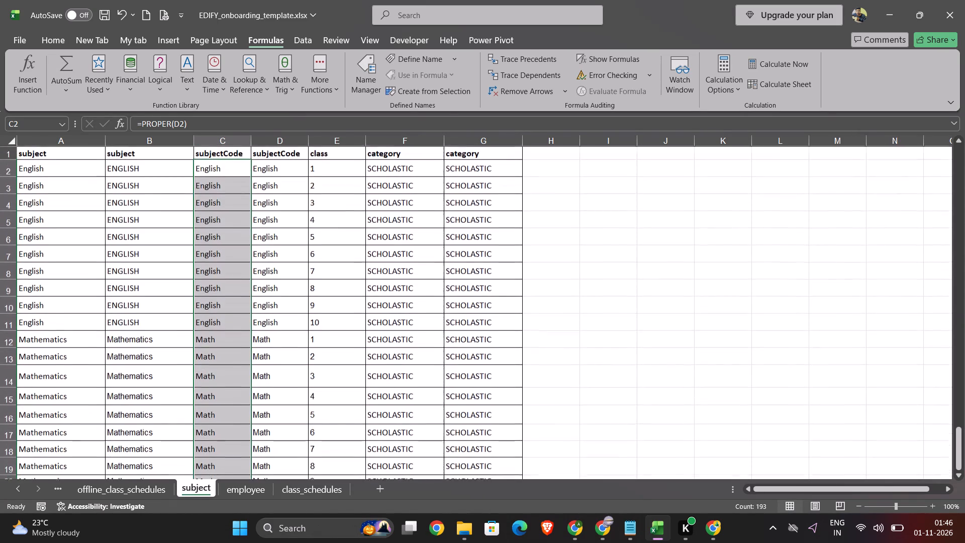
pyautogui.click(424, 174)
pyautogui.click(190, 88)
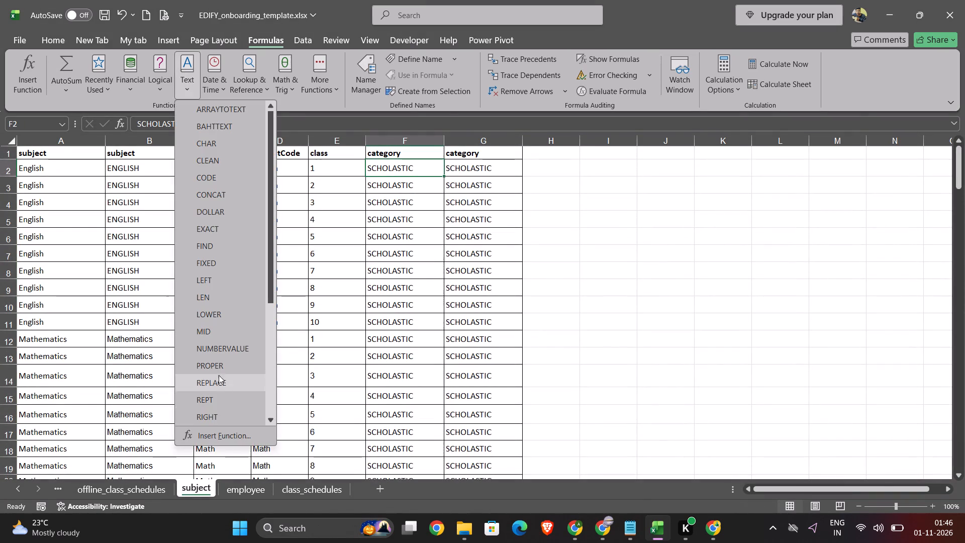
pyautogui.click(219, 369)
pyautogui.click(496, 170)
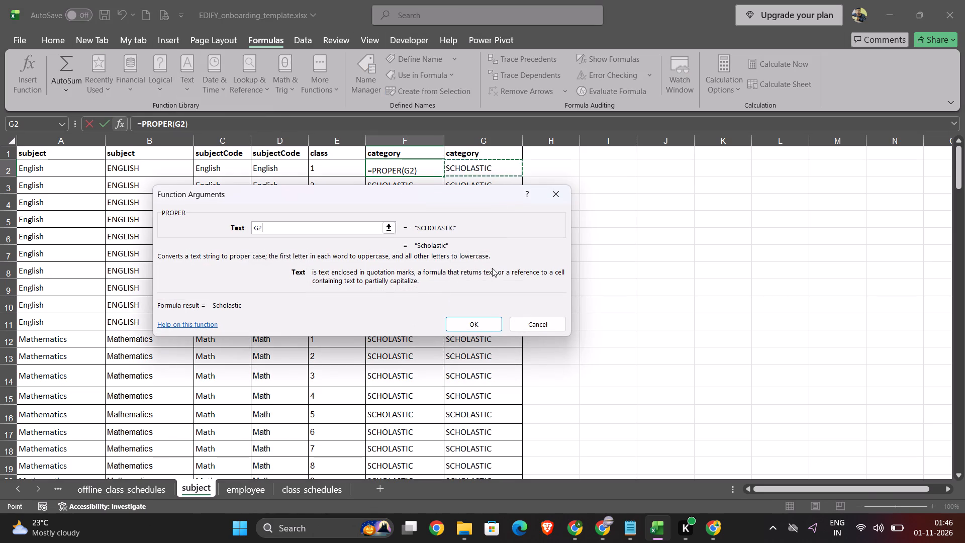
pyautogui.click(467, 315)
pyautogui.click(457, 338)
pyautogui.click(471, 316)
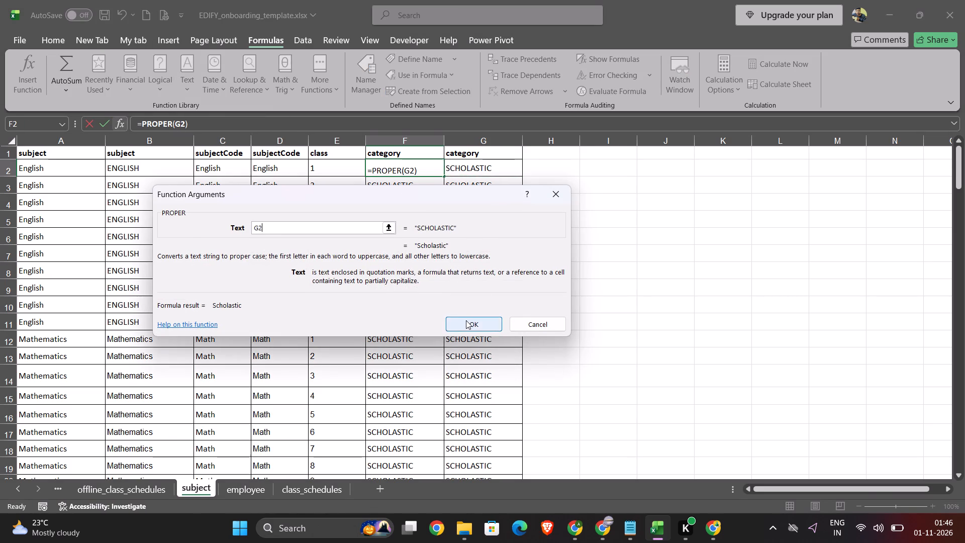
pyautogui.click(466, 320)
pyautogui.moveTo(444, 176); pyautogui.dragTo(435, 542)
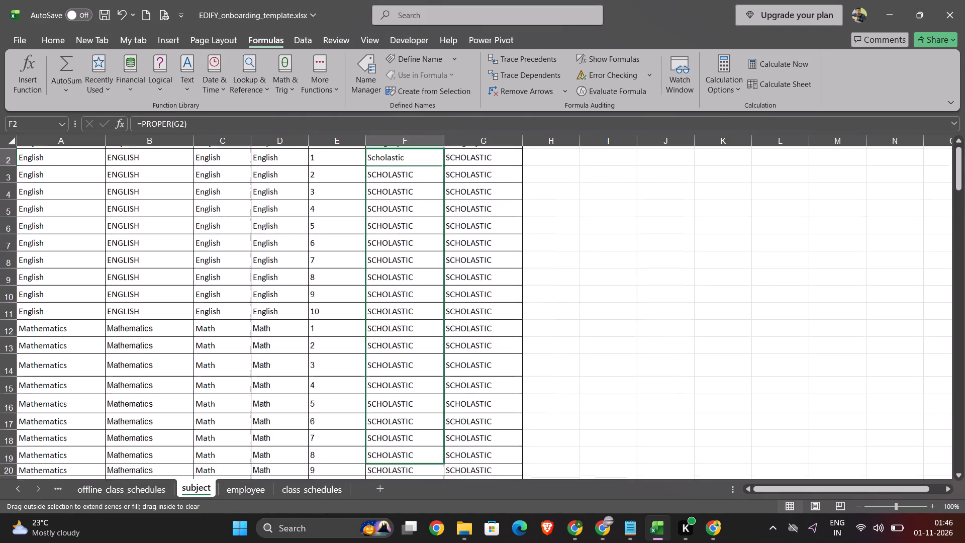
pyautogui.moveTo(435, 542); pyautogui.dragTo(416, 482)
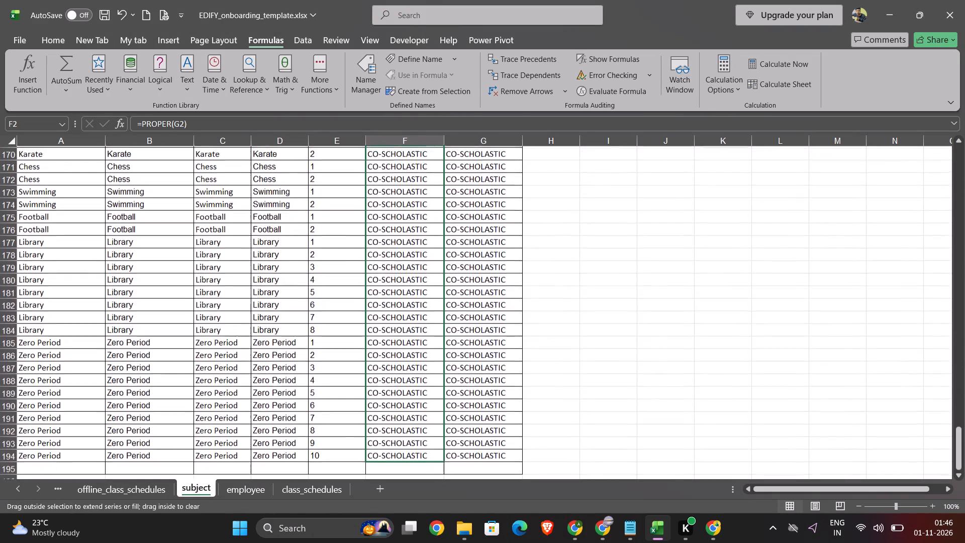
pyautogui.moveTo(416, 482); pyautogui.dragTo(414, 452)
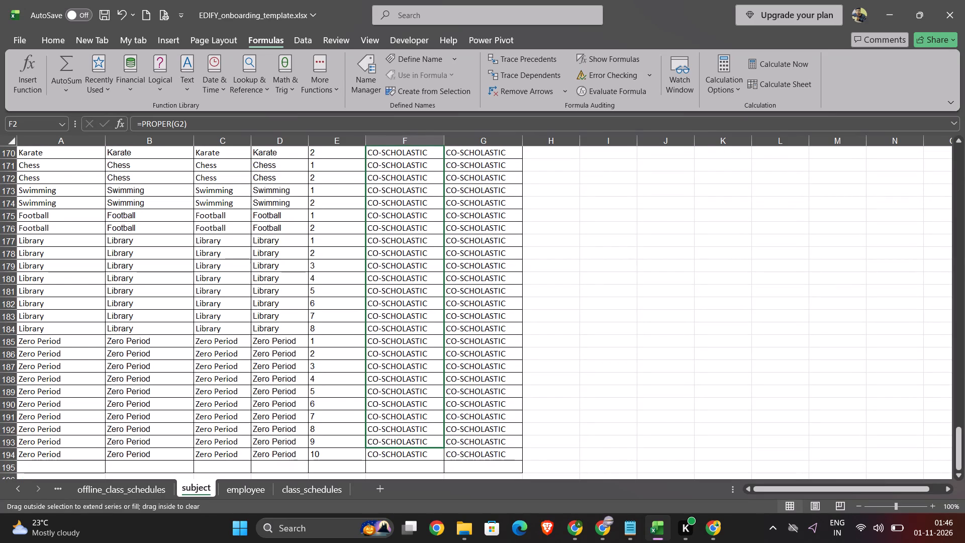
pyautogui.moveTo(414, 452); pyautogui.dragTo(413, 457)
# Replace the formulas in category column F with their values by copying it and pasting values only over itself.
pyautogui.scroll(9, 405, 261)
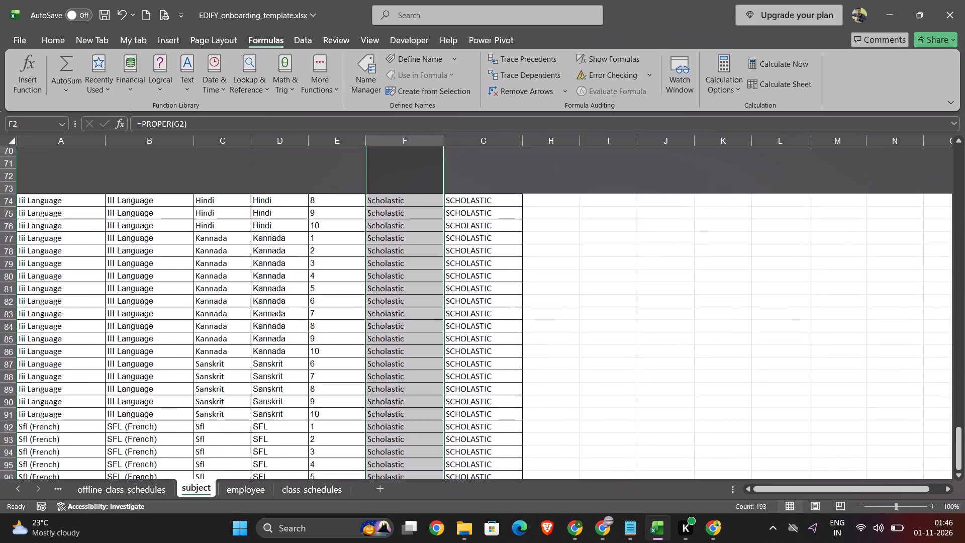
pyautogui.scroll(10, 405, 261)
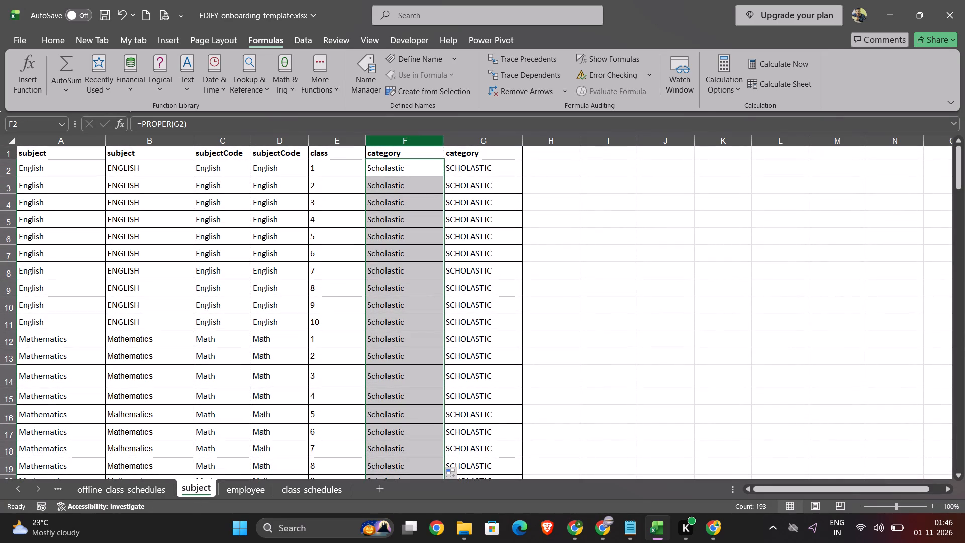
pyautogui.click(419, 142)
pyautogui.keyDown('ctrl'); pyautogui.click(419, 142); pyautogui.keyUp('ctrl')
pyautogui.click(419, 142)
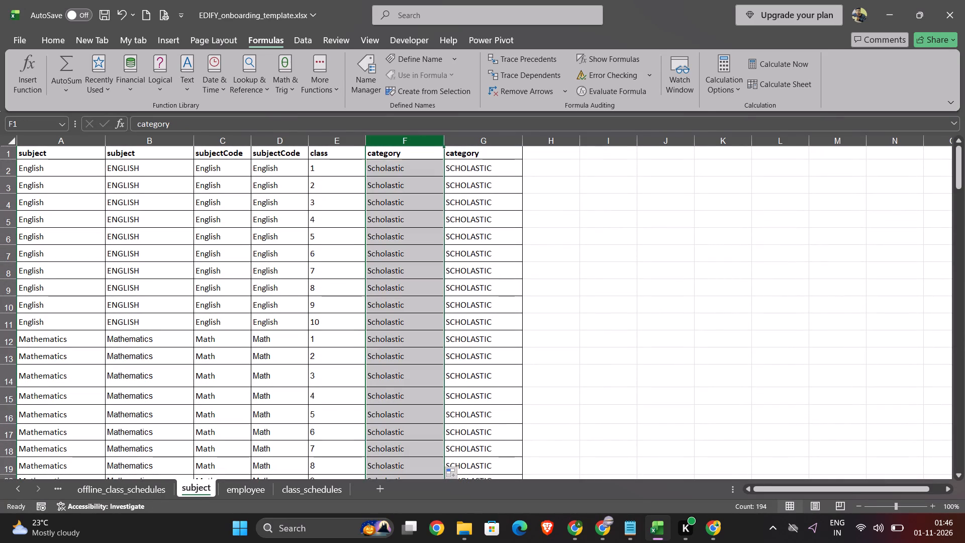
pyautogui.hotkey('ctrl', 'c')
pyautogui.rightClick(390, 183)
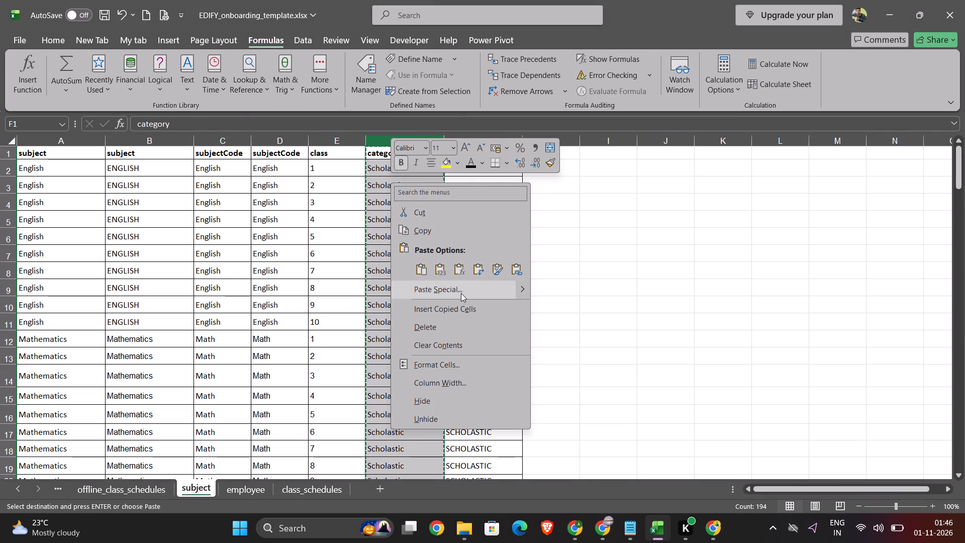
pyautogui.click(460, 292)
pyautogui.click(335, 259)
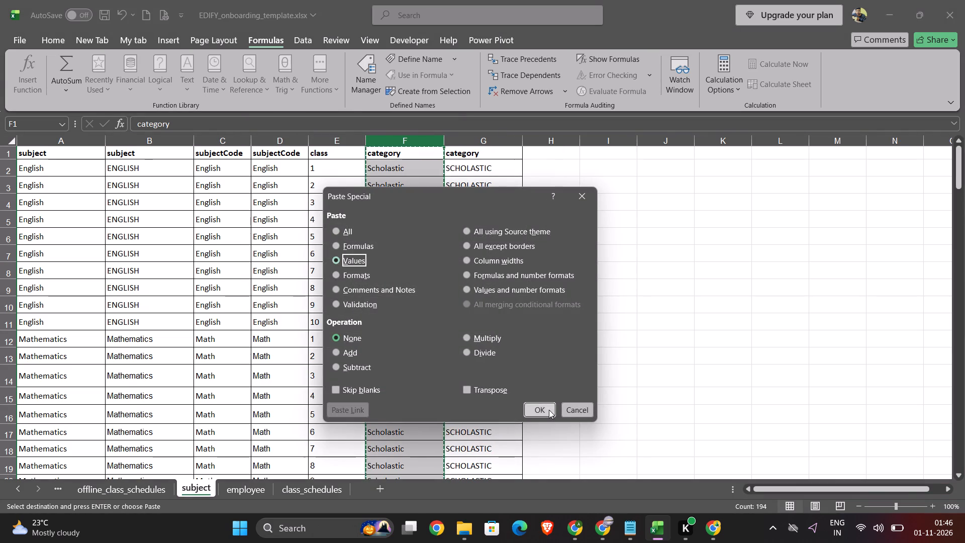
pyautogui.click(548, 409)
# Clear and delete the original uppercase category column G.
pyautogui.click(499, 136)
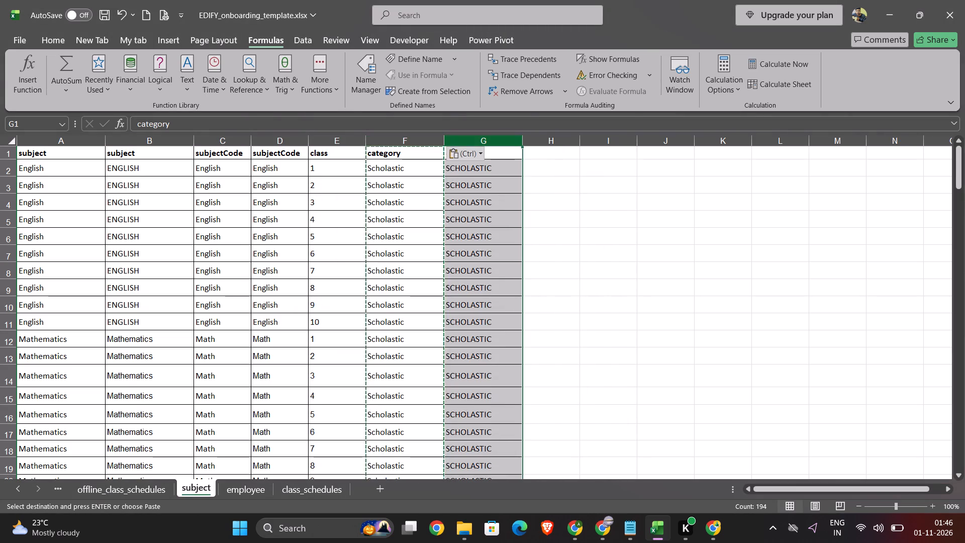
pyautogui.press('Delete')
pyautogui.rightClick(499, 136)
pyautogui.click(473, 240)
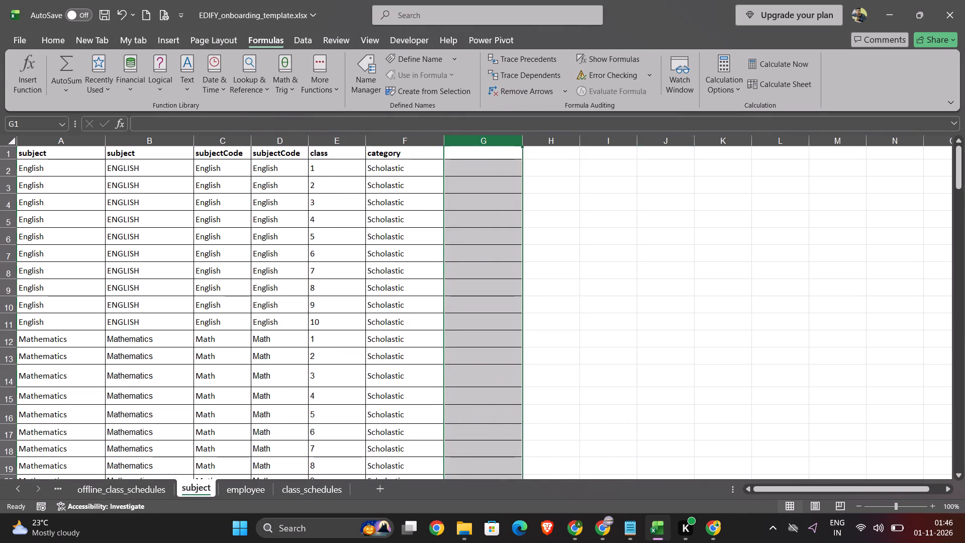
pyautogui.click(650, 255)
pyautogui.click(506, 139)
pyautogui.rightClick(506, 139)
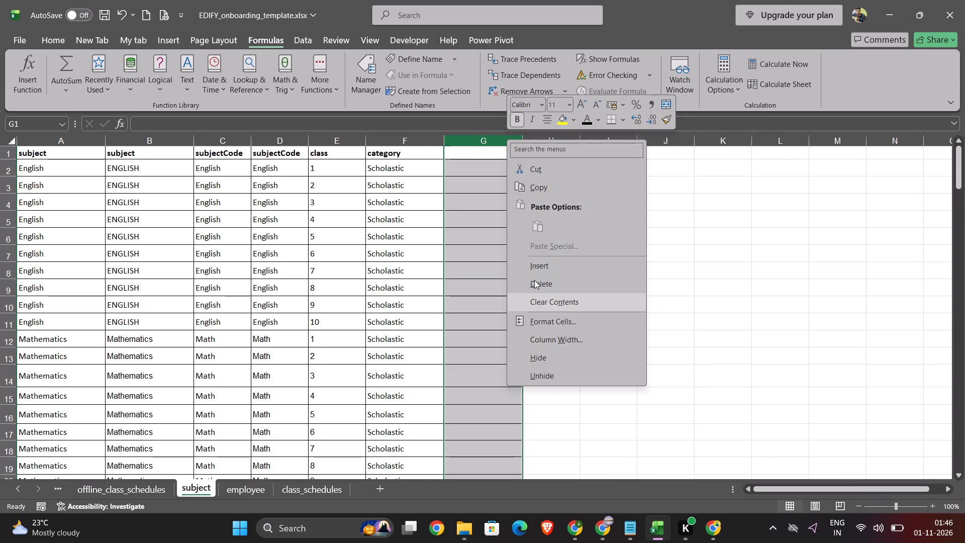
pyautogui.click(533, 281)
pyautogui.click(582, 230)
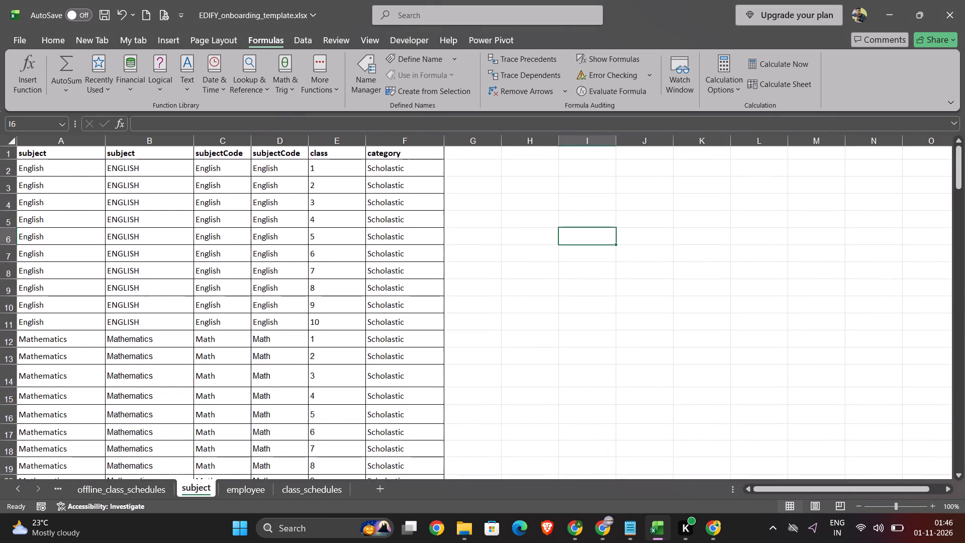
# Copy subjectCode column D and paste it over itself as values only.
pyautogui.click(279, 137)
pyautogui.hotkey('ctrl', 'c')
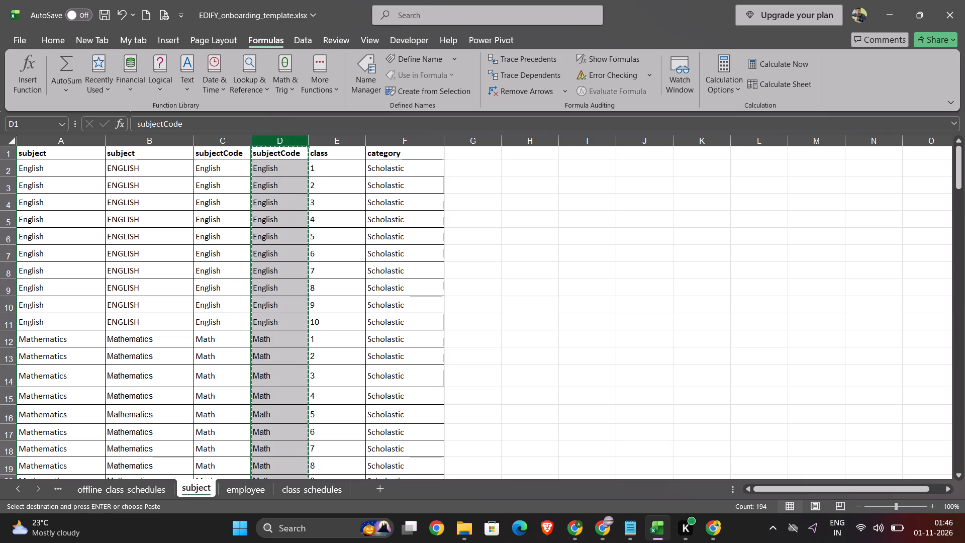
pyautogui.rightClick(277, 165)
pyautogui.click(312, 268)
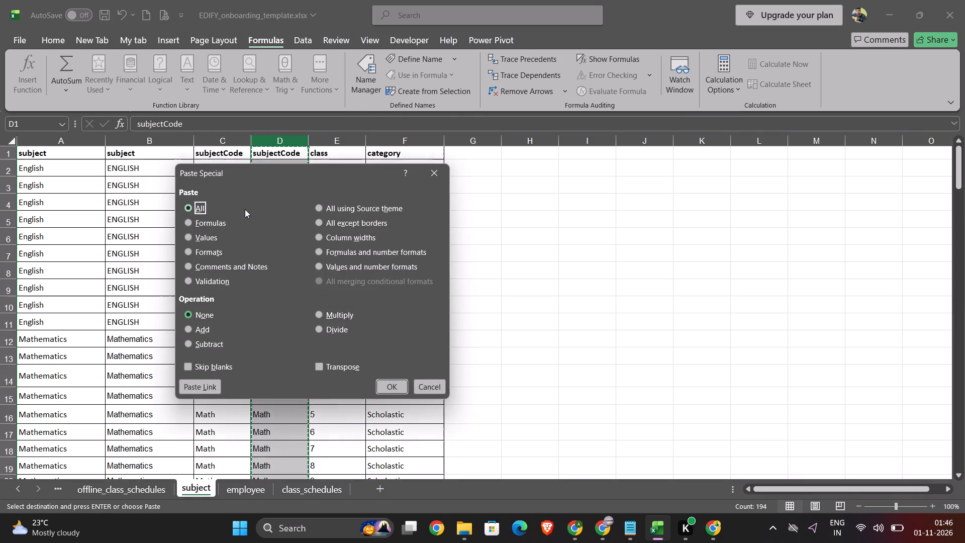
pyautogui.click(188, 234)
pyautogui.click(398, 387)
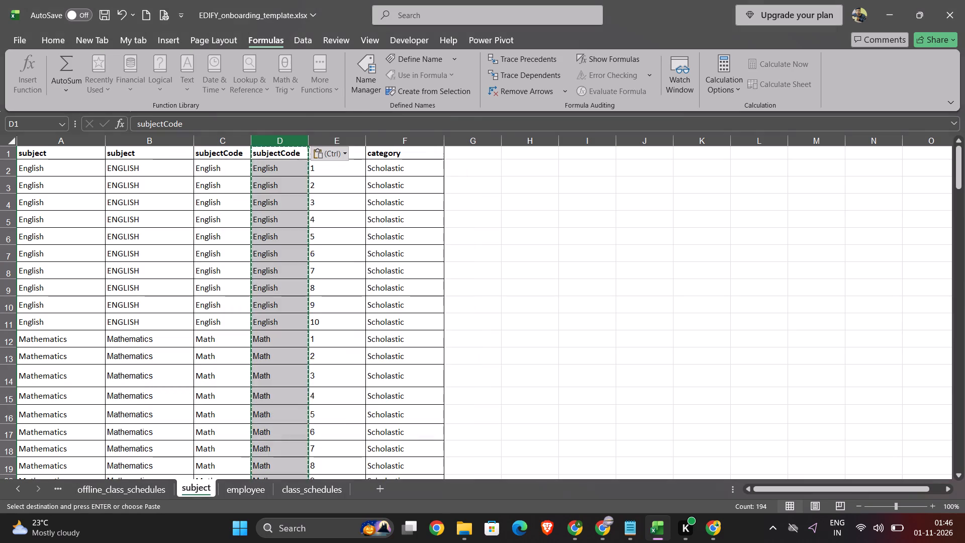
# Delete the subjectCode column C that holds the PROPER formulas.
pyautogui.click(223, 143)
pyautogui.rightClick(223, 143)
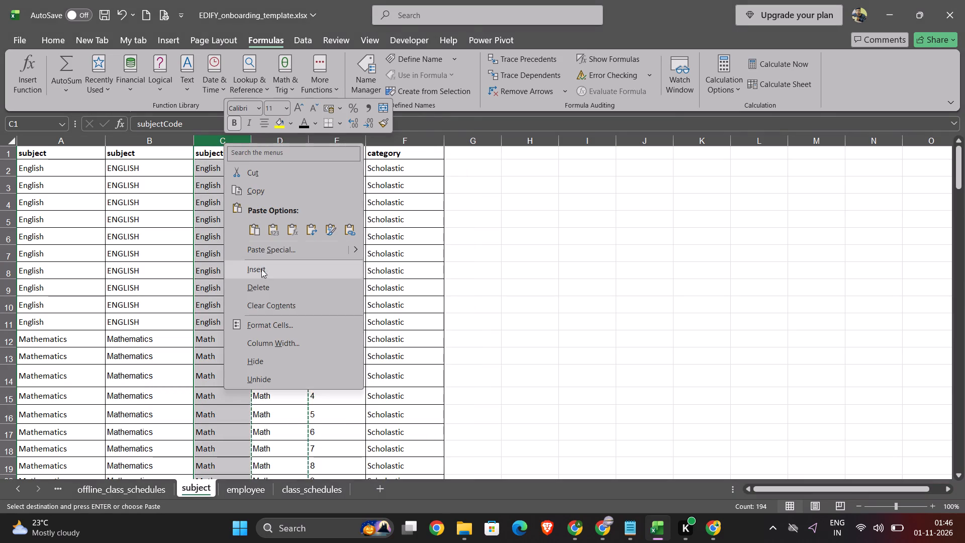
pyautogui.click(258, 281)
pyautogui.click(274, 272)
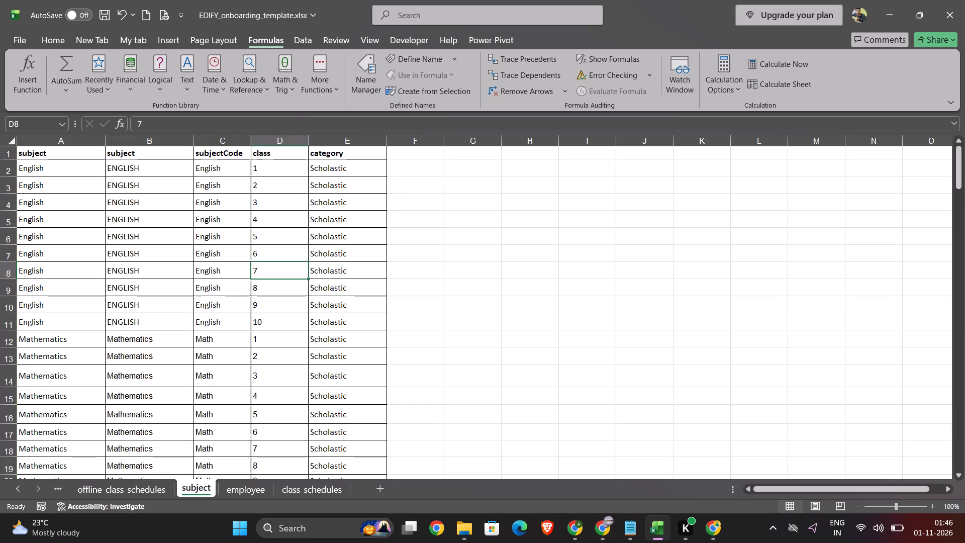
# Replace the formulas in subject column A with their values by copying it and pasting values only over itself.
pyautogui.scroll(1, 274, 272)
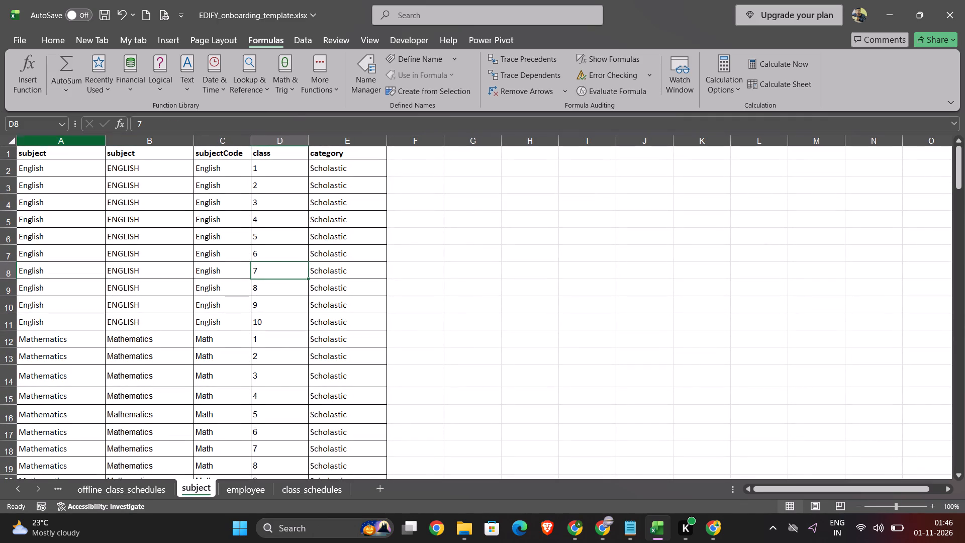
pyautogui.click(140, 139)
pyautogui.rightClick(140, 139)
pyautogui.click(70, 143)
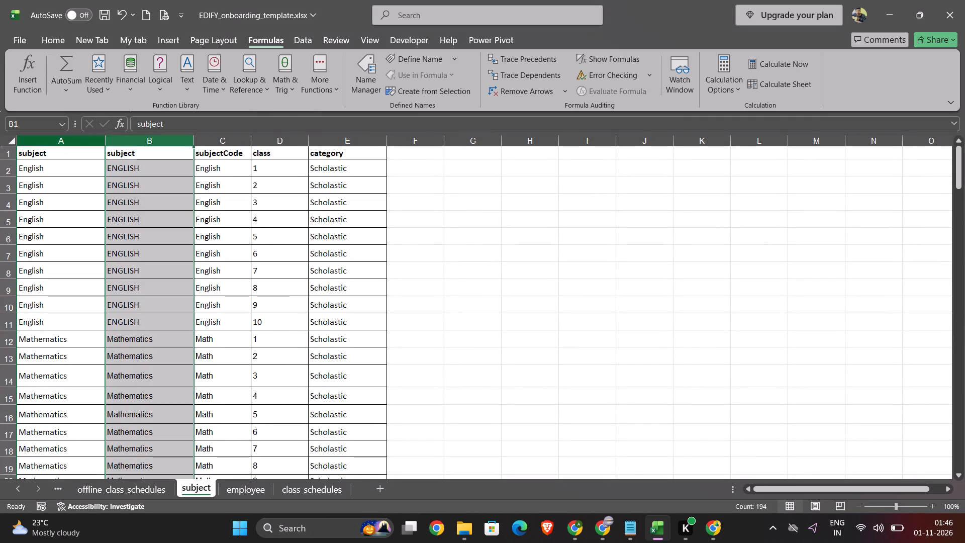
pyautogui.click(70, 142)
pyautogui.hotkey('ctrl', 'c')
pyautogui.rightClick(68, 232)
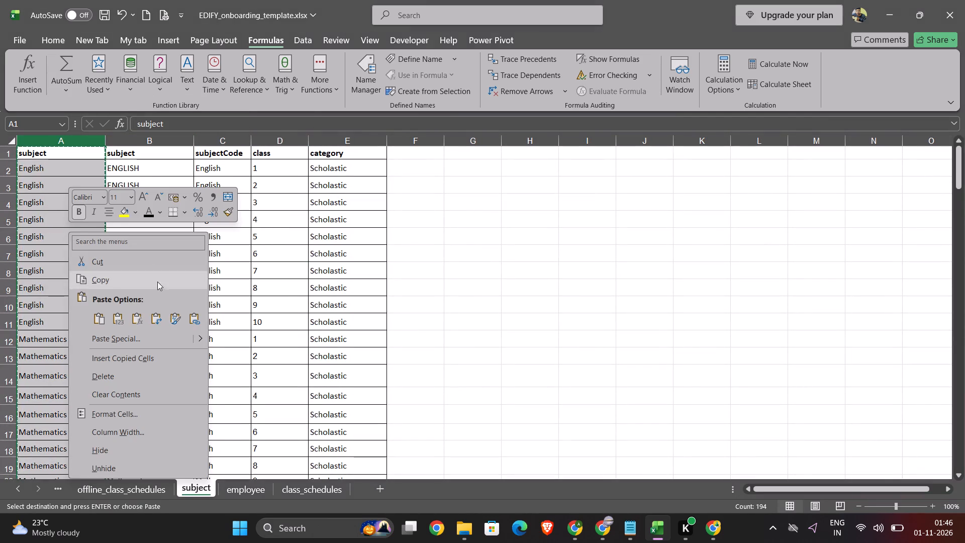
pyautogui.click(101, 336)
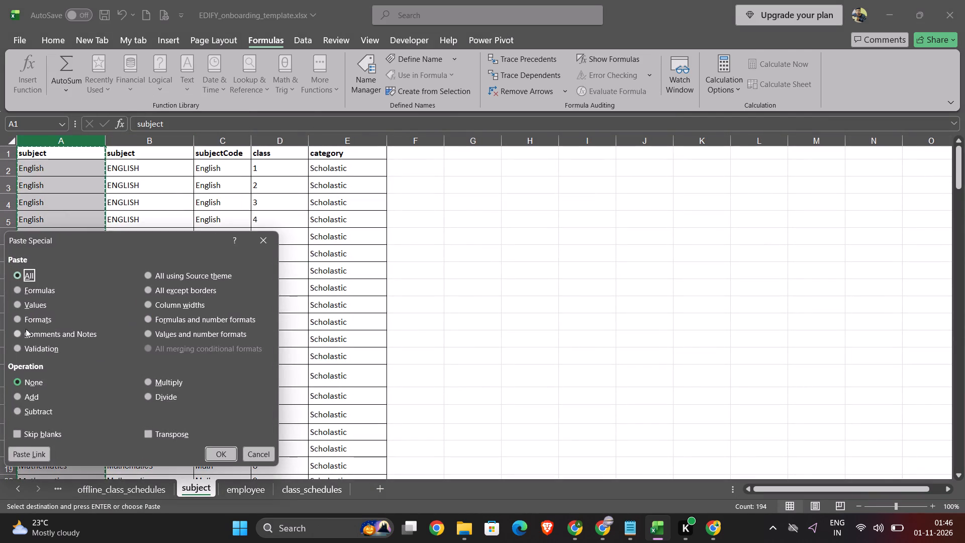
pyautogui.click(18, 304)
pyautogui.click(212, 456)
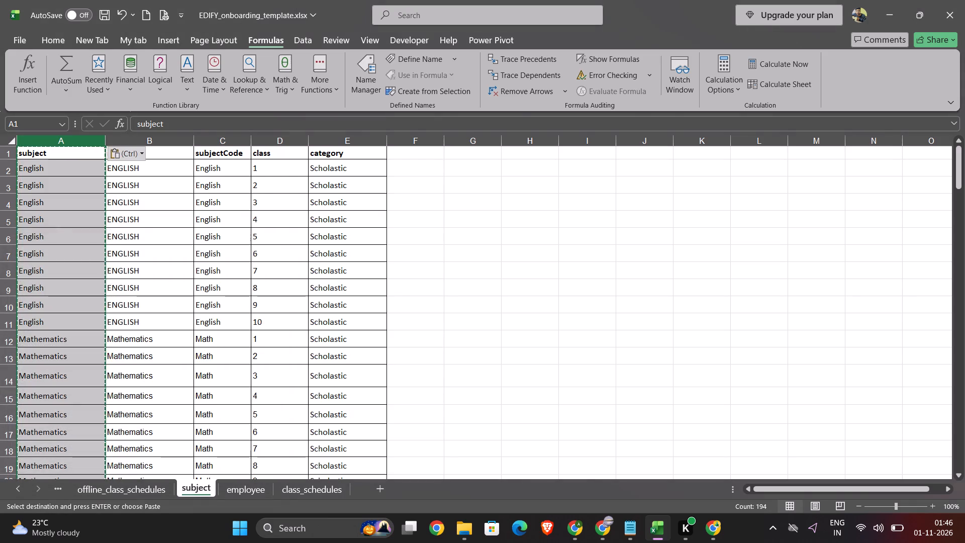
# Delete the original subject column B that holds the unconverted names.
pyautogui.click(147, 140)
pyautogui.rightClick(147, 140)
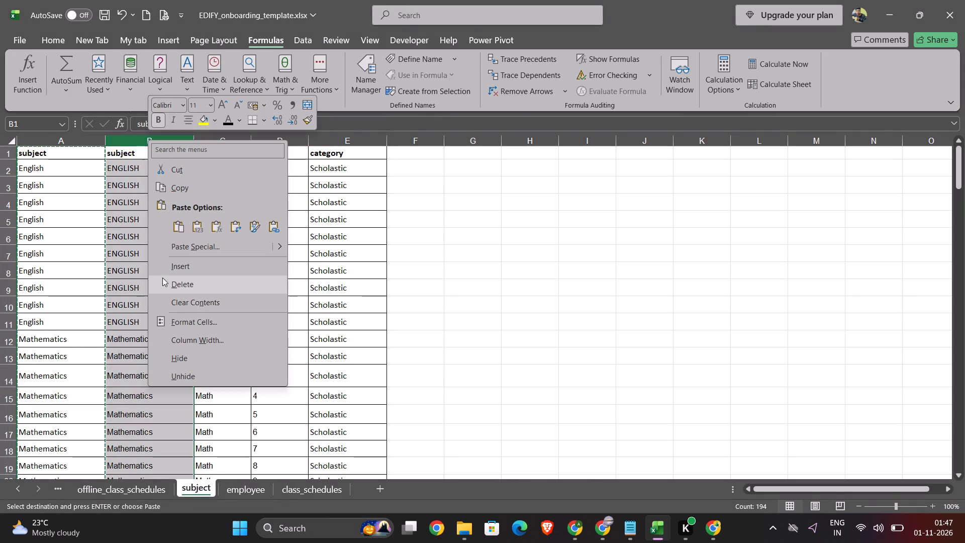
pyautogui.click(164, 283)
pyautogui.click(357, 275)
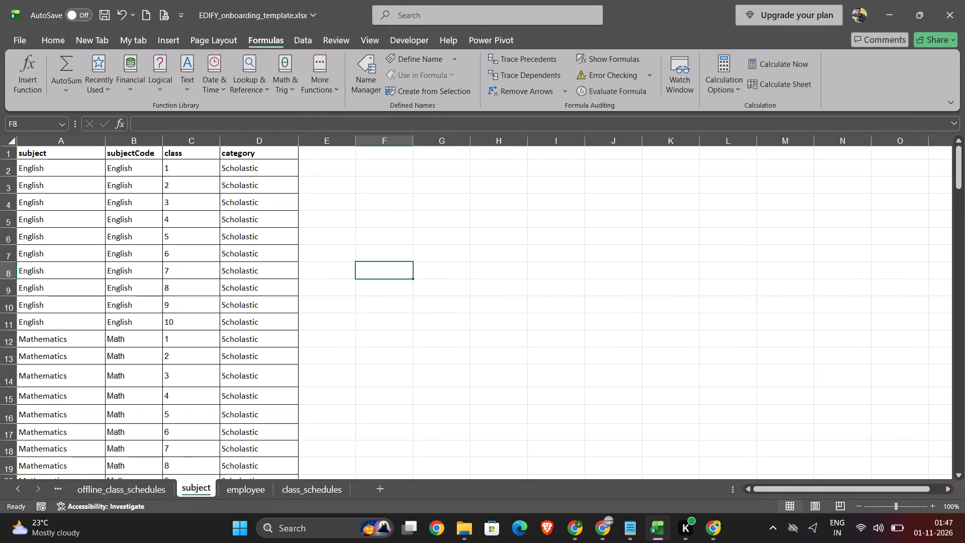
# Save the workbook and look over the converted rows of the subject sheet.
pyautogui.hotkey('ctrl', 's')
pyautogui.scroll(-4, 357, 275)
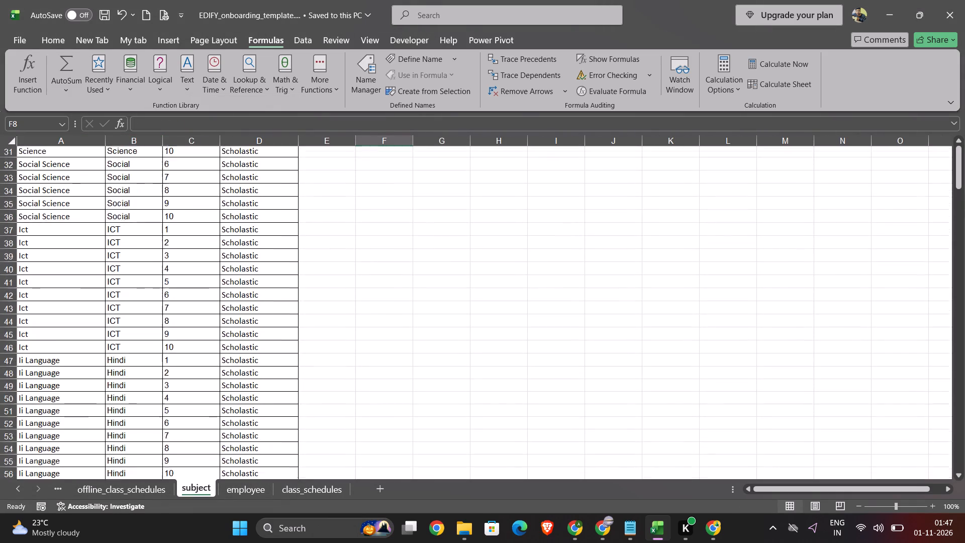
pyautogui.scroll(-5, 357, 275)
pyautogui.hotkey('ctrl', 's')
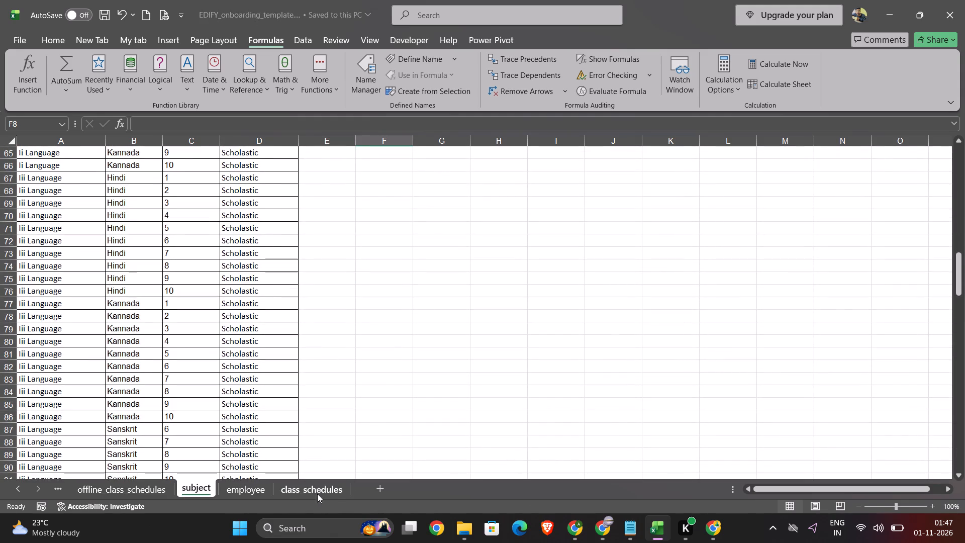
# On the class_schedules sheet, enter Monday as the dayOfWeek in cell A2 for firstPeriod.
pyautogui.click(307, 487)
pyautogui.scroll(1, 217, 226)
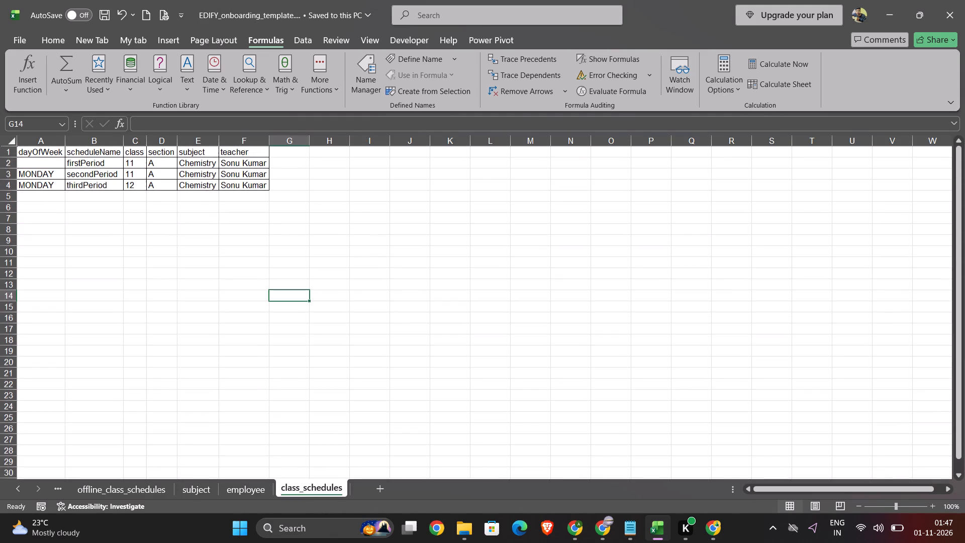
pyautogui.click(34, 159)
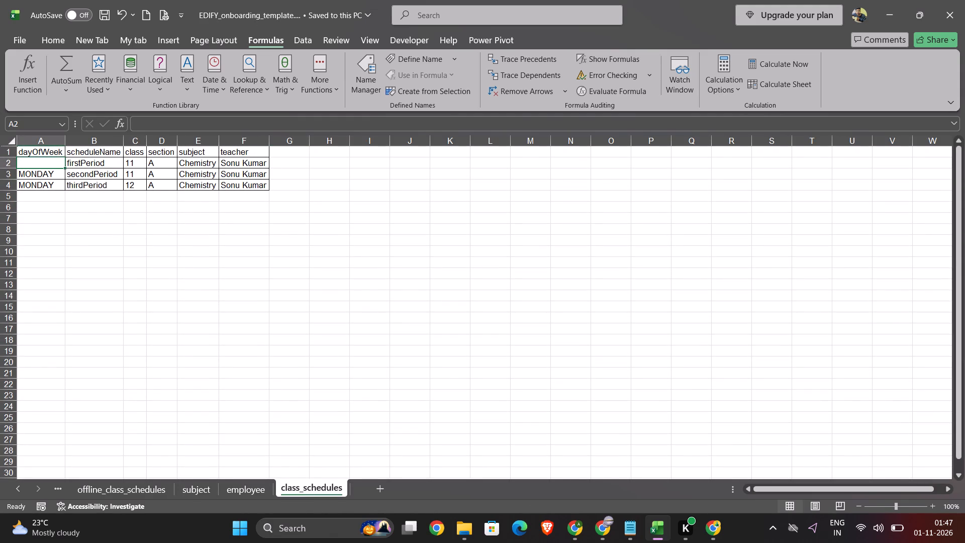
pyautogui.tripleClick(28, 162)
pyautogui.keyDown('shift'); pyautogui.click(28, 162); pyautogui.keyUp('shift')
pyautogui.hotkey('shift', 'm')
pyautogui.write('onad')
pyautogui.press('BackSpace')
pyautogui.press('BackSpace')
pyautogui.press('BackSpace')
pyautogui.press('BackSpace')
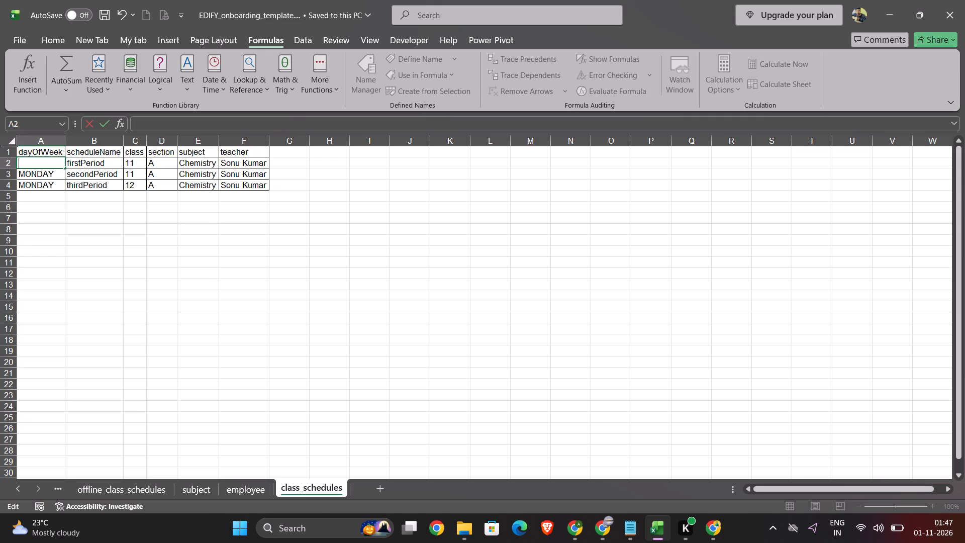
pyautogui.write('Monday')
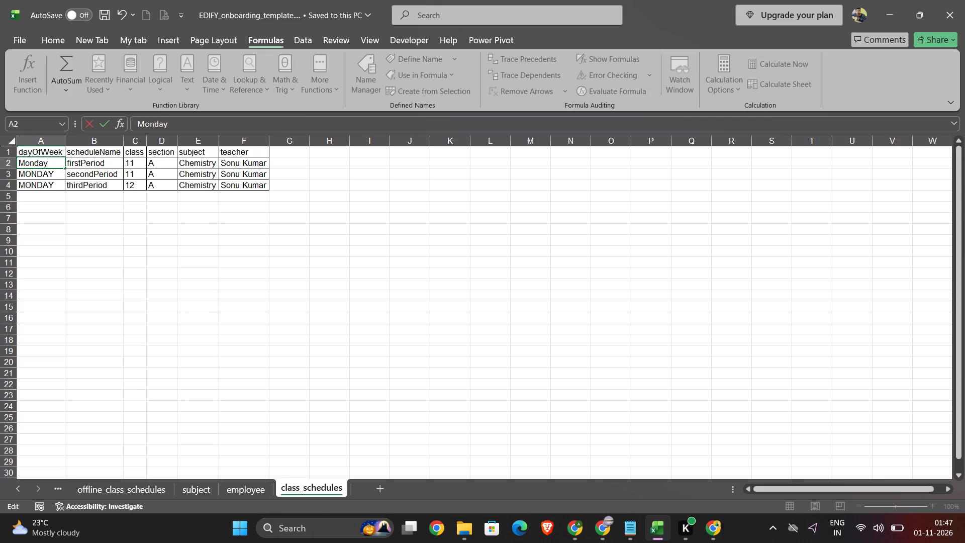
# Fill the weekday series from A2 down to A4, giving Tuesday and Wednesday for the second and third periods.
pyautogui.moveTo(64, 168); pyautogui.dragTo(64, 186)
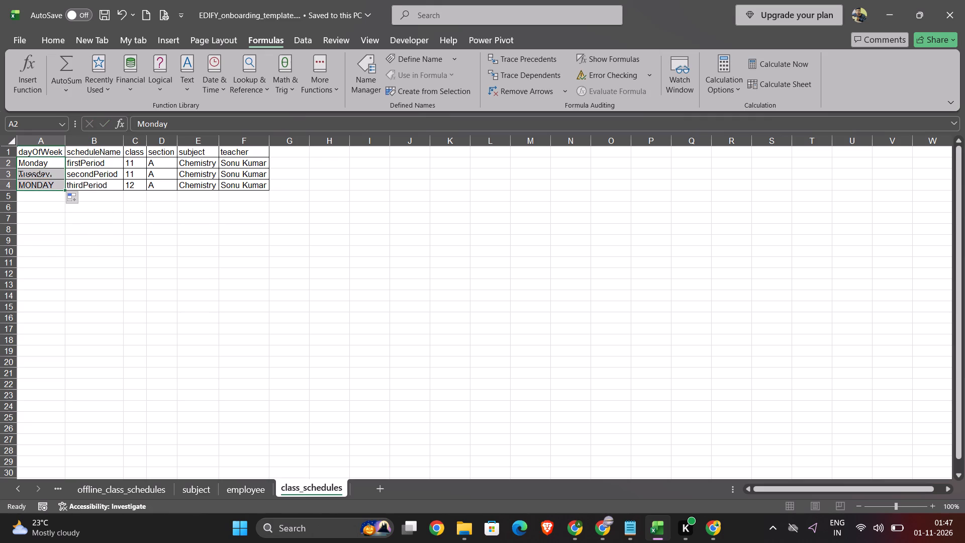
pyautogui.click(98, 234)
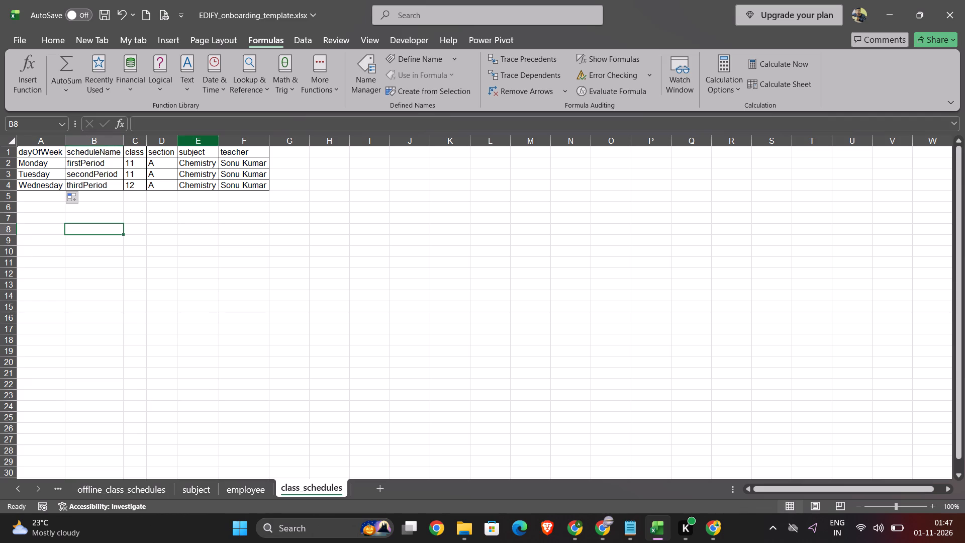
pyautogui.scroll(1, 270, 343)
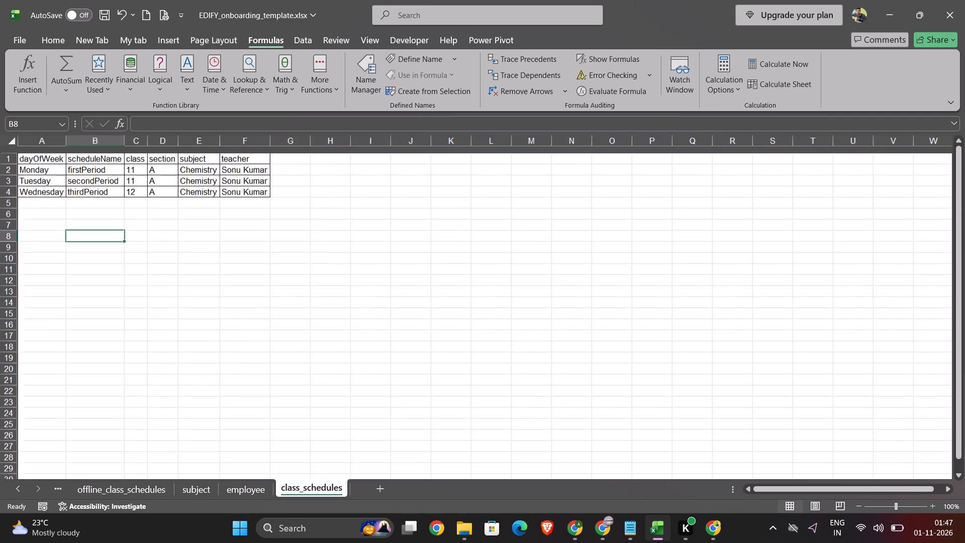
# On the employee sheet, insert a blank column before firstname and another before middlename.
pyautogui.click(236, 493)
pyautogui.scroll(1, 160, 347)
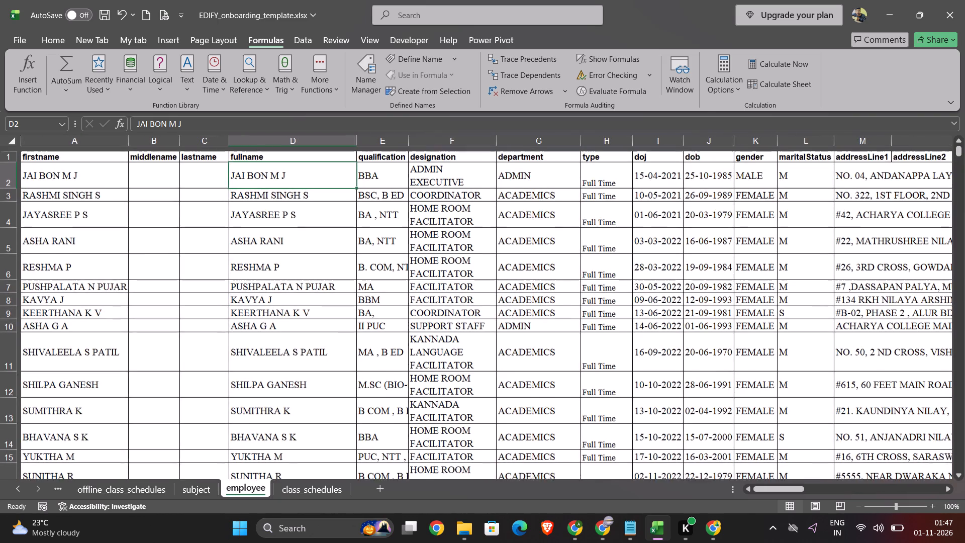
pyautogui.click(59, 169)
pyautogui.click(59, 169)
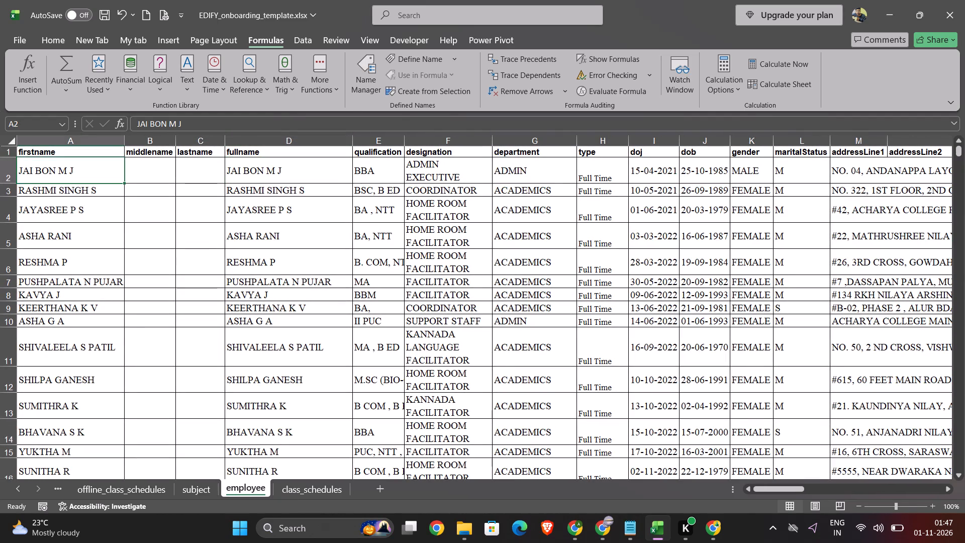
pyautogui.rightClick(100, 139)
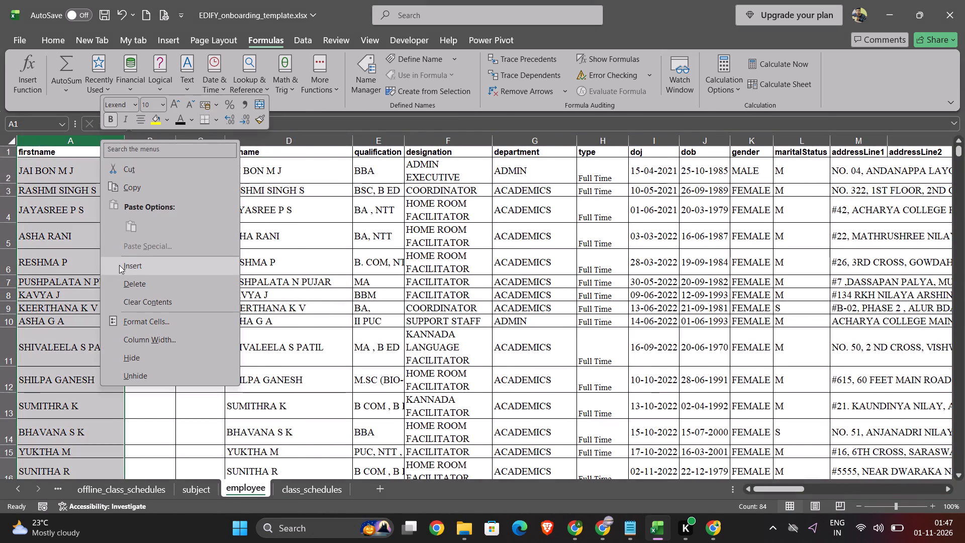
pyautogui.click(119, 264)
pyautogui.click(199, 143)
pyautogui.rightClick(199, 143)
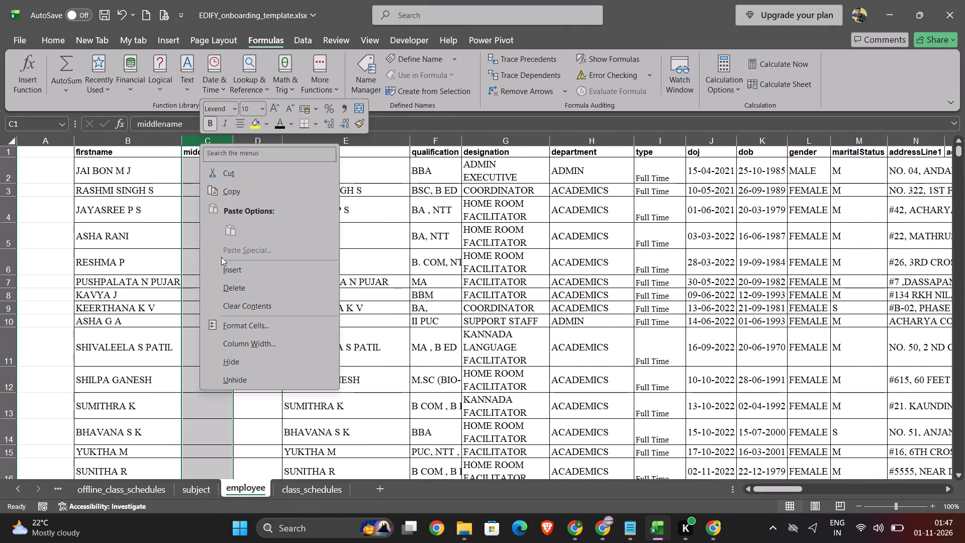
pyautogui.click(225, 267)
# Insert a blank column before lastname and another before fullname on the employee sheet.
pyautogui.click(358, 144)
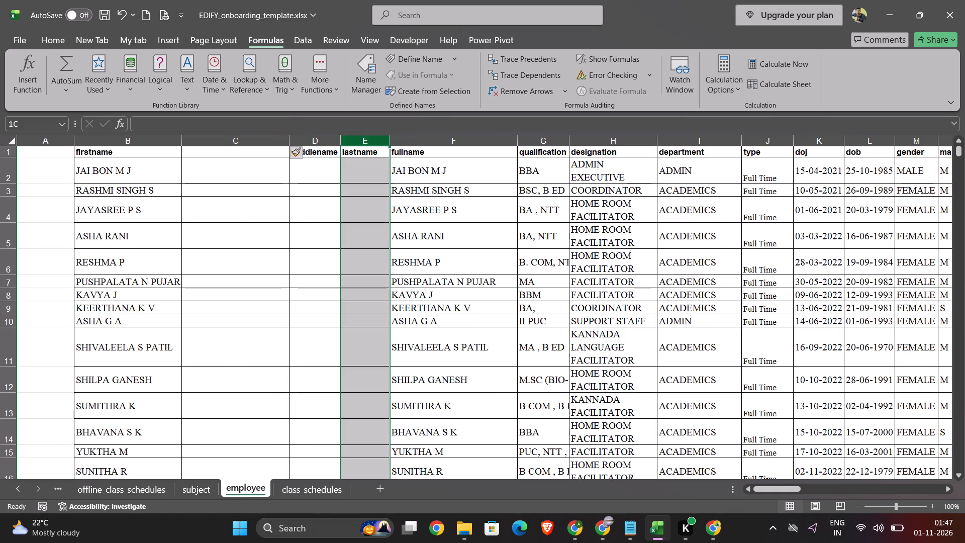
pyautogui.rightClick(358, 144)
pyautogui.click(382, 271)
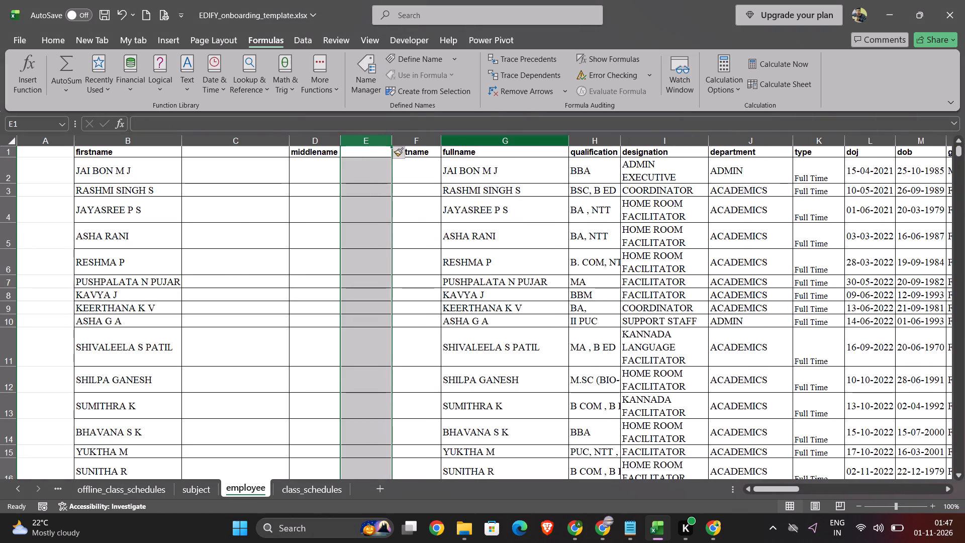
pyautogui.click(476, 145)
pyautogui.rightClick(476, 145)
pyautogui.click(495, 274)
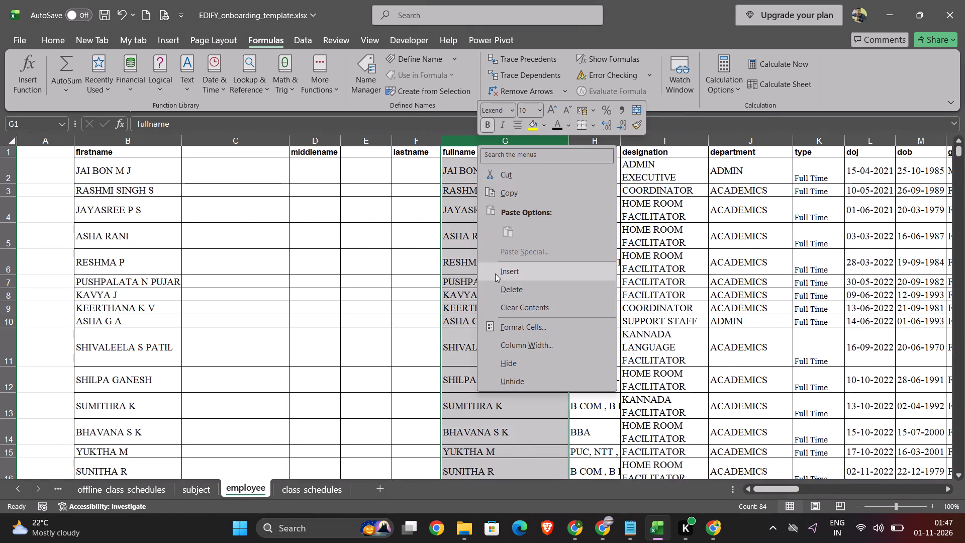
# Insert a blank column before designation and another before department on the employee sheet.
pyautogui.hscroll(-3, 538, 205)
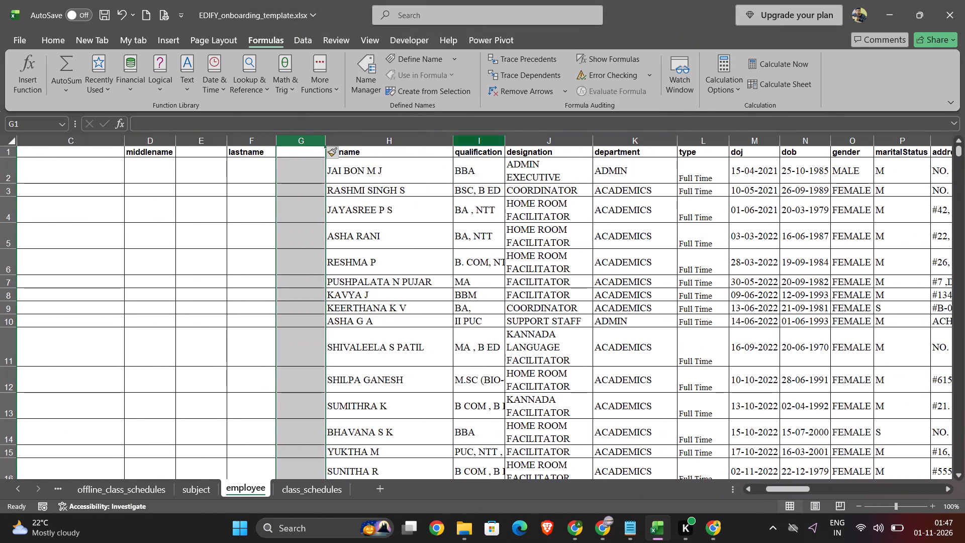
pyautogui.click(475, 145)
pyautogui.click(521, 144)
pyautogui.rightClick(521, 144)
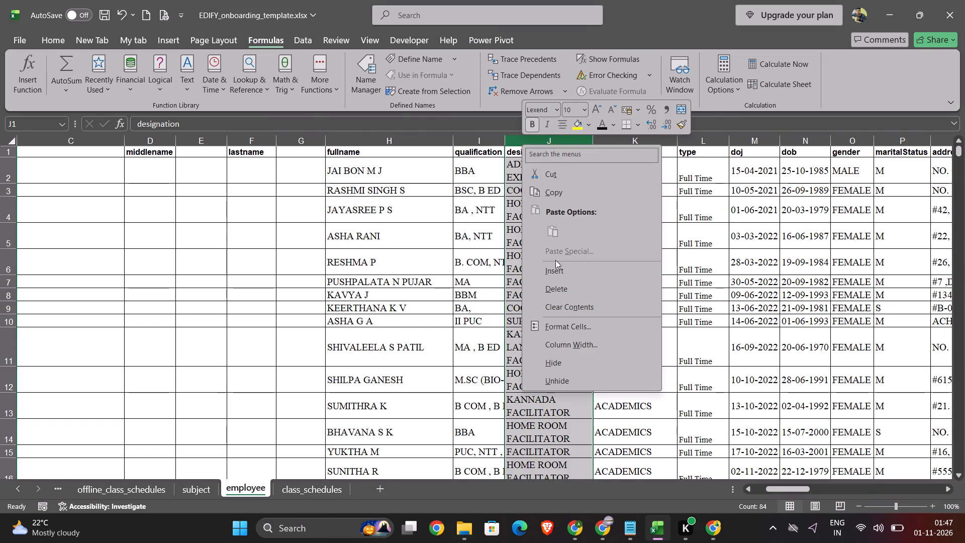
pyautogui.click(551, 272)
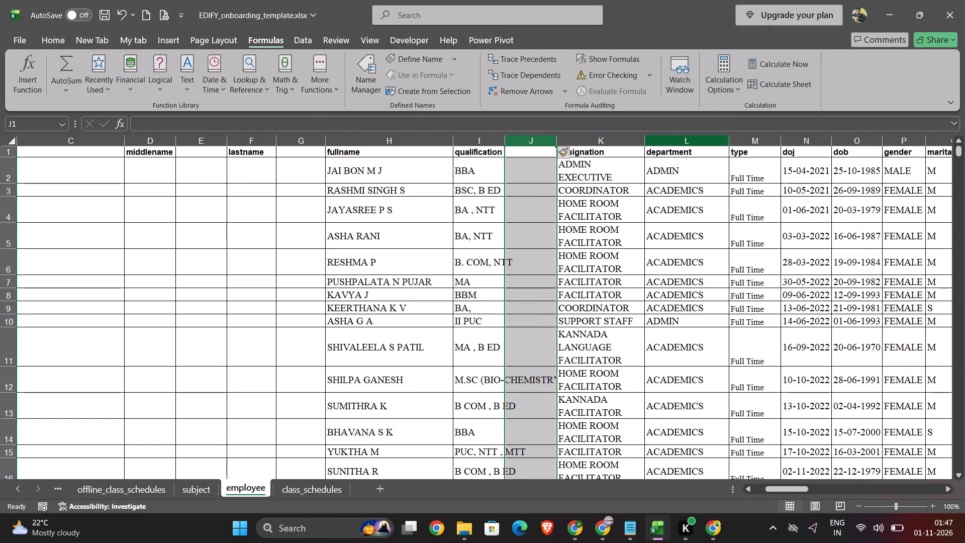
pyautogui.click(683, 143)
pyautogui.rightClick(683, 143)
pyautogui.click(714, 275)
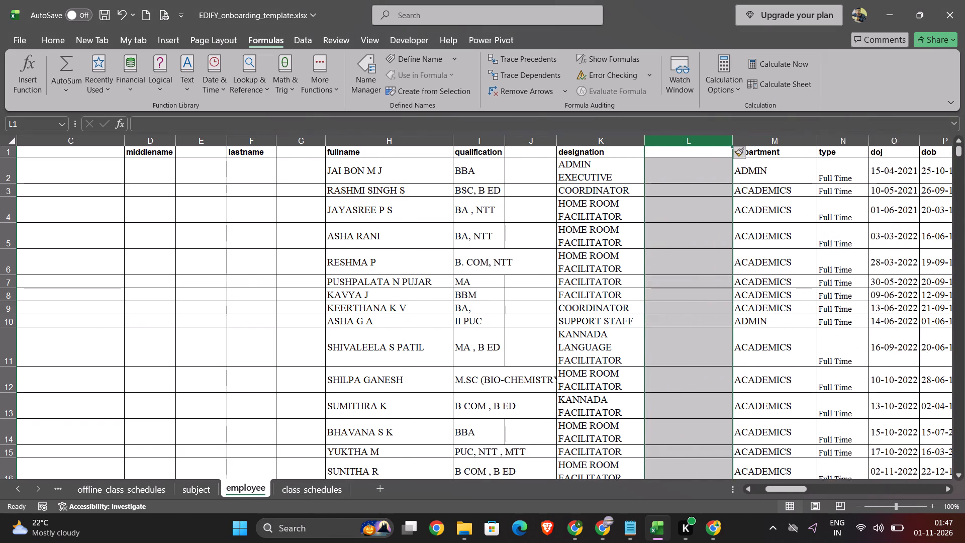
# Review the employee sheet's columns from department through bloodGroup to see which other fields contain uppercase text.
pyautogui.hscroll(-4, 747, 242)
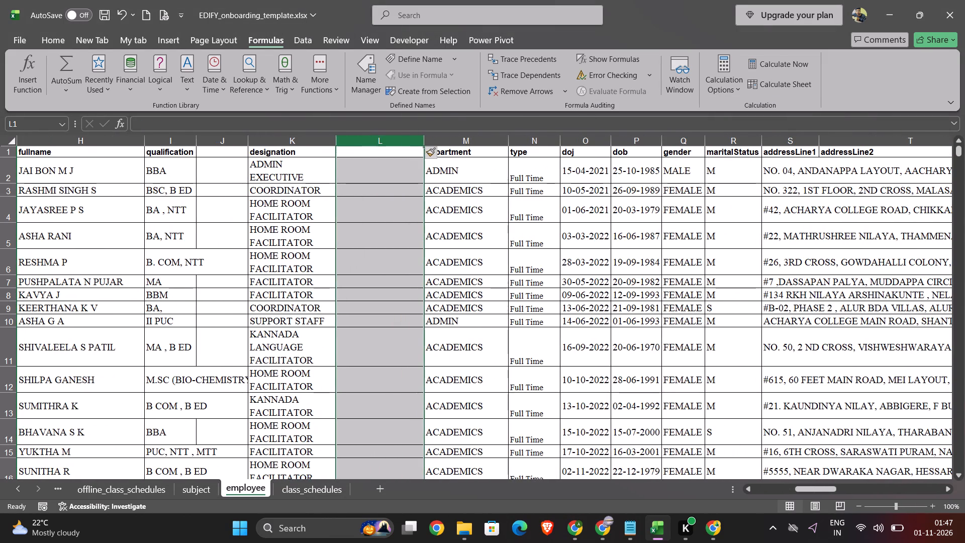
pyautogui.hscroll(-3, 625, 272)
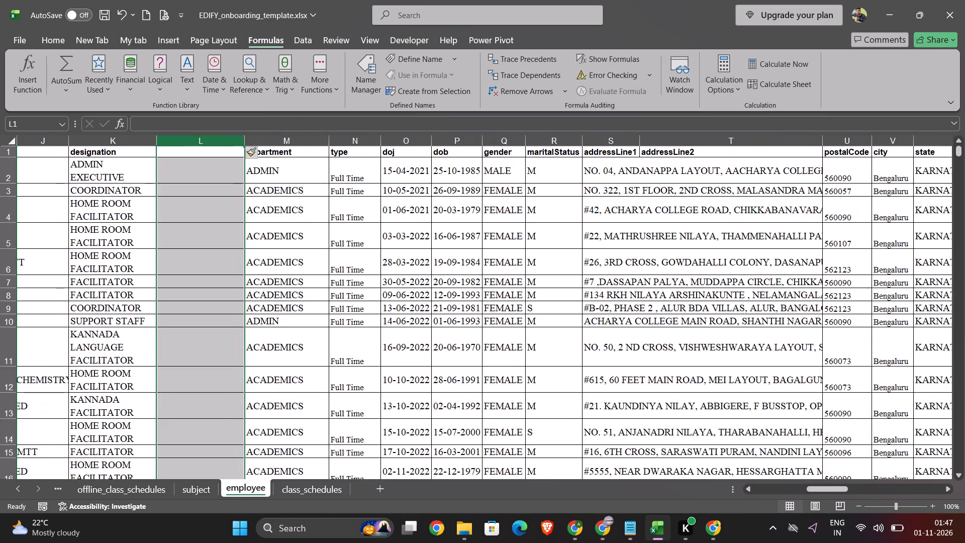
pyautogui.hscroll(-1, 625, 272)
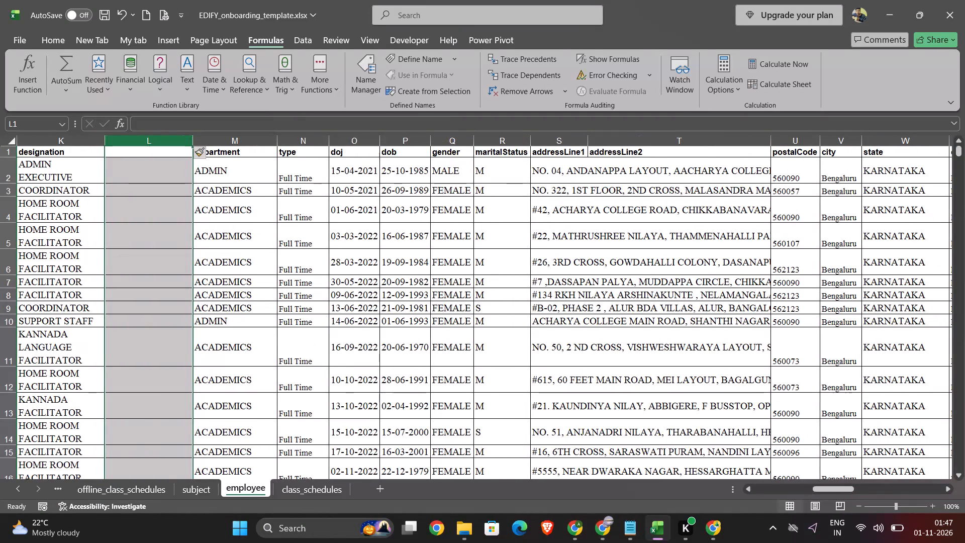
pyautogui.hscroll(-1, 566, 213)
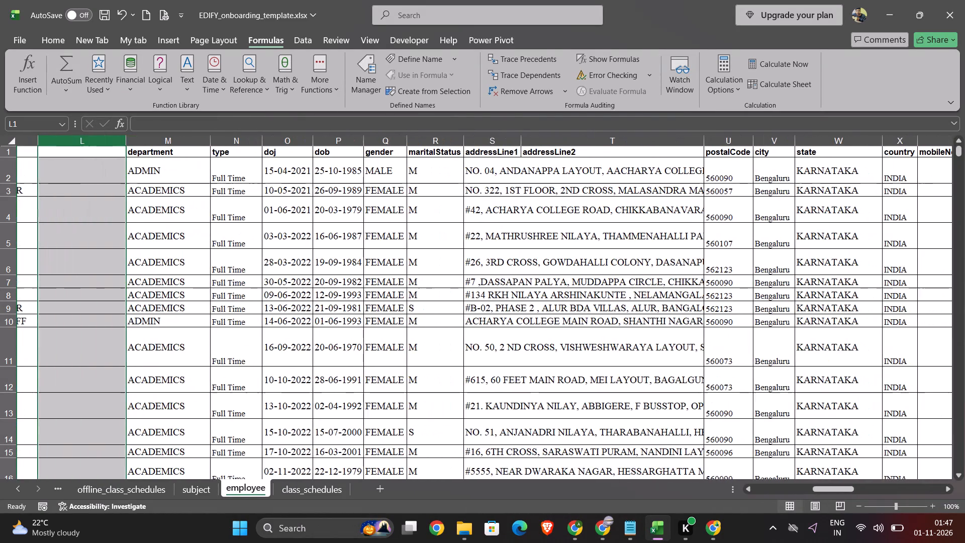
pyautogui.hscroll(-4, 566, 213)
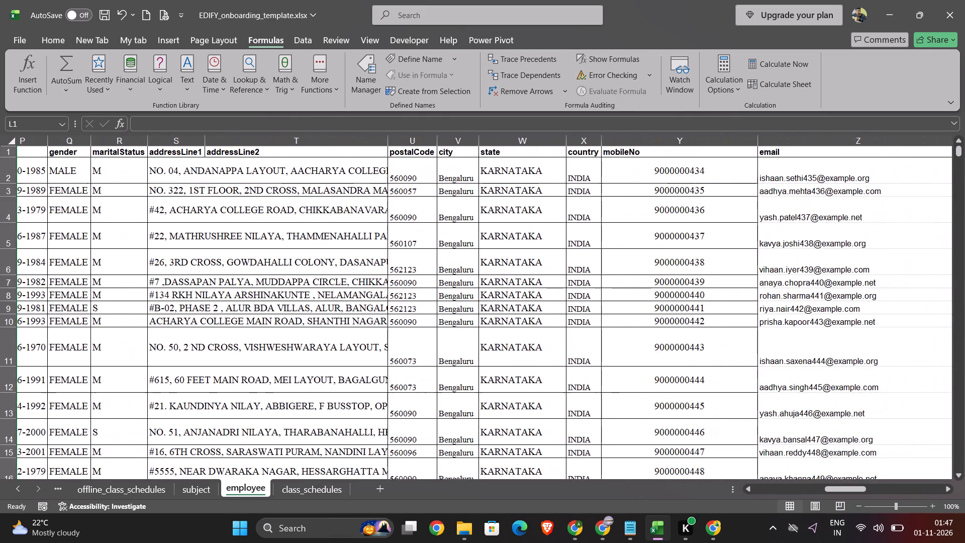
pyautogui.hscroll(-1, 566, 213)
pyautogui.hscroll(1, 468, 204)
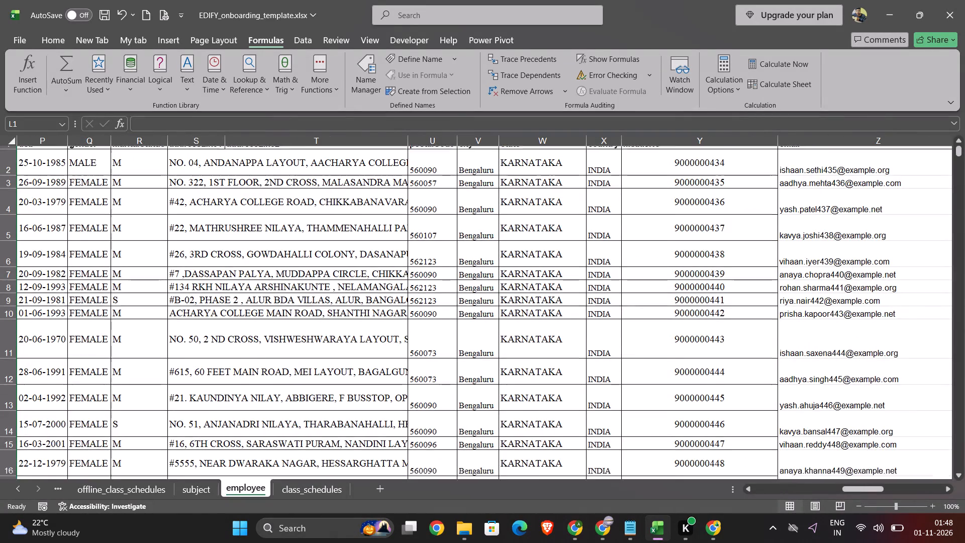
pyautogui.hscroll(1, 468, 204)
pyautogui.scroll(2, 468, 204)
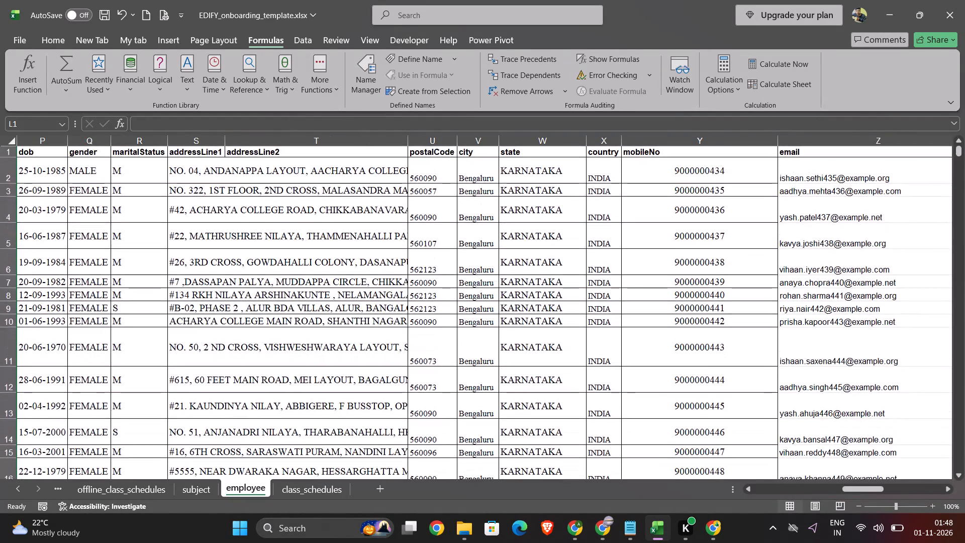
pyautogui.hscroll(-3, 604, 224)
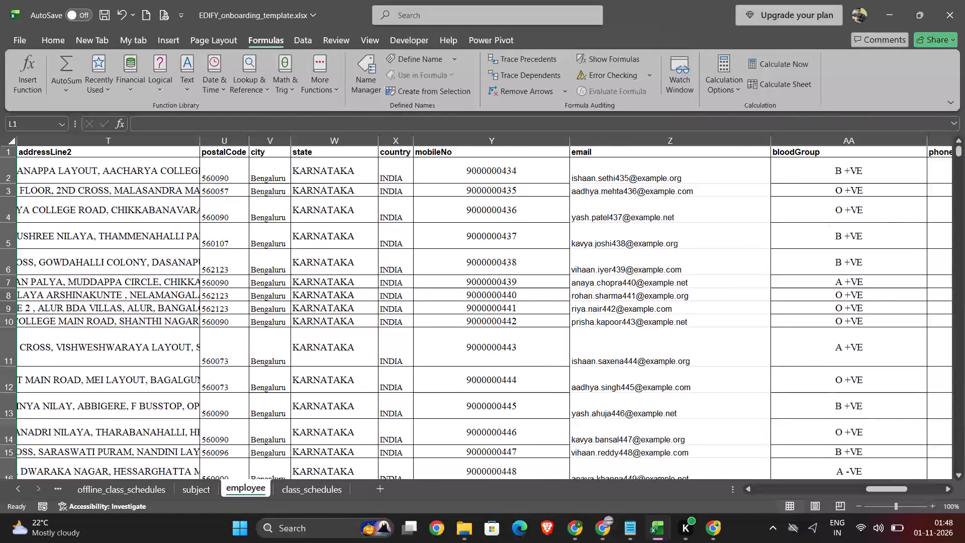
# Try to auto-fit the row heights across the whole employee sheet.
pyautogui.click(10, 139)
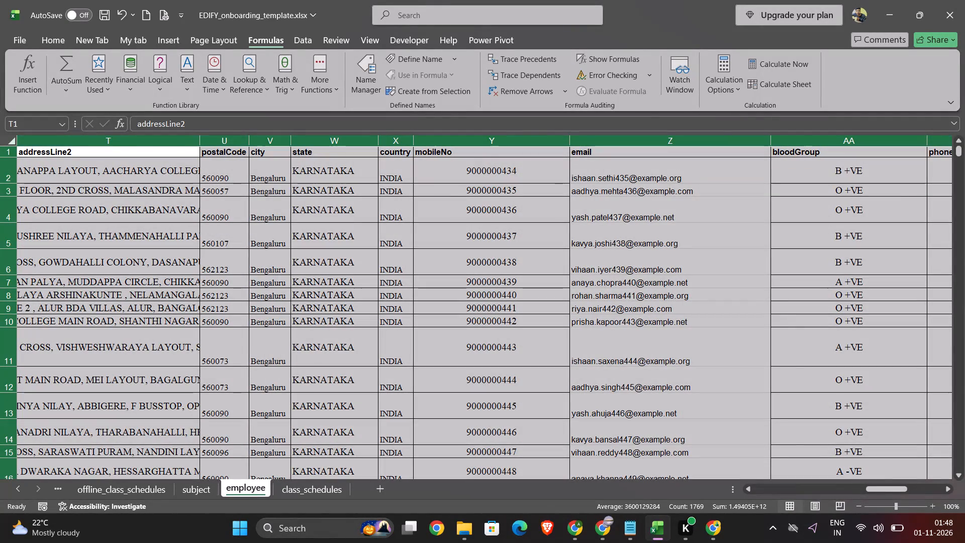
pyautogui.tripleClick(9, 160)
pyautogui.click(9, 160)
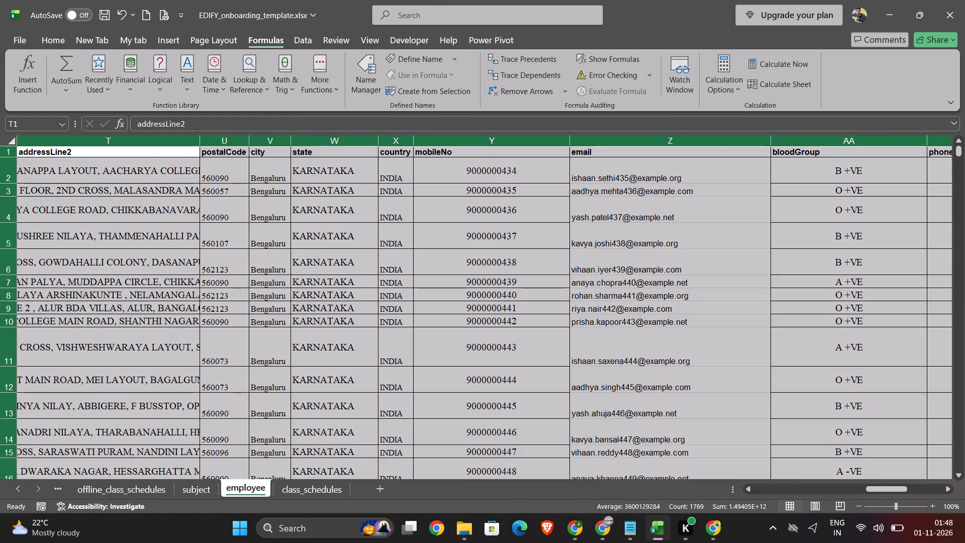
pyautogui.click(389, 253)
# Widen the addressLine2 column on the employee sheet so that more of each address fits.
pyautogui.hscroll(3, 389, 253)
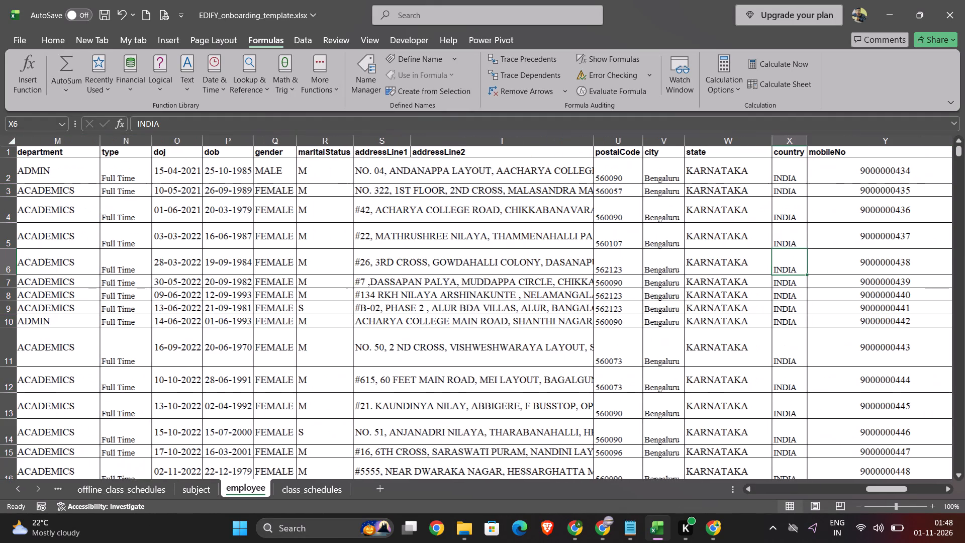
pyautogui.hscroll(1, 389, 253)
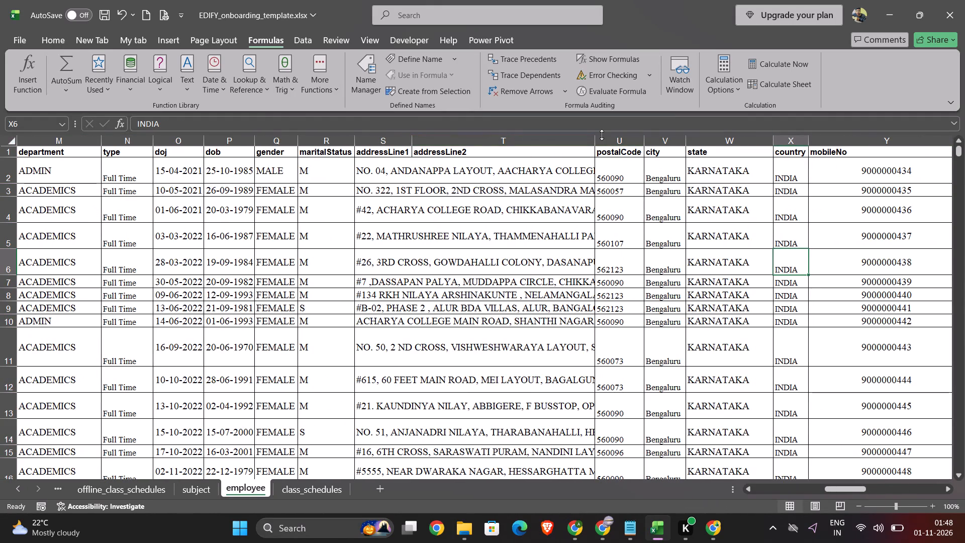
pyautogui.moveTo(594, 138); pyautogui.dragTo(744, 147)
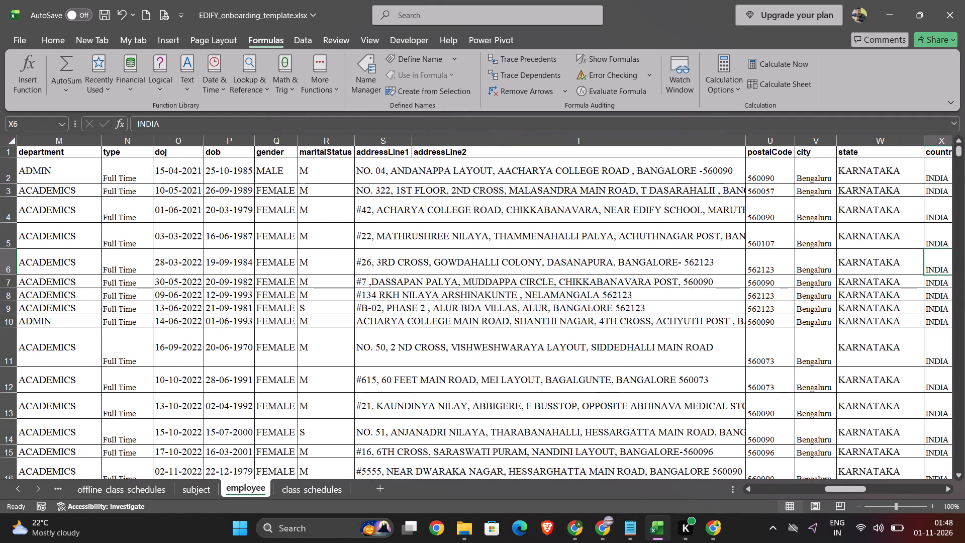
# Examine the employee sheet's remaining columns through medicalNotes, and return to the firstname column.
pyautogui.hscroll(-1, 706, 226)
pyautogui.hscroll(-1, 605, 196)
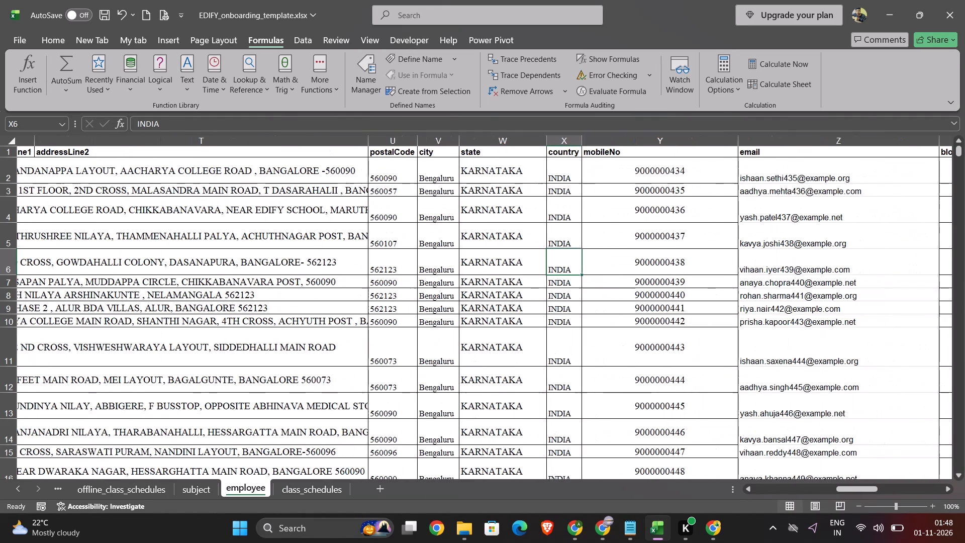
pyautogui.hscroll(-2, 605, 196)
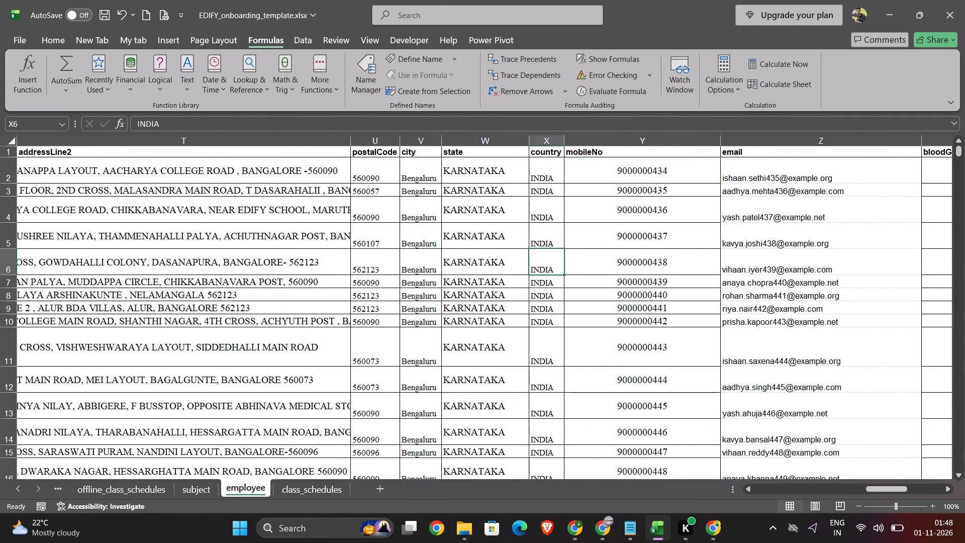
pyautogui.hscroll(-6, 618, 202)
pyautogui.hscroll(1, 618, 202)
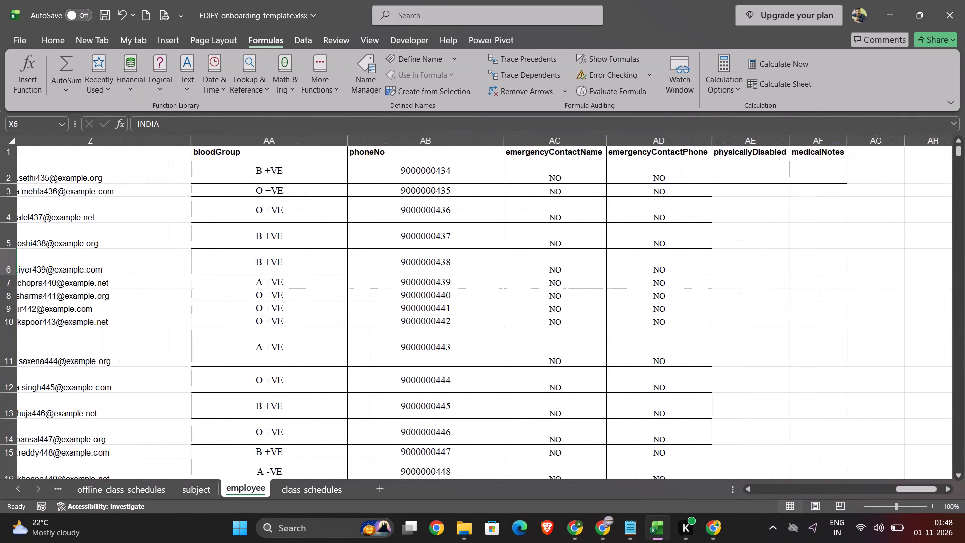
pyautogui.hscroll(7, 618, 202)
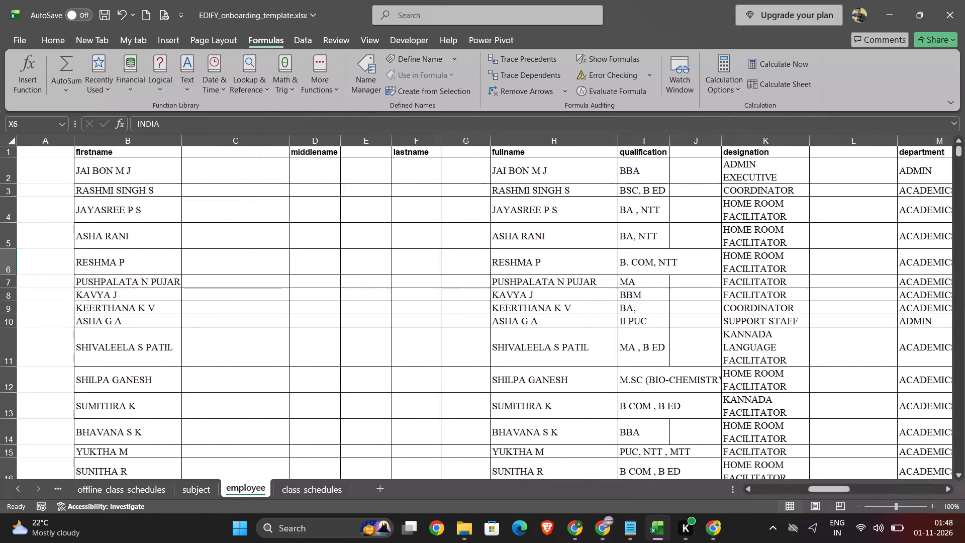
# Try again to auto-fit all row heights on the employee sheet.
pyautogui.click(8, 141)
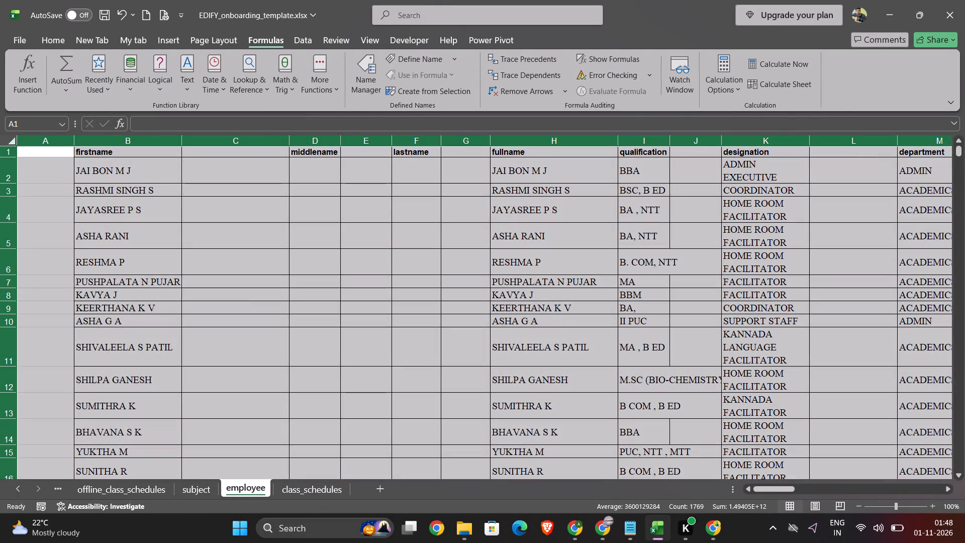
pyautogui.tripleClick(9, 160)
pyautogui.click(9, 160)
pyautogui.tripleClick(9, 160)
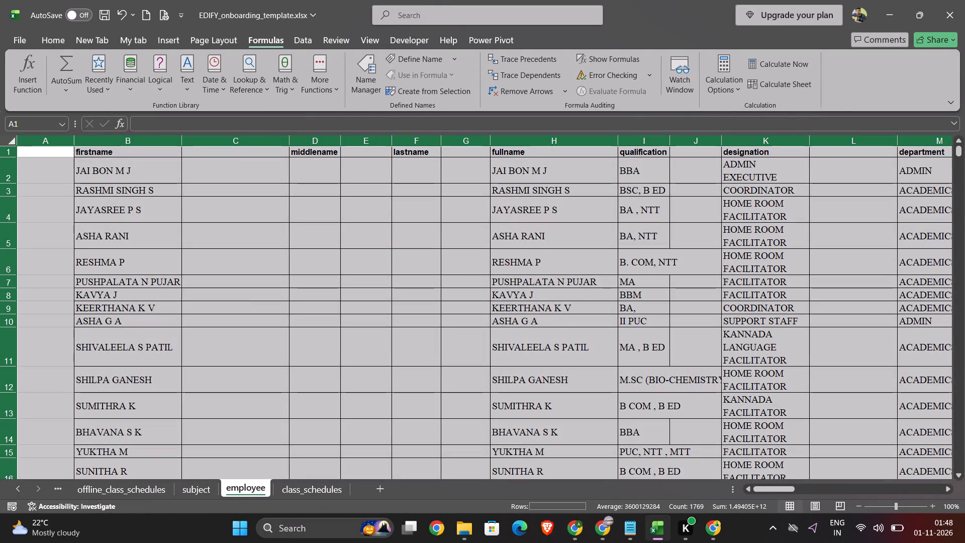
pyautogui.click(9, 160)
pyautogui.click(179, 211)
# Copy the entire firstname column B into the blank column A on the employee sheet.
pyautogui.click(120, 138)
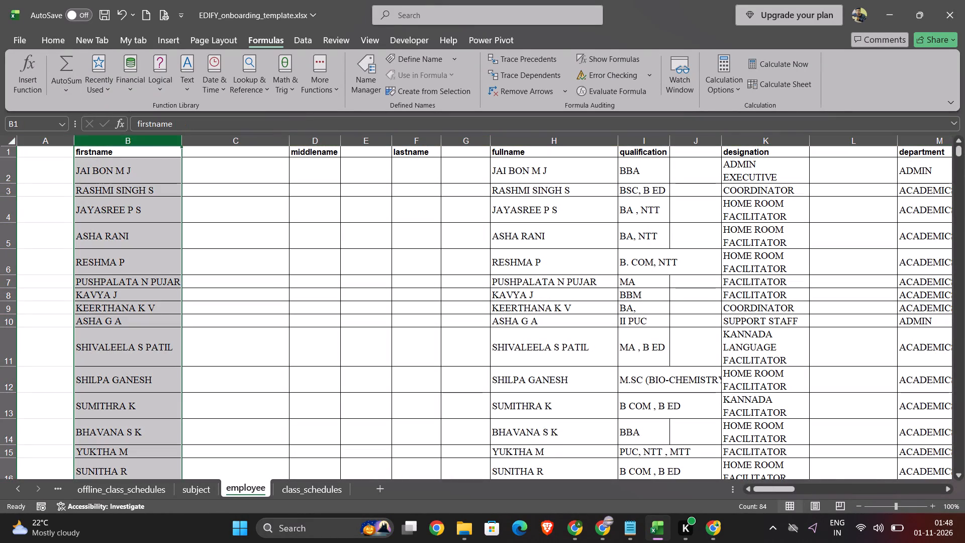
pyautogui.hotkey('ctrl', 'c')
pyautogui.click(38, 142)
pyautogui.hotkey('ctrl', 'v')
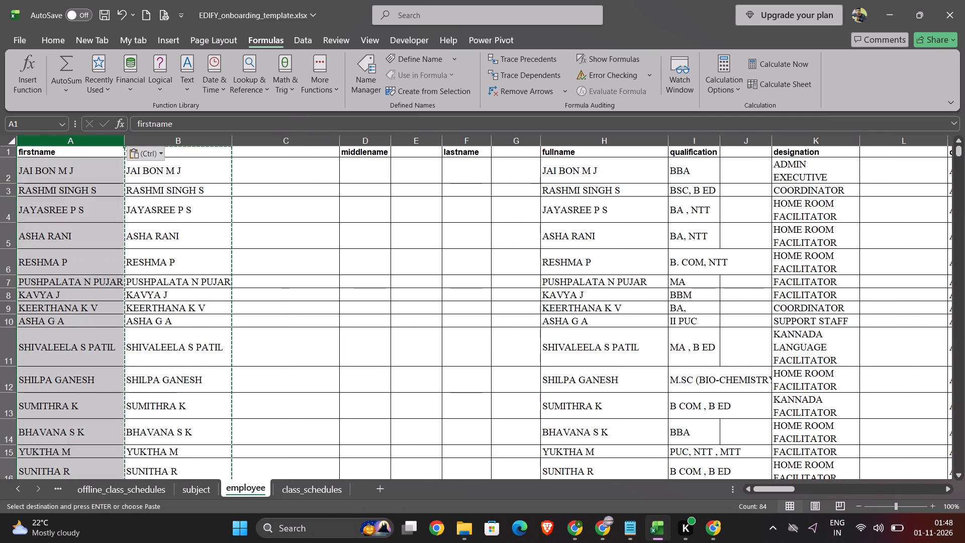
# Replace the name in A2 with the PROPER function referencing B2.
pyautogui.click(73, 157)
pyautogui.click(70, 163)
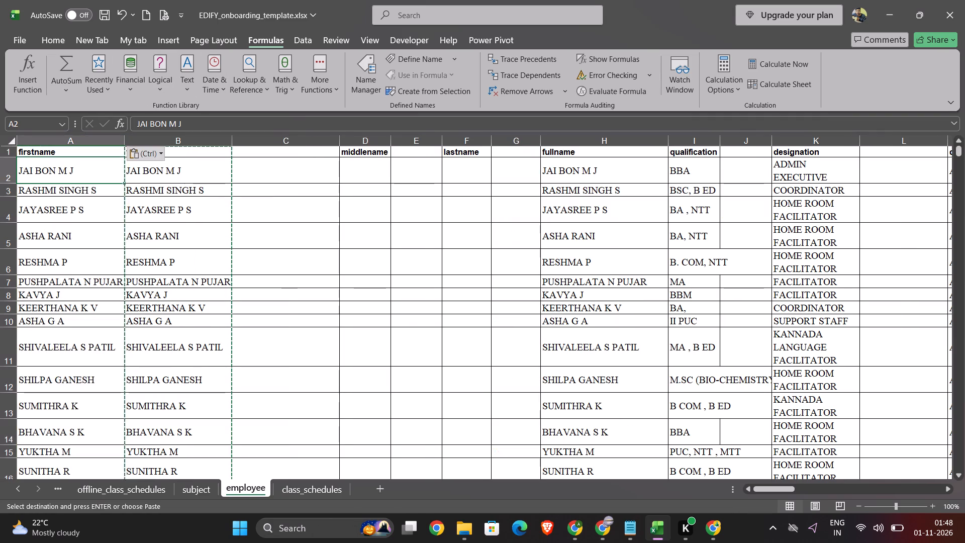
pyautogui.click(190, 94)
pyautogui.click(203, 366)
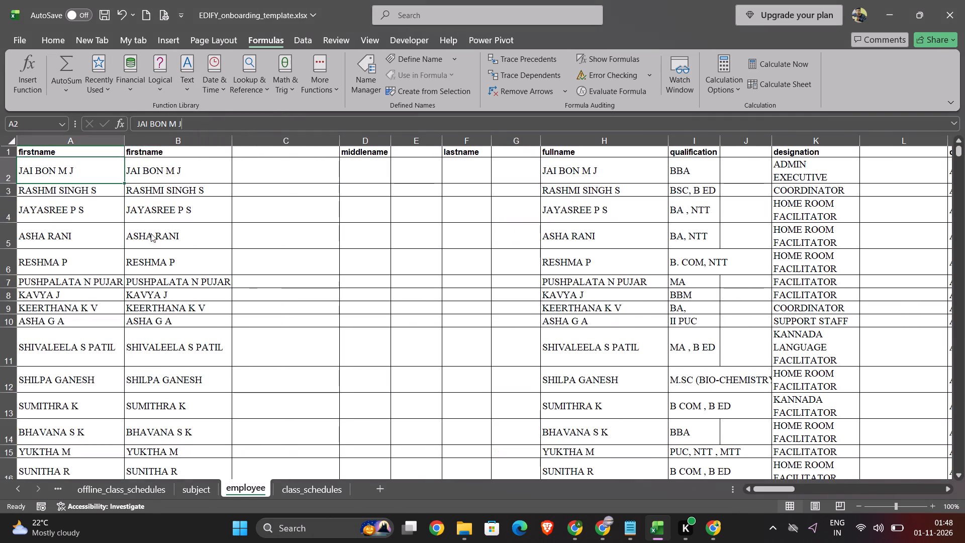
pyautogui.click(207, 170)
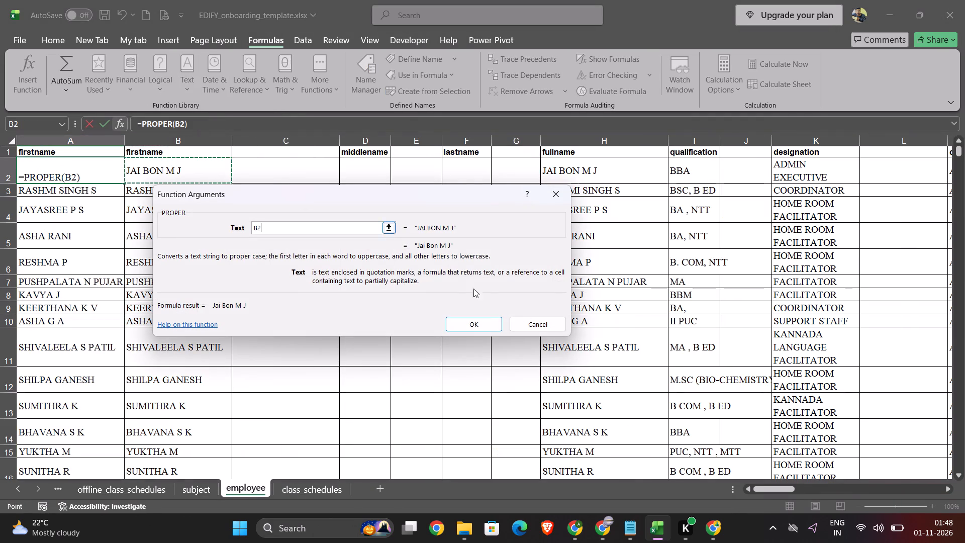
pyautogui.click(482, 323)
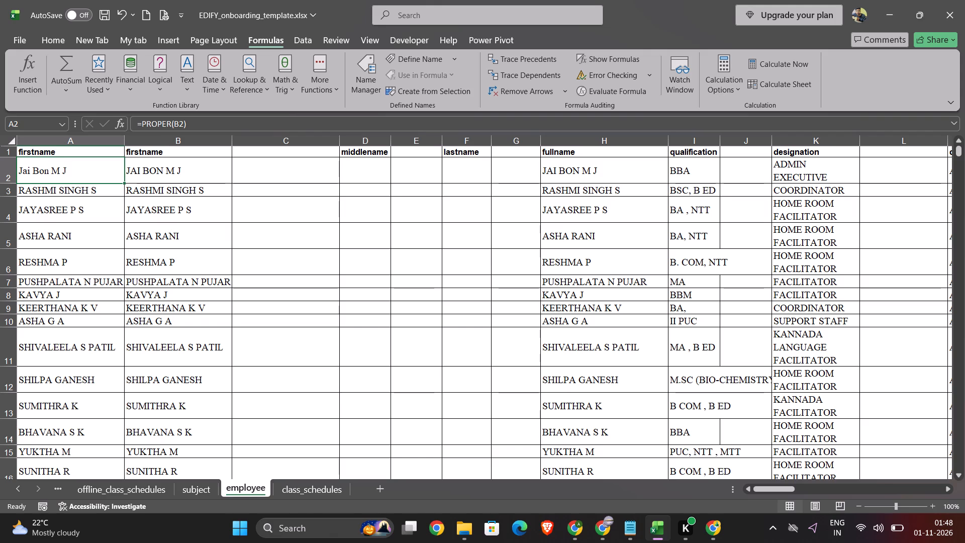
# Fill the PROPER formula from A2 down to the last employee in row 84.
pyautogui.moveTo(123, 182); pyautogui.dragTo(89, 542)
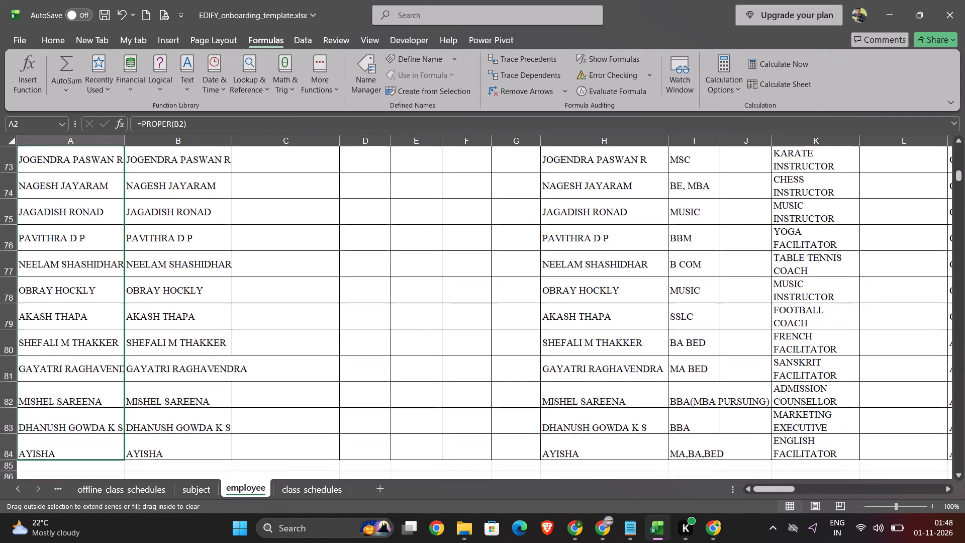
pyautogui.moveTo(89, 542); pyautogui.dragTo(95, 452)
# Convert the proper-case formulas in A2 to A84 to static text by pasting them over themselves as values.
pyautogui.scroll(8, 187, 307)
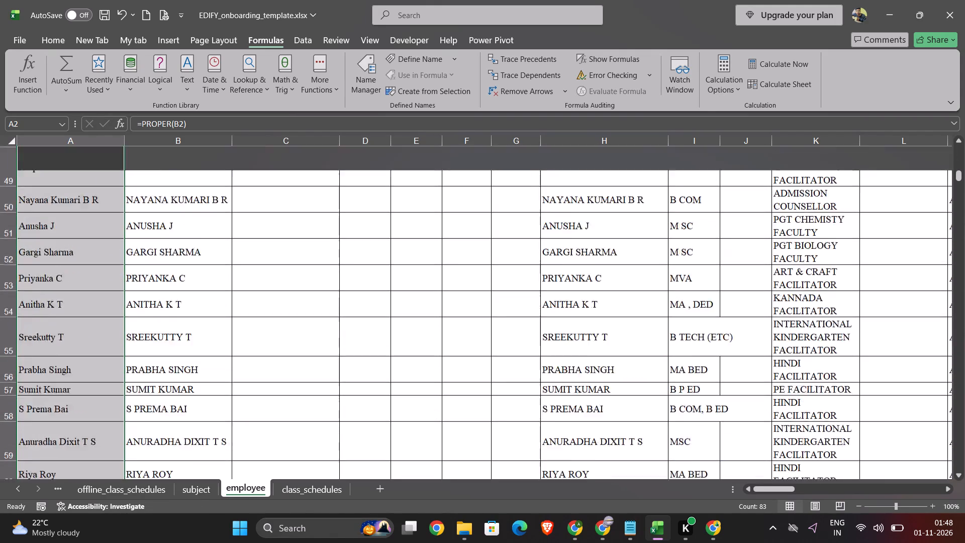
pyautogui.scroll(7, 90, 220)
pyautogui.hotkey('ctrl', 'c')
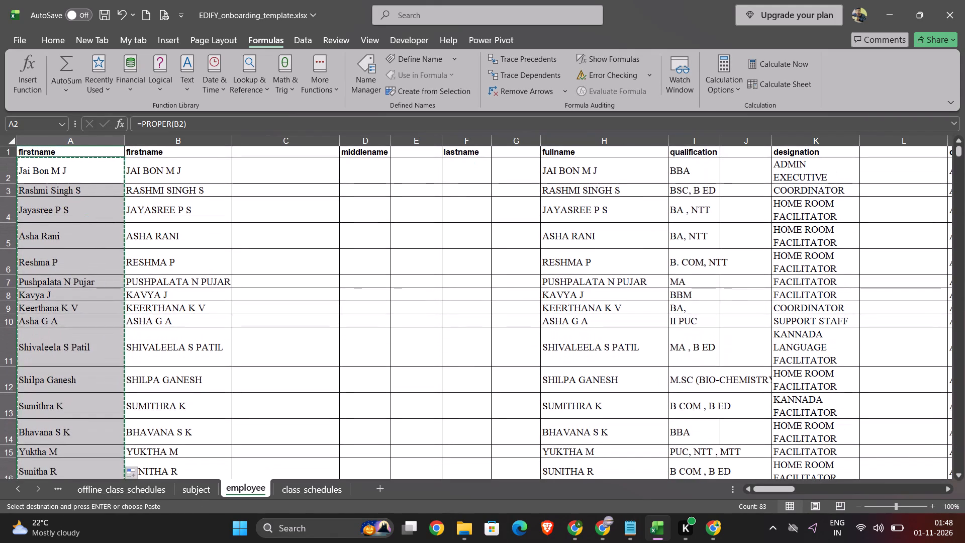
pyautogui.rightClick(90, 220)
pyautogui.click(140, 238)
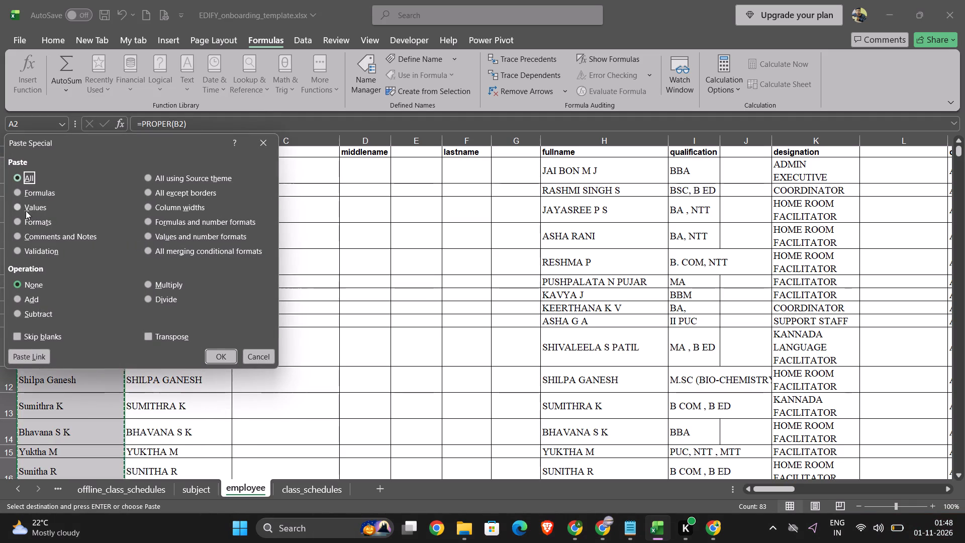
pyautogui.click(21, 208)
pyautogui.click(228, 355)
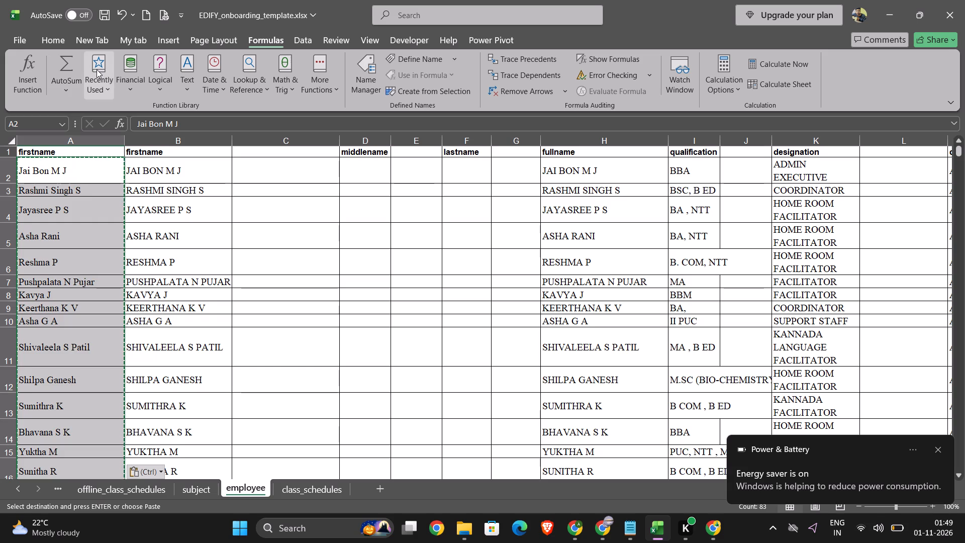
# Delete column B with the original uppercase first names.
pyautogui.click(162, 141)
pyautogui.rightClick(162, 141)
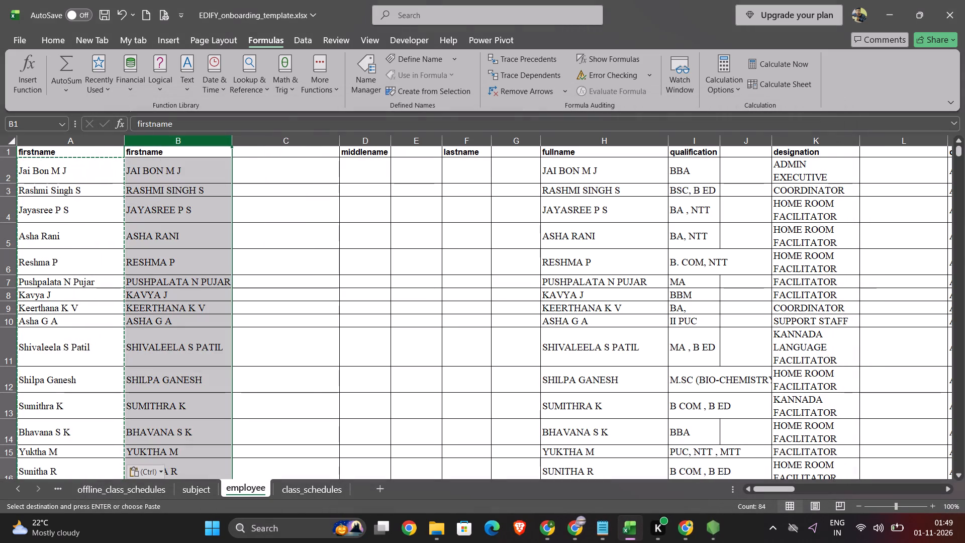
pyautogui.rightClick(162, 144)
pyautogui.click(217, 286)
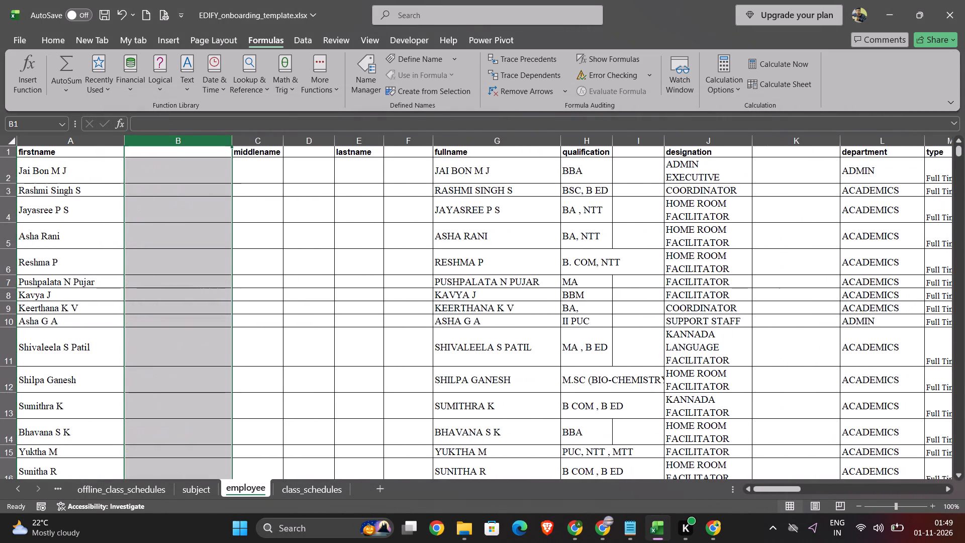
# Look down the employee sheet's middlename column for entries that need converting.
pyautogui.click(258, 148)
pyautogui.scroll(-6, 259, 280)
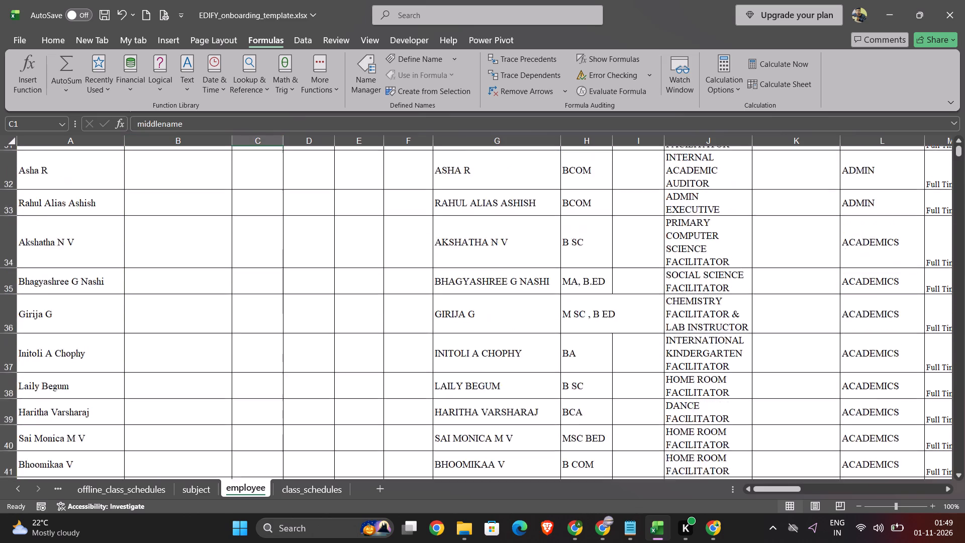
pyautogui.scroll(-9, 259, 280)
pyautogui.scroll(15, 259, 280)
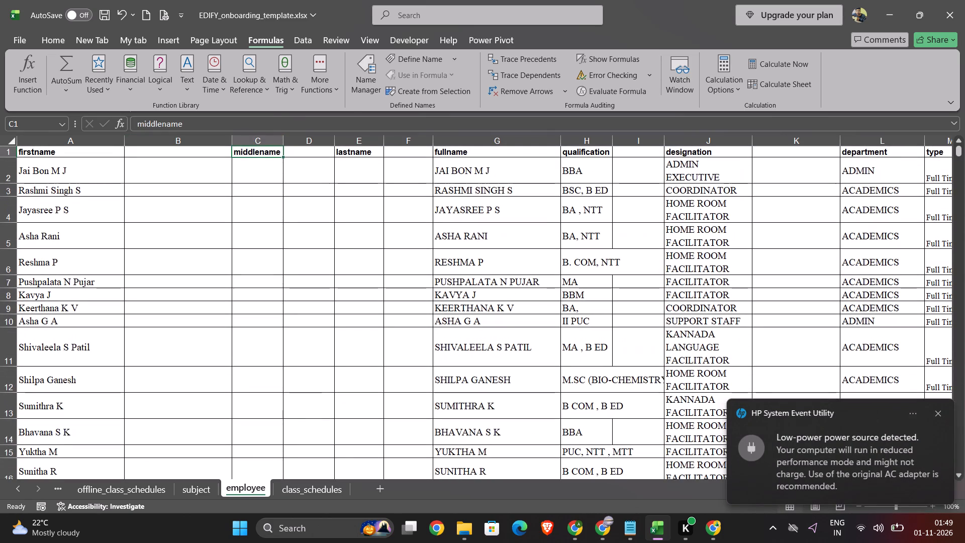
pyautogui.scroll(6, 259, 280)
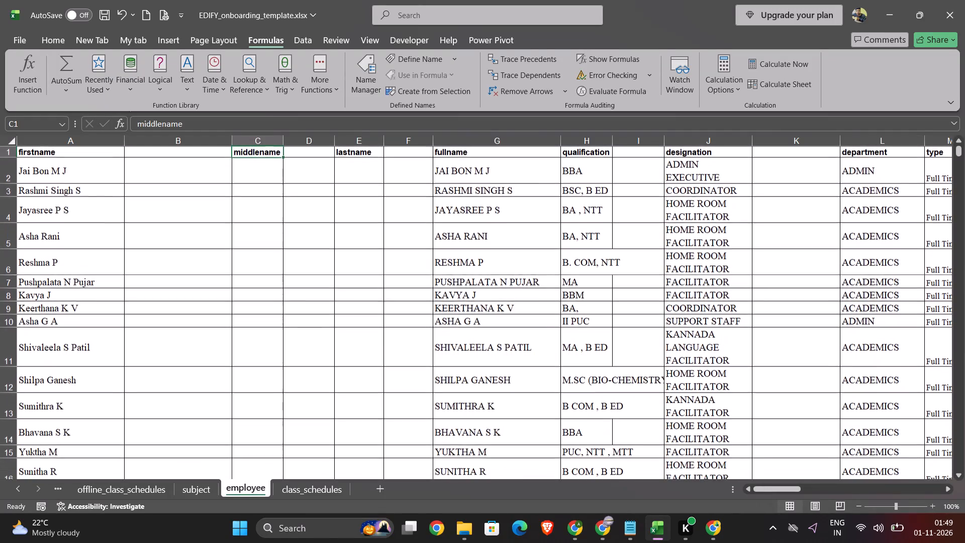
# Undo the column deletion and the proper-case conversion on the employee sheet, back to the blank inserted column A beside the uppercase firstname column.
pyautogui.hscroll(2, 348, 261)
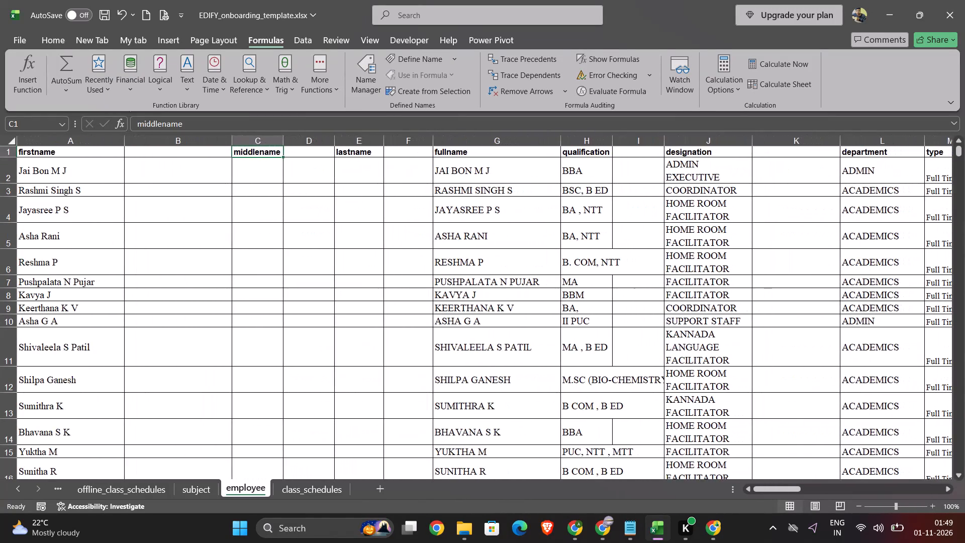
pyautogui.scroll(1, 348, 261)
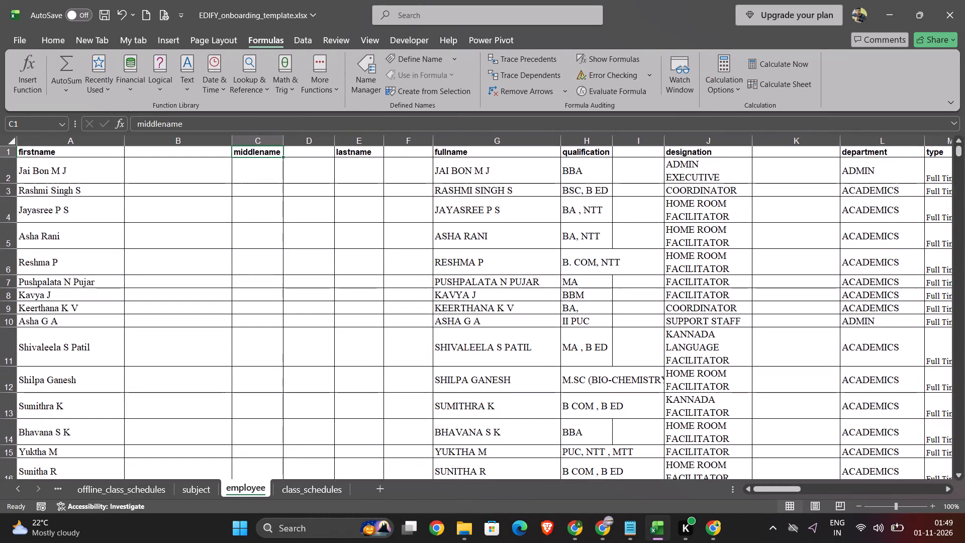
pyautogui.hotkey('ctrl', 'z')
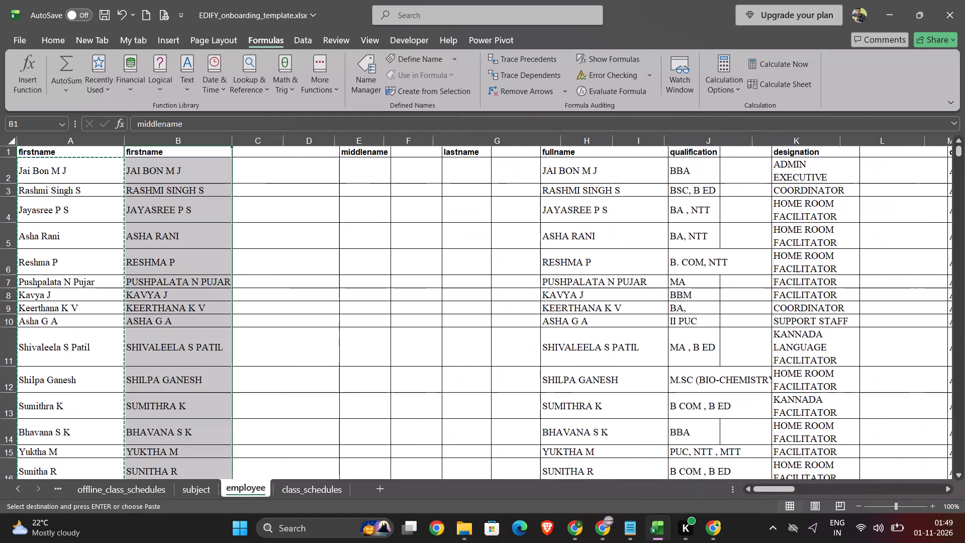
pyautogui.hotkey('ctrl', 'z')
pyautogui.hotkey('ctrl', 'z')
pyautogui.hotkey('ctrl', 'z')
pyautogui.hotkey('ctrl', 'z')
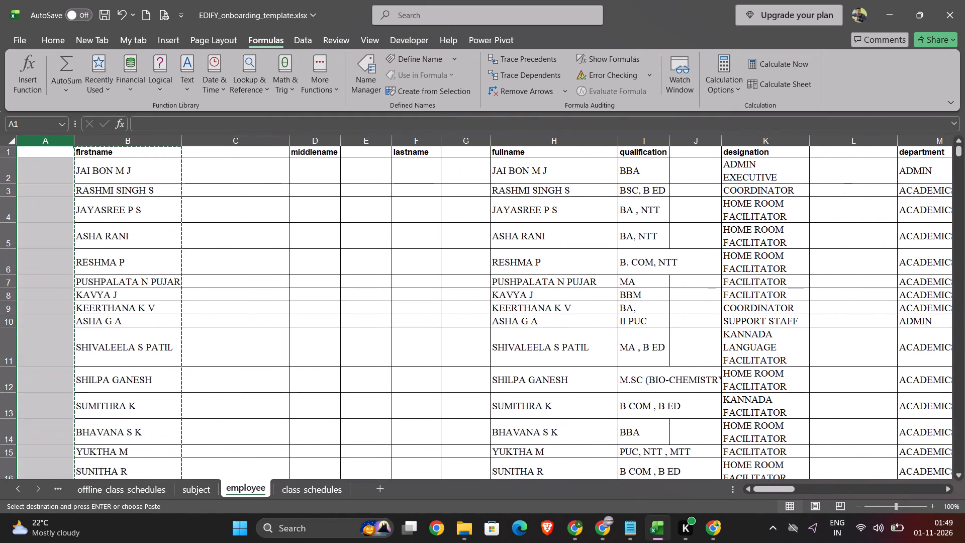
pyautogui.click(238, 173)
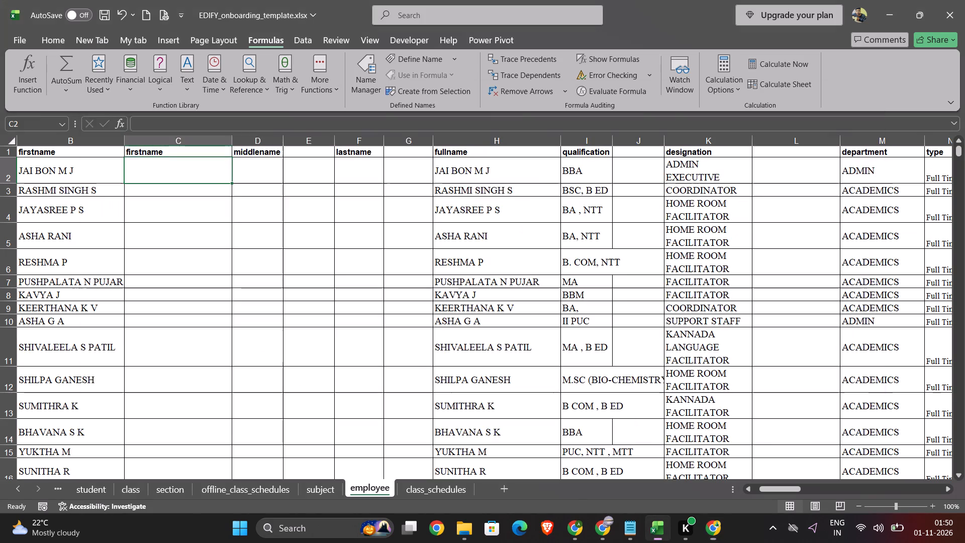
pyautogui.click(156, 142)
pyautogui.hotkey('ctrl', 'v')
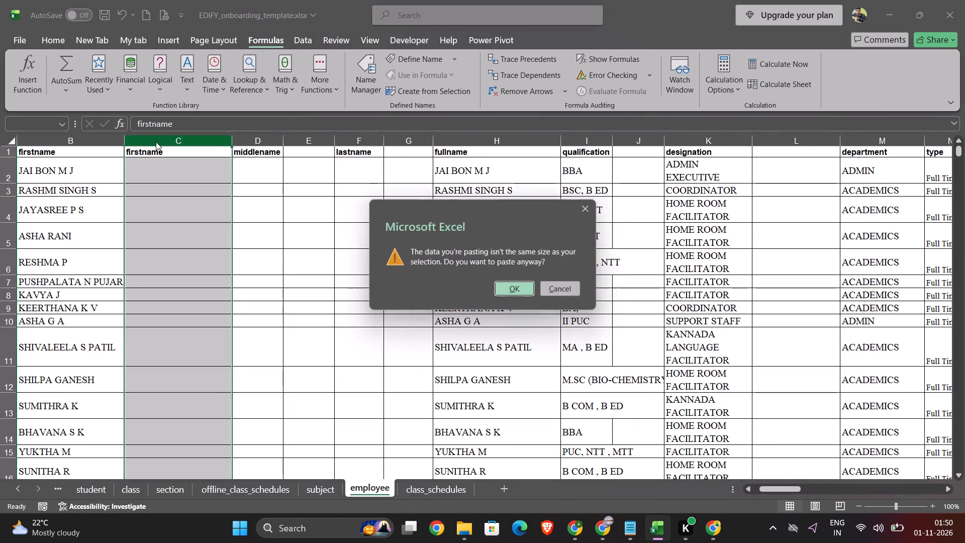
pyautogui.click(512, 281)
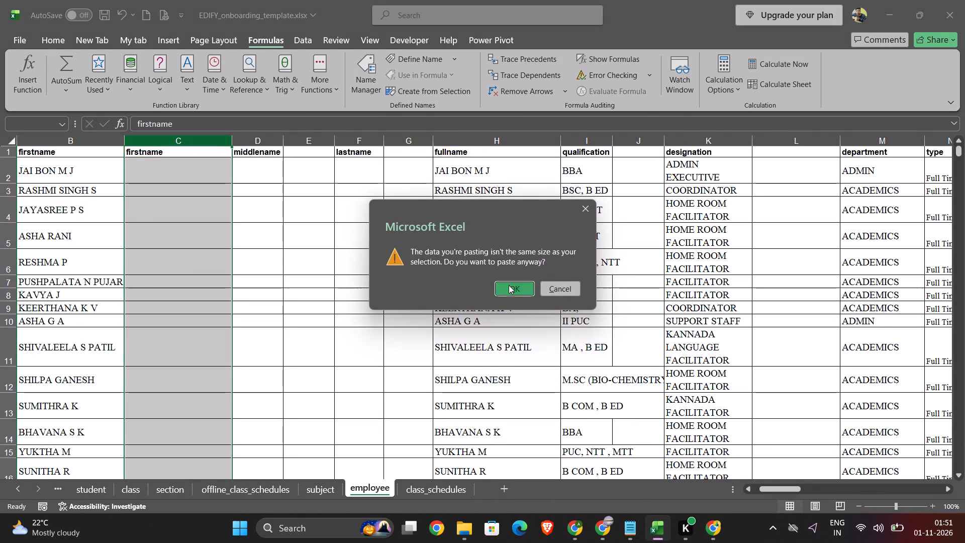
pyautogui.click(509, 285)
pyautogui.scroll(-3, 174, 219)
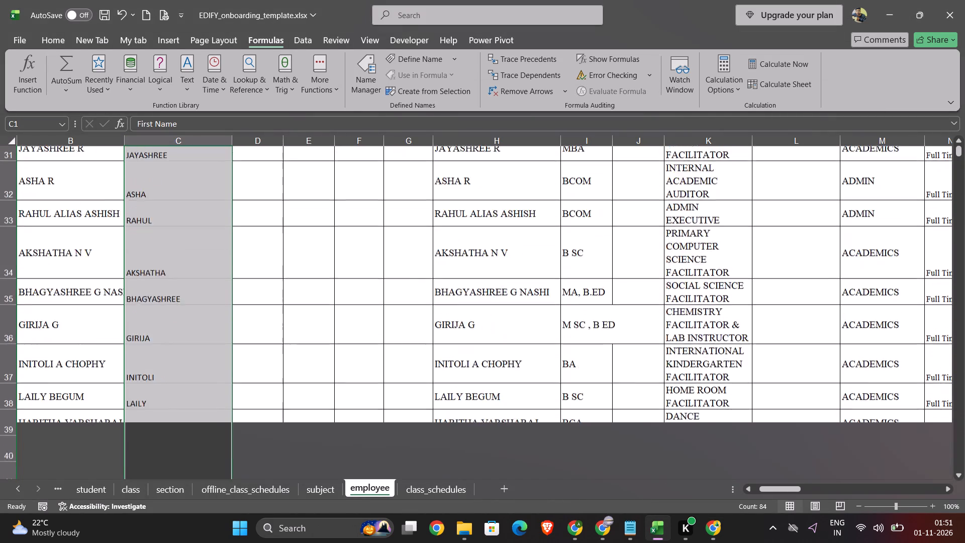
pyautogui.scroll(-11, 174, 219)
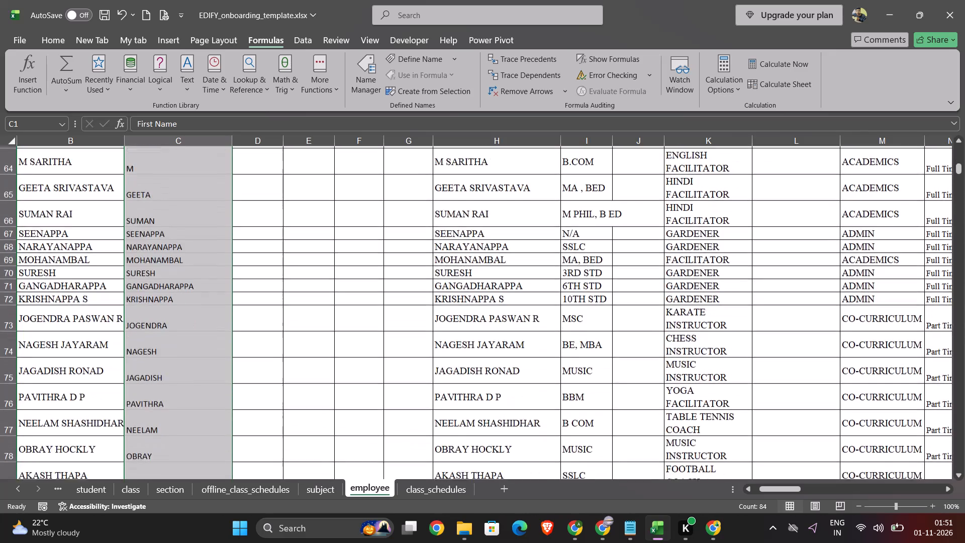
pyautogui.scroll(-3, 174, 219)
pyautogui.scroll(2, 174, 219)
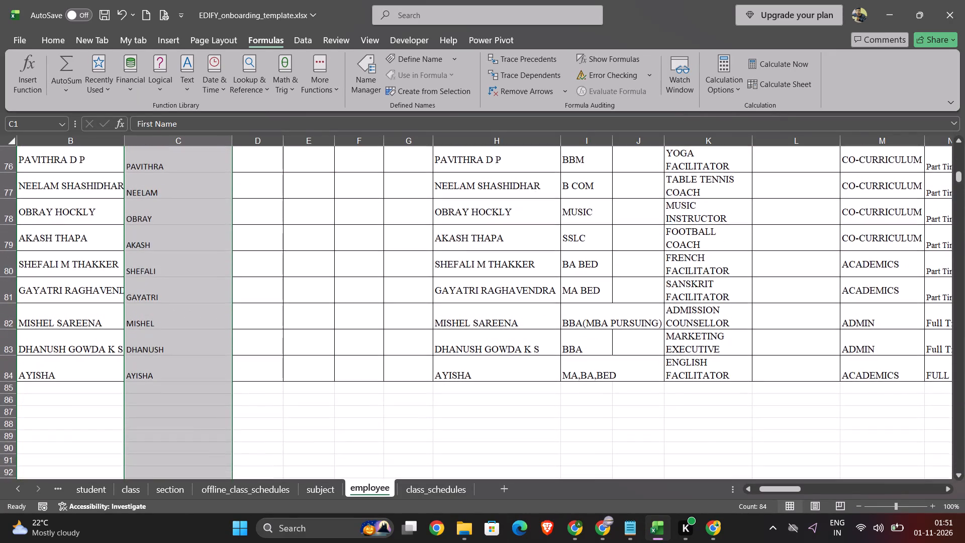
pyautogui.scroll(20, 174, 219)
pyautogui.scroll(2, 174, 219)
pyautogui.click(296, 178)
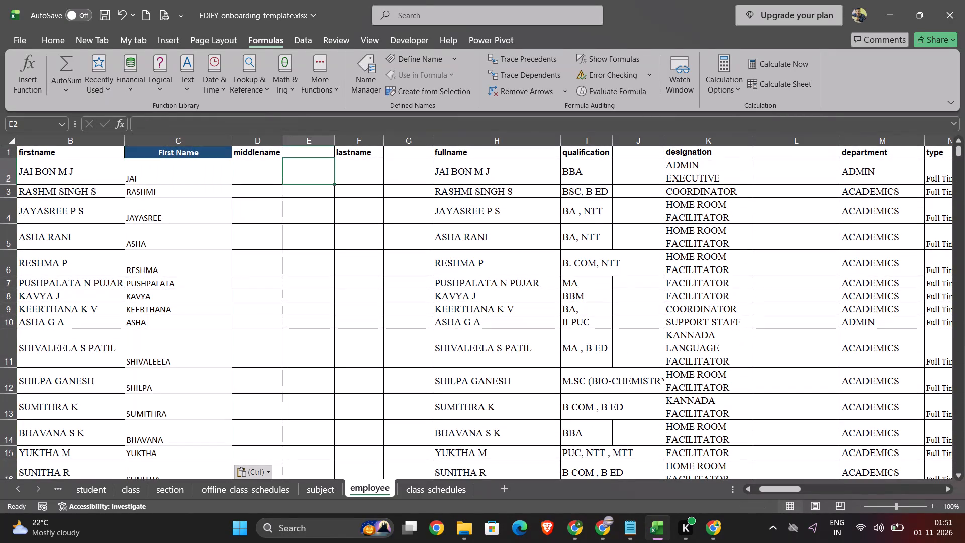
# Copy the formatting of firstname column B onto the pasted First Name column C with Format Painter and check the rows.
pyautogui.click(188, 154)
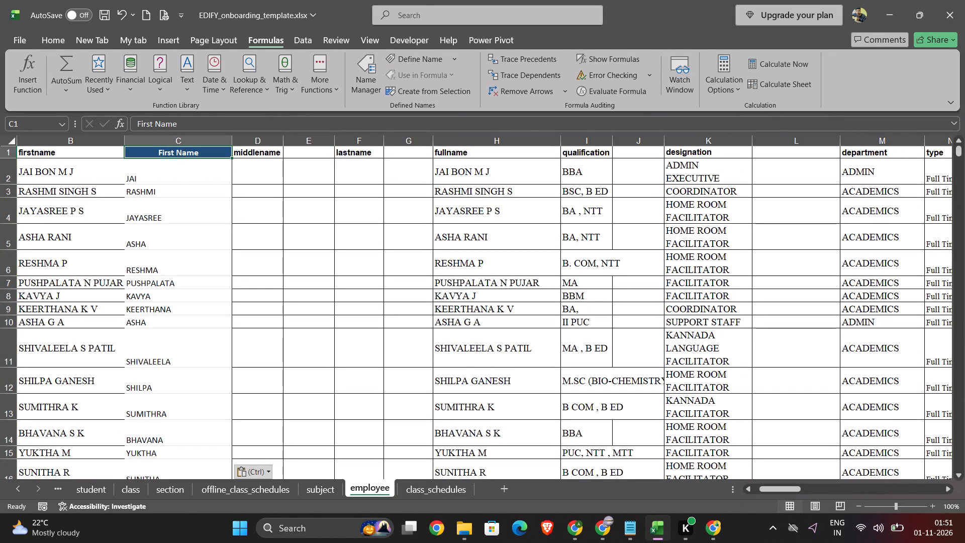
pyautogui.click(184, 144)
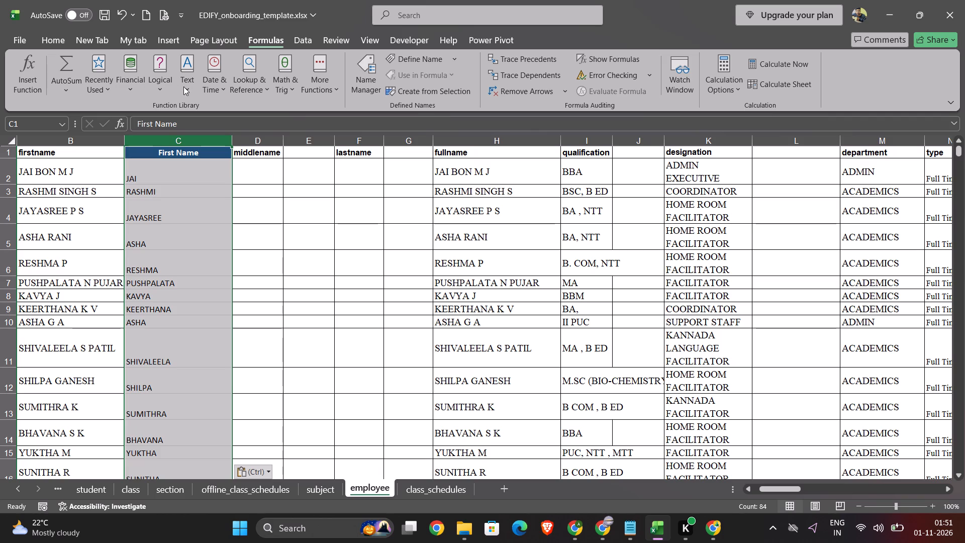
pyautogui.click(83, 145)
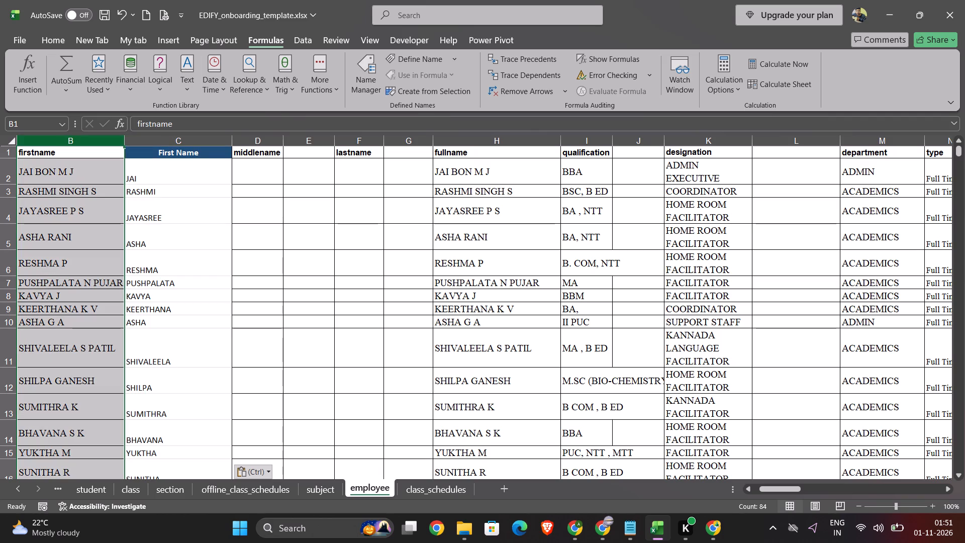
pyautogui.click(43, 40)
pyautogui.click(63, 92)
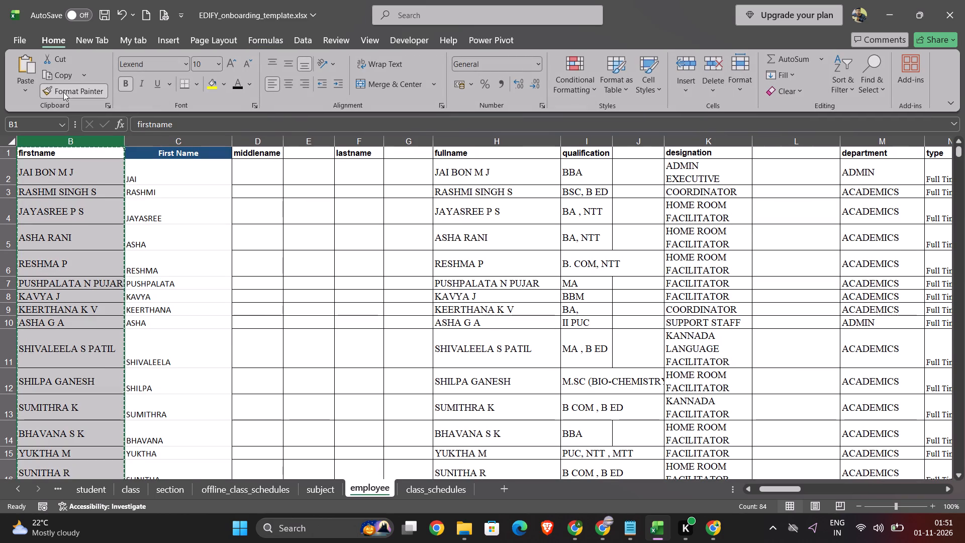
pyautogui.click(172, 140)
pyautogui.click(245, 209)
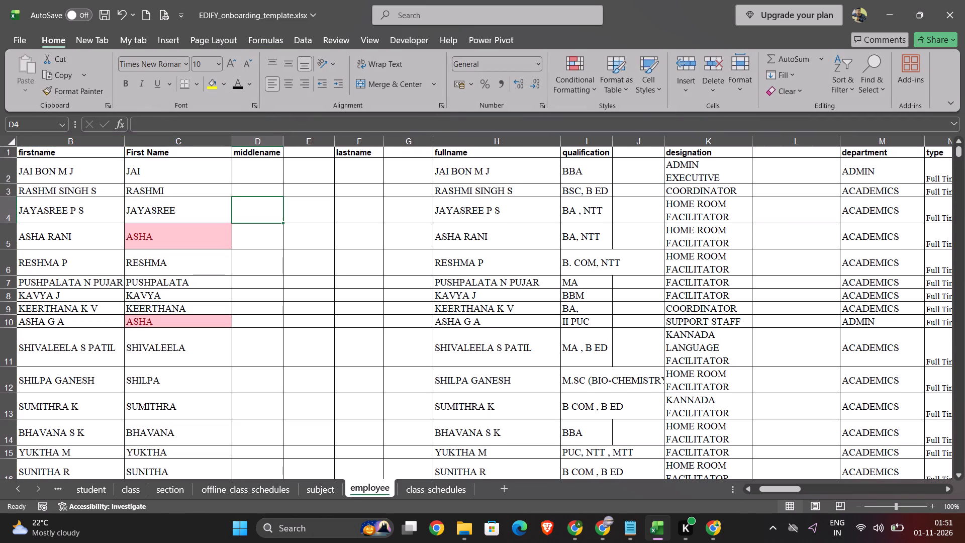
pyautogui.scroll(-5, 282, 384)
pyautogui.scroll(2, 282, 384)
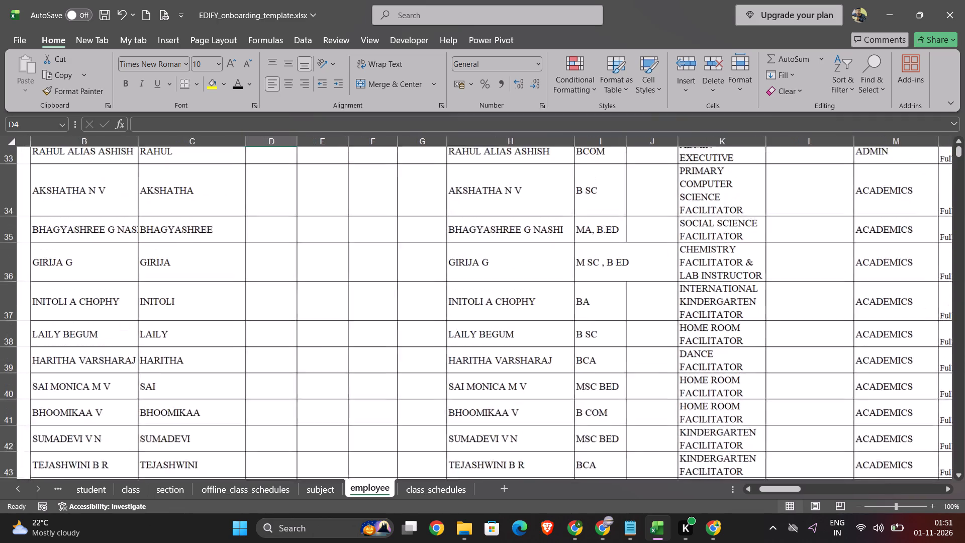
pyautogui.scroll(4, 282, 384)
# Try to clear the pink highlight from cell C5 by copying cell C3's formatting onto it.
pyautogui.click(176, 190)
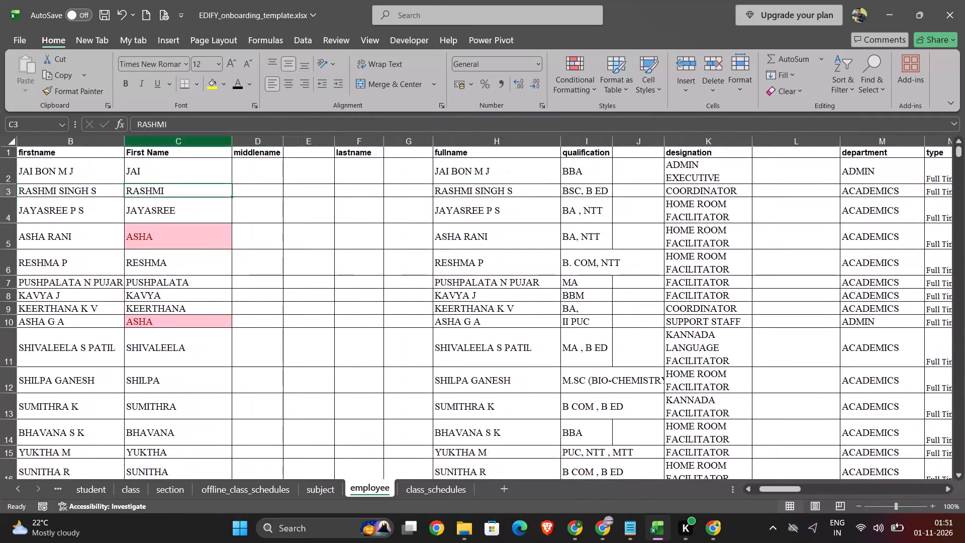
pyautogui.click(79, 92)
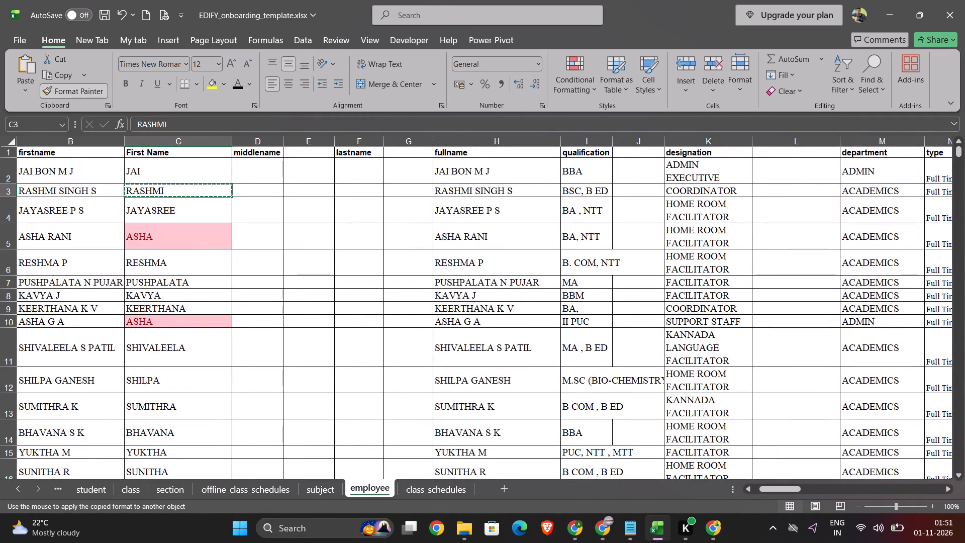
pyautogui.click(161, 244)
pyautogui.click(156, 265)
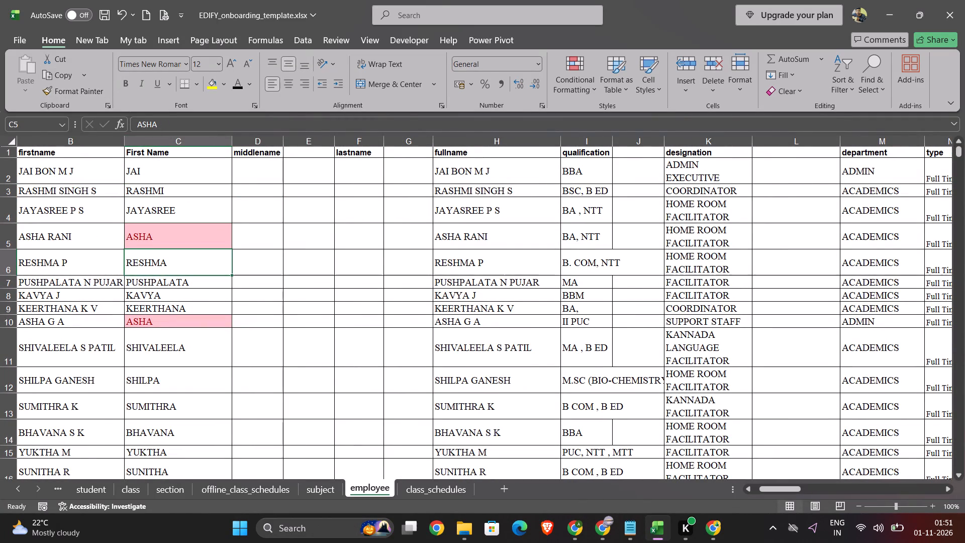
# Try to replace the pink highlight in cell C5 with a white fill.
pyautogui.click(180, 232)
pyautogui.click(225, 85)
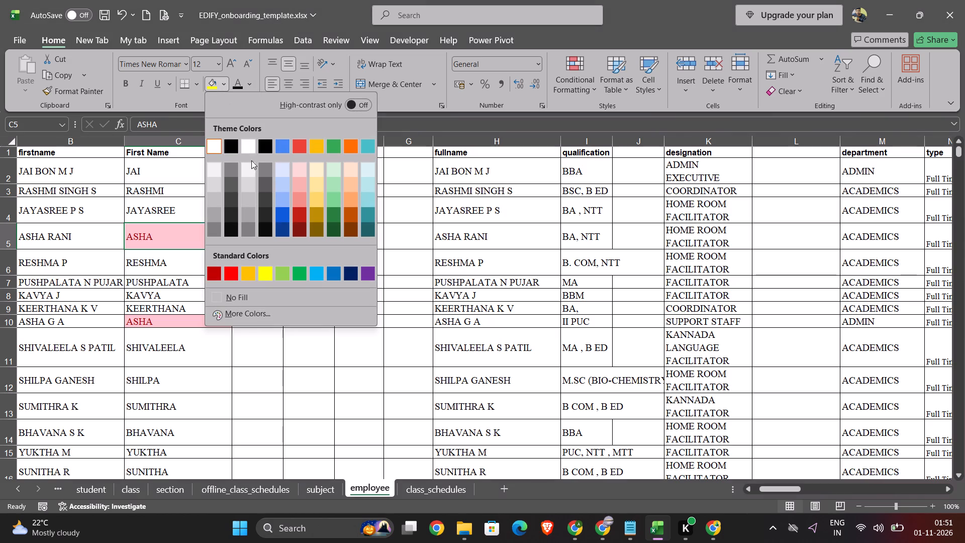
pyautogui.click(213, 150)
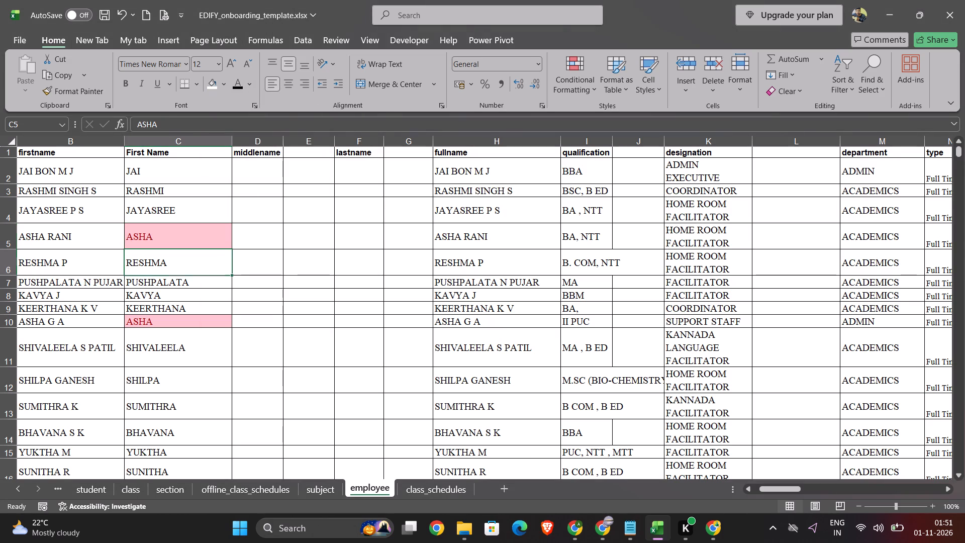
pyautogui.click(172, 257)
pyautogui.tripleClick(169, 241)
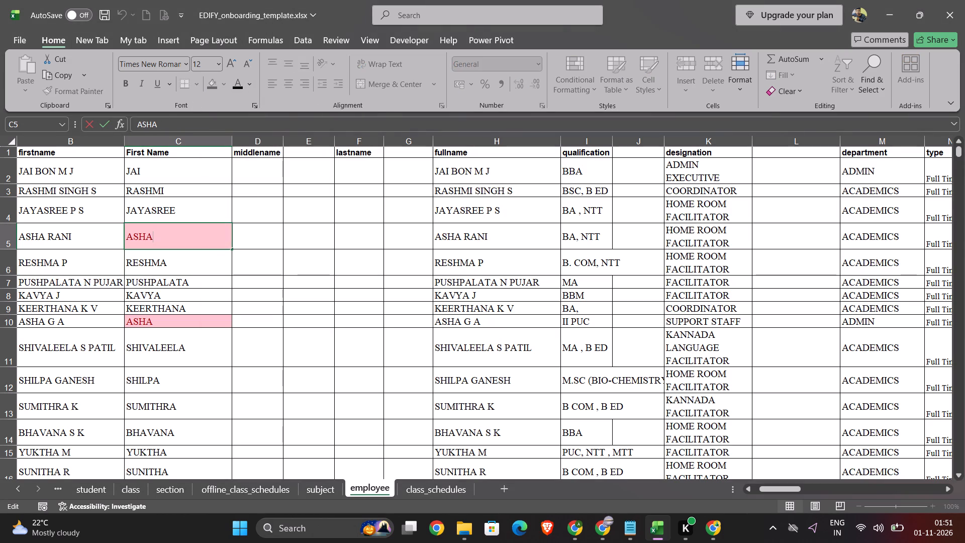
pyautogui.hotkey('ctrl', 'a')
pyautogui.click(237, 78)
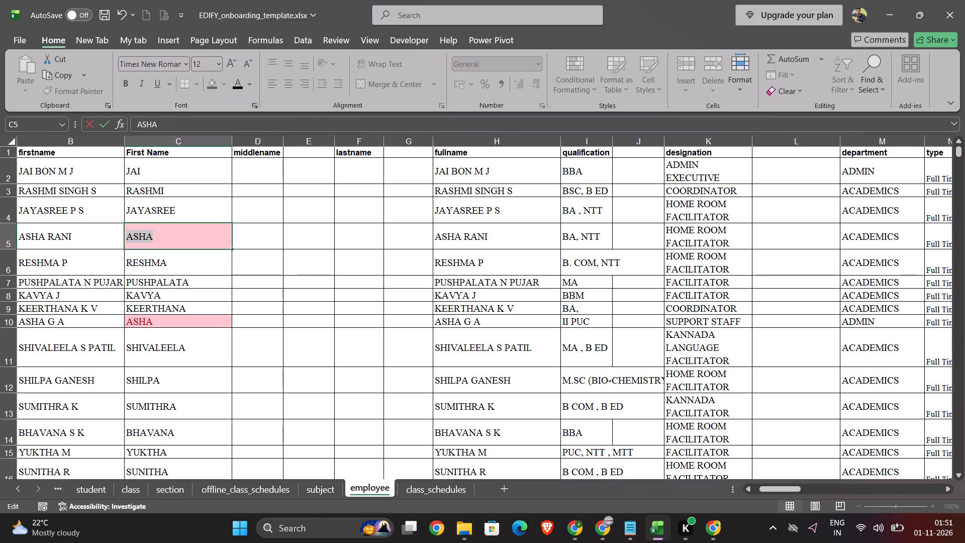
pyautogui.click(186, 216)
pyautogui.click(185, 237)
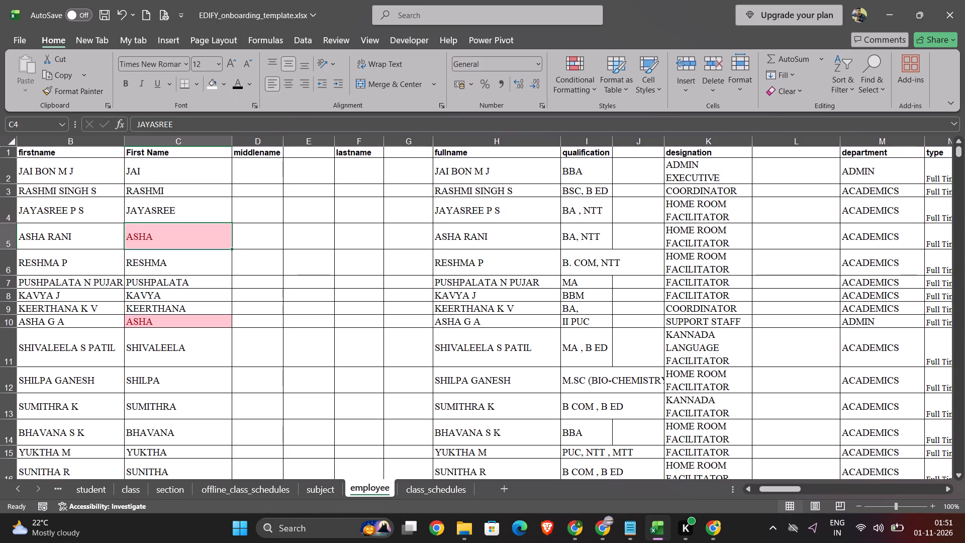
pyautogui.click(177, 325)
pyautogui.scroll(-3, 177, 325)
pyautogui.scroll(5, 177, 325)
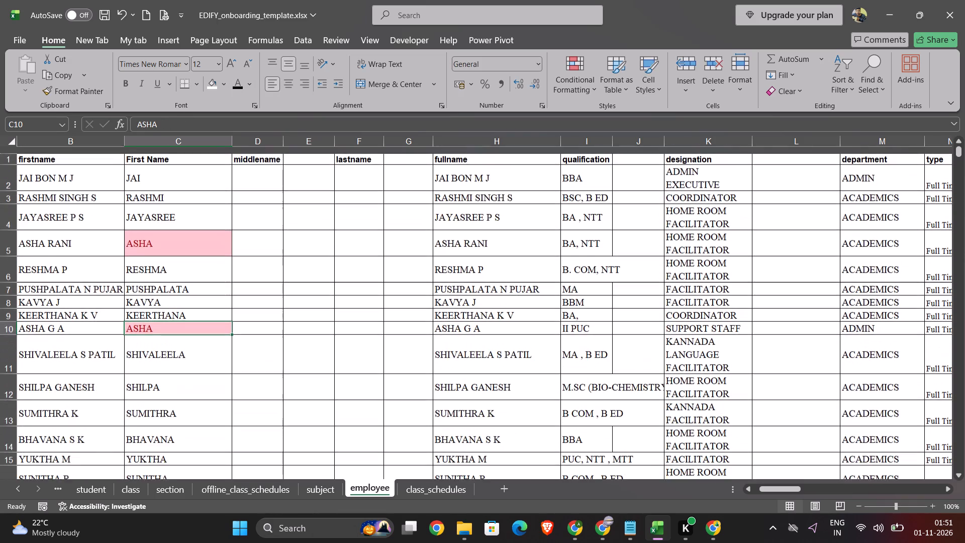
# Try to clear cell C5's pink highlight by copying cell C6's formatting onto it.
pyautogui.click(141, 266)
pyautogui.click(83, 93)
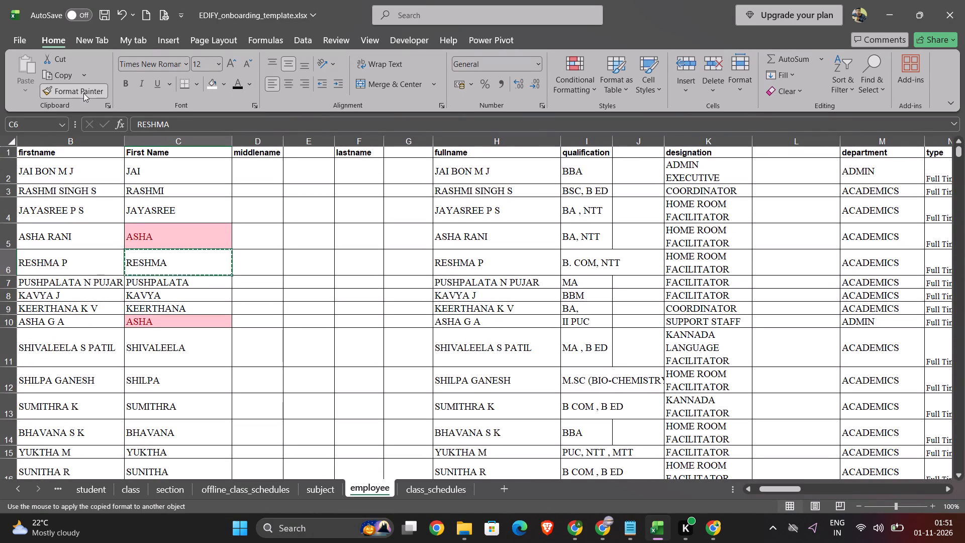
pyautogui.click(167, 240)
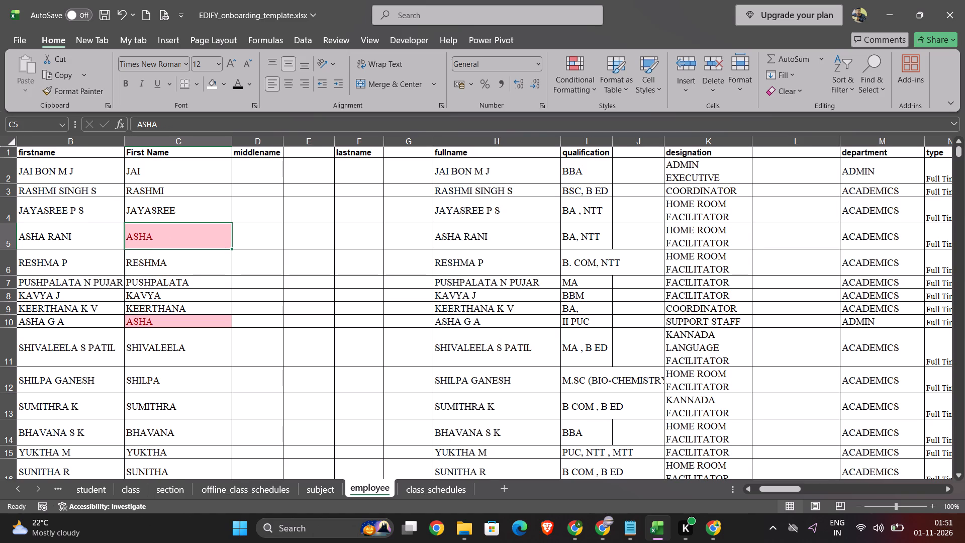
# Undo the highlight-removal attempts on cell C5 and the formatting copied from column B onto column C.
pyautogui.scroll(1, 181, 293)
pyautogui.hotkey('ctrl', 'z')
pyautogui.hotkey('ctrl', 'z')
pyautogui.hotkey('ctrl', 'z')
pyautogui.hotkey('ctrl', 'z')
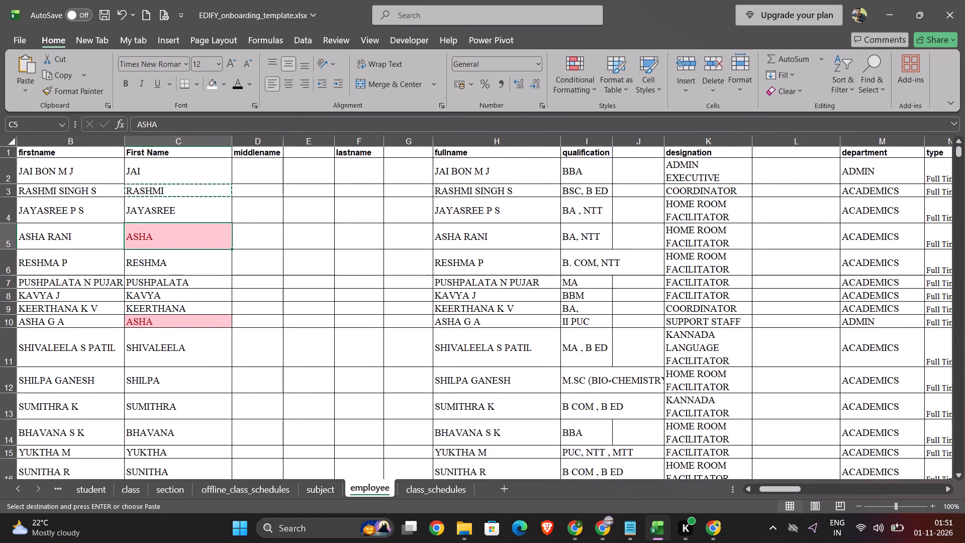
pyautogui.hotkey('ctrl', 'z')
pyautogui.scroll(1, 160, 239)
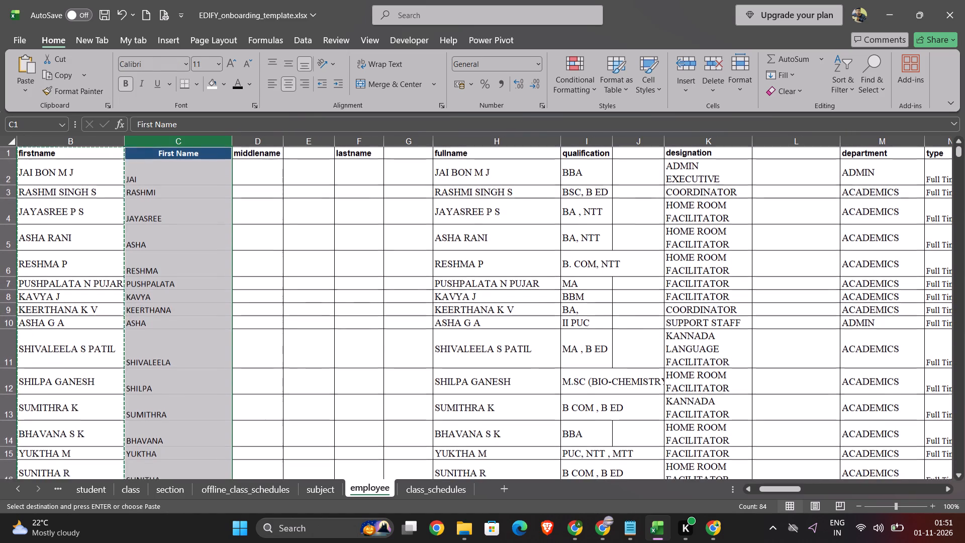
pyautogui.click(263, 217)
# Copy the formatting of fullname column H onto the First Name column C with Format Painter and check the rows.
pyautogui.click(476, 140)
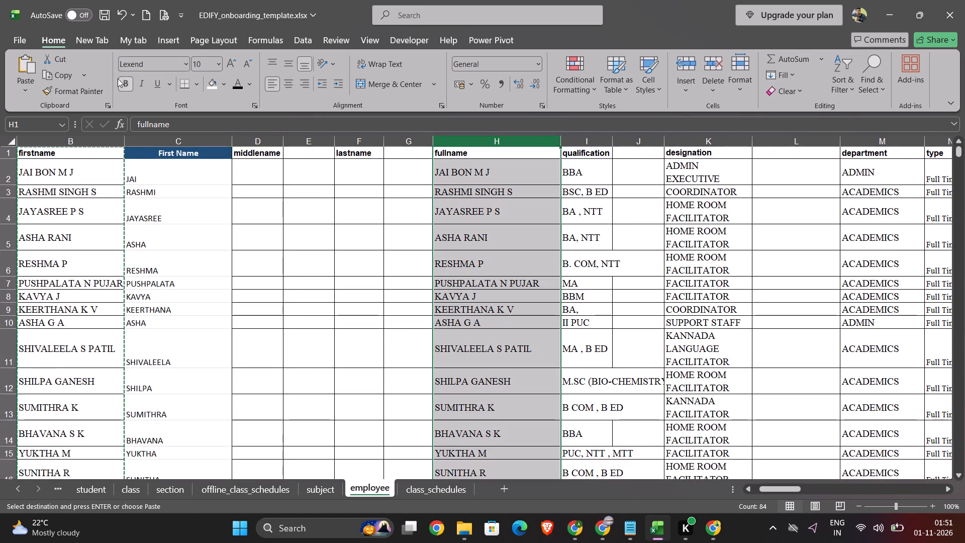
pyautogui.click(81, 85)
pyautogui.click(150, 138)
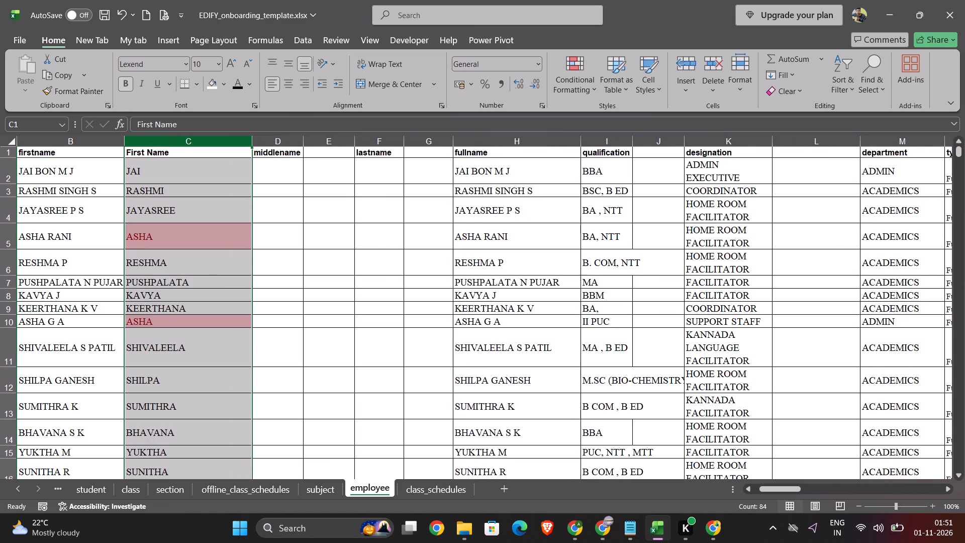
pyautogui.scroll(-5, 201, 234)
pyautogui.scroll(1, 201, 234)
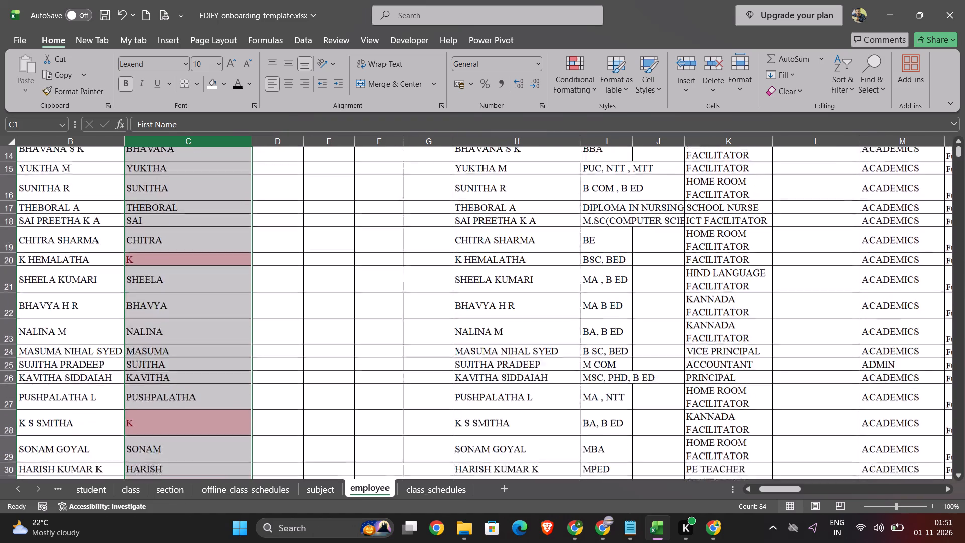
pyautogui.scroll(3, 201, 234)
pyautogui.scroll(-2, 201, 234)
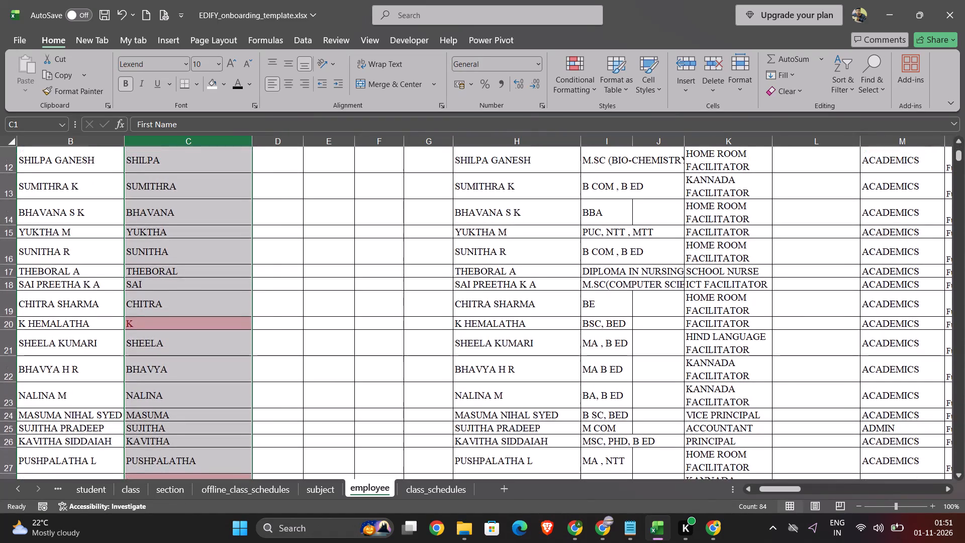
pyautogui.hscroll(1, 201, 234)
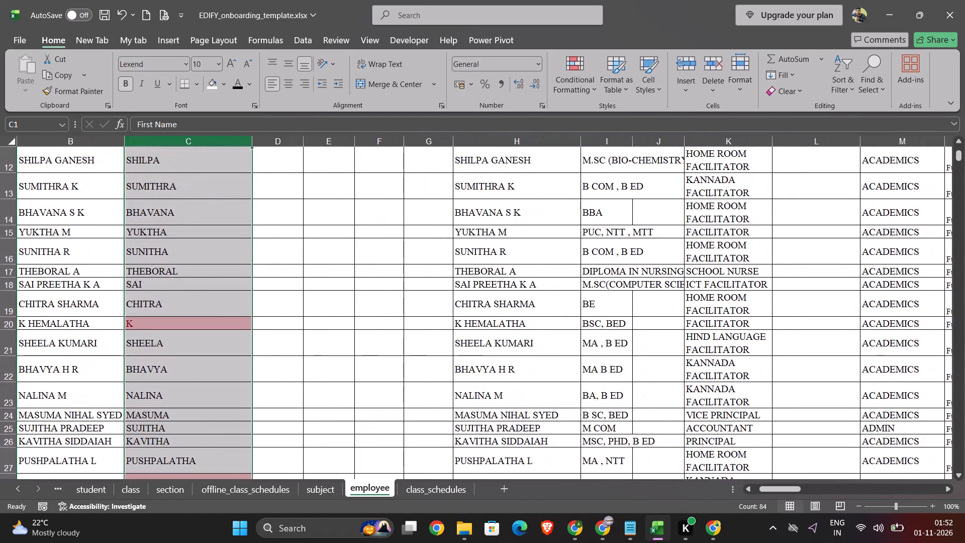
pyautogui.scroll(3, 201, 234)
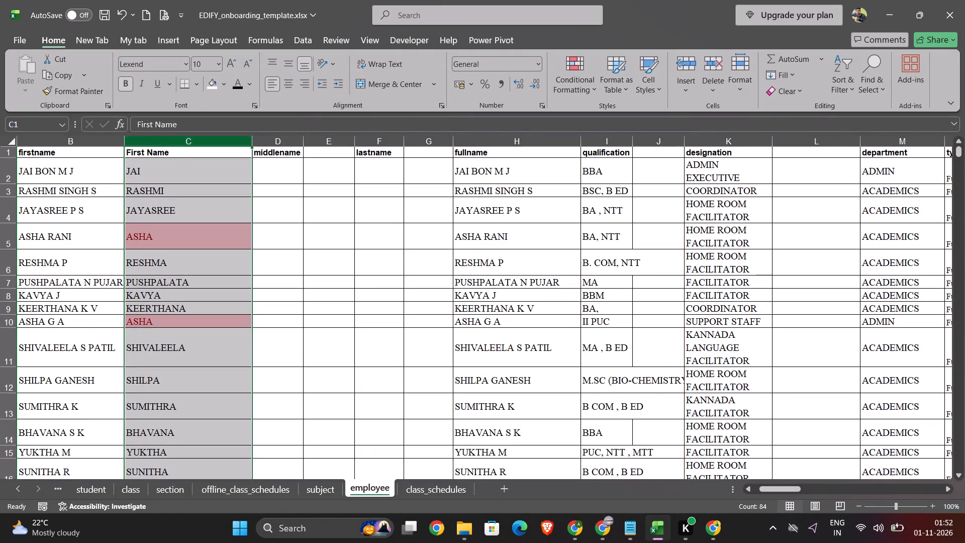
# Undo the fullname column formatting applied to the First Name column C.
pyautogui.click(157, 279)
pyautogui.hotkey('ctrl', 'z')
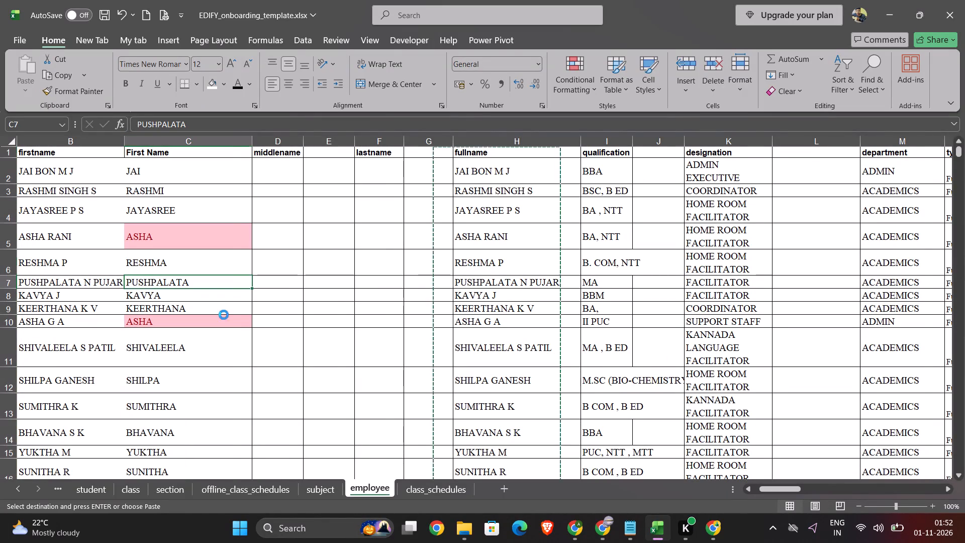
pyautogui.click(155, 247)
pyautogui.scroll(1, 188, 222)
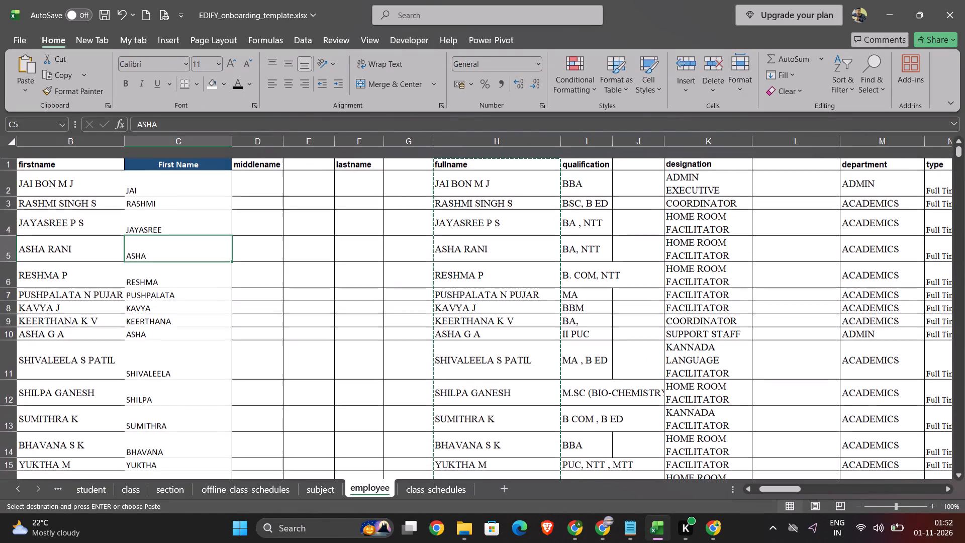
pyautogui.scroll(1, 188, 222)
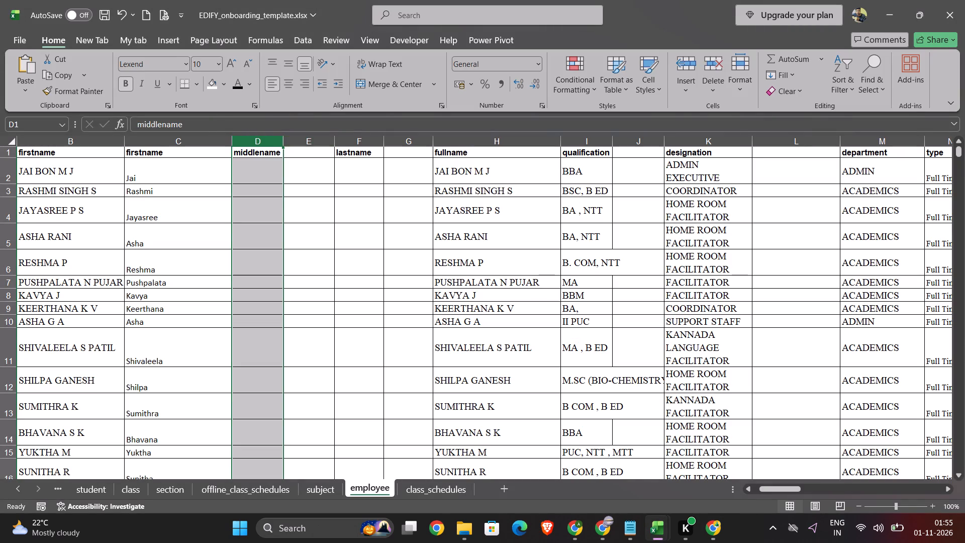
pyautogui.click(257, 140)
pyautogui.hotkey('ctrl', 'v')
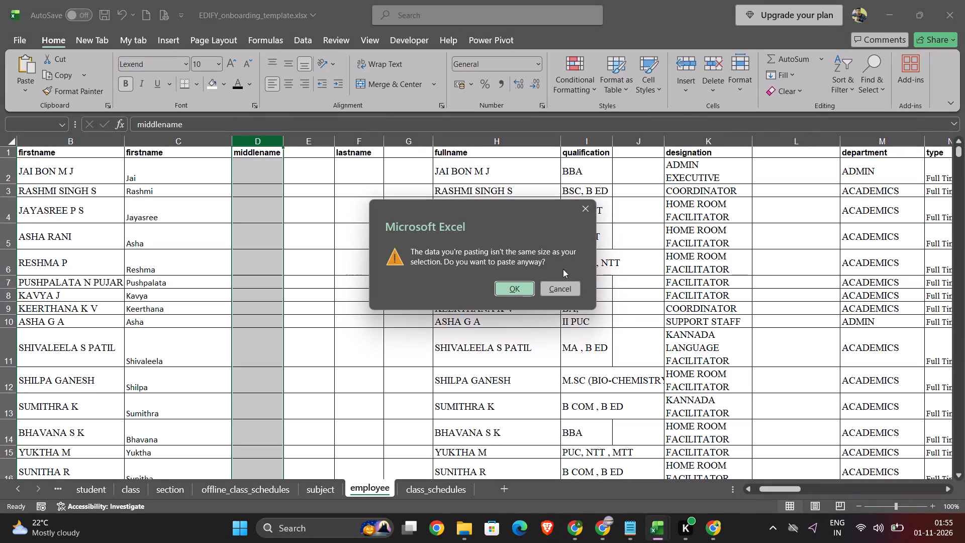
pyautogui.click(524, 289)
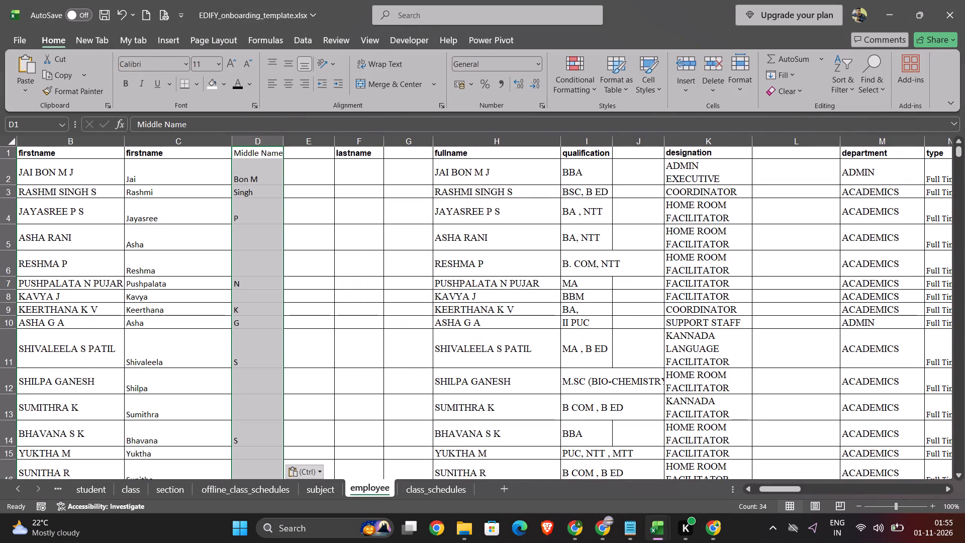
# Copy the Last Name column C from the CamelCase workbook and paste it into empty column E of the EDIFY employee sheet.
pyautogui.click(320, 144)
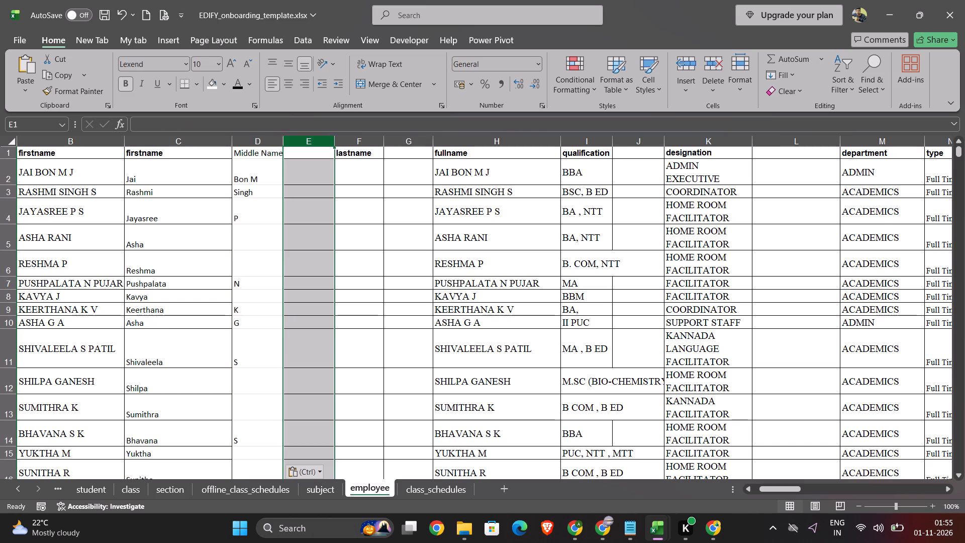
pyautogui.hotkey('alt', 'Tab')
pyautogui.click(718, 146)
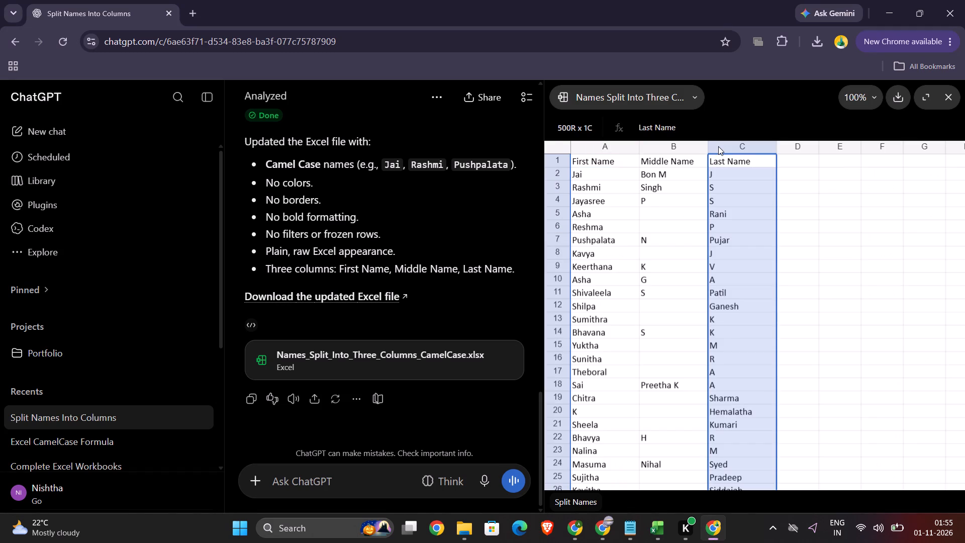
pyautogui.hotkey('ctrl', 'c')
pyautogui.hotkey('alt', 'Tab')
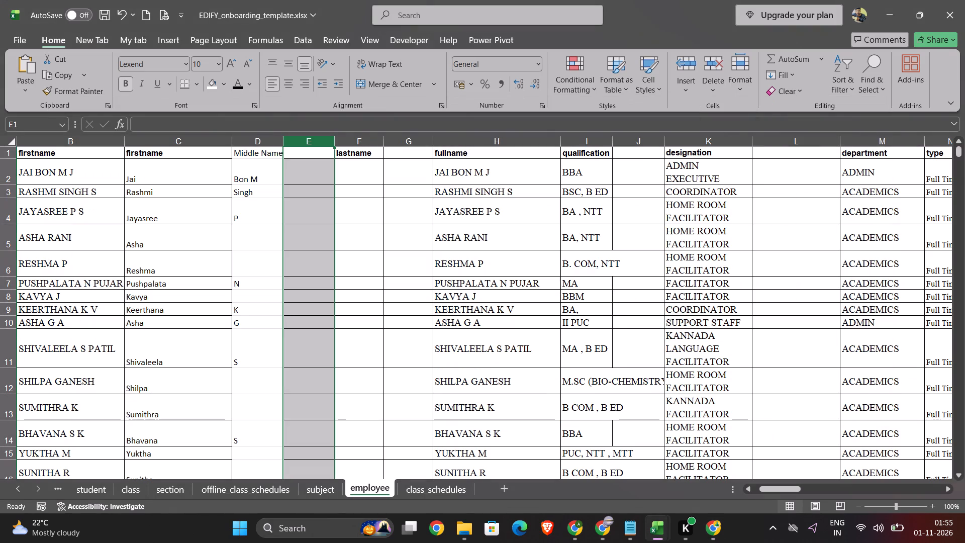
pyautogui.hotkey('ctrl', 'v')
pyautogui.click(499, 288)
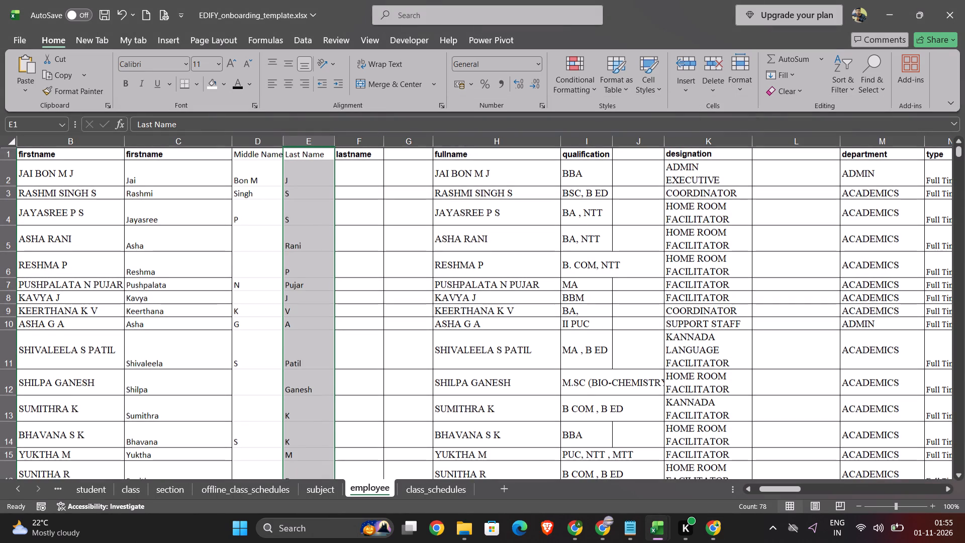
# Copy the lastname header from cell F1 and paste it over the Last Name header in E1.
pyautogui.click(360, 140)
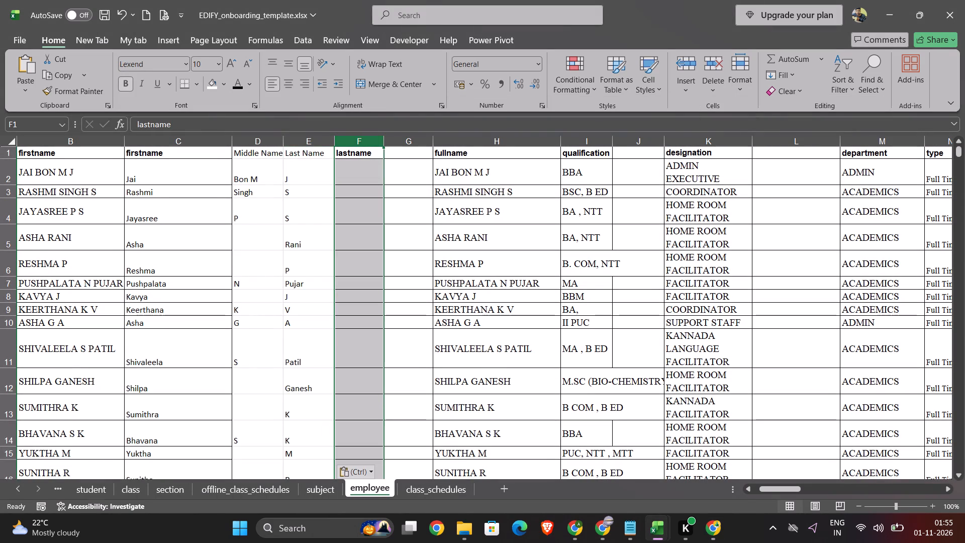
pyautogui.click(339, 152)
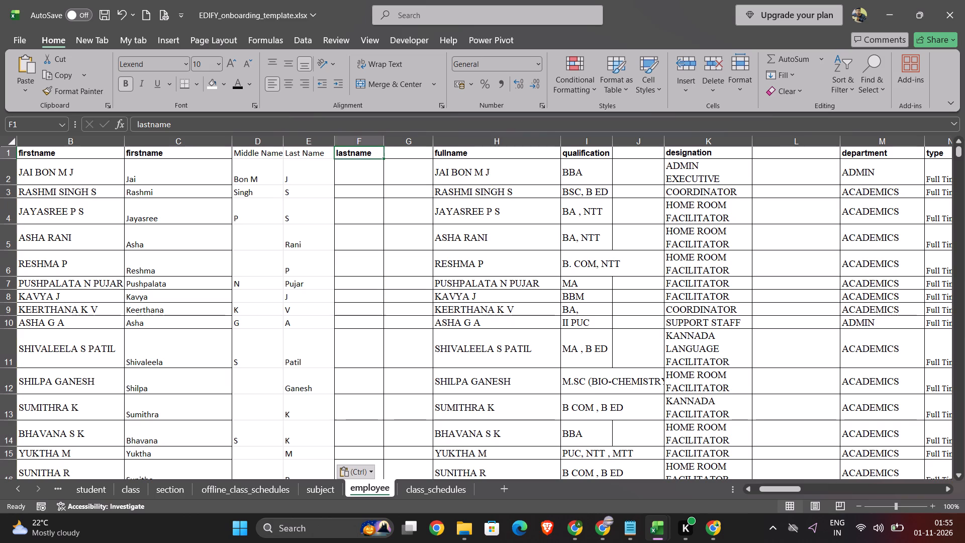
pyautogui.hotkey('ctrl', 'c')
pyautogui.click(293, 154)
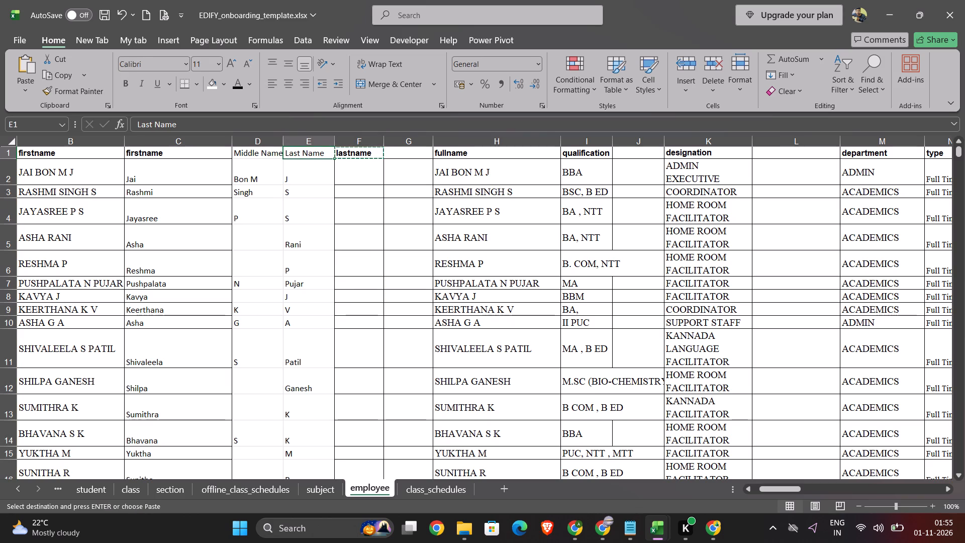
pyautogui.hotkey('ctrl', 'v')
# Change the Middle Name header in cell D1 to middlename.
pyautogui.click(260, 154)
pyautogui.tripleClick(260, 154)
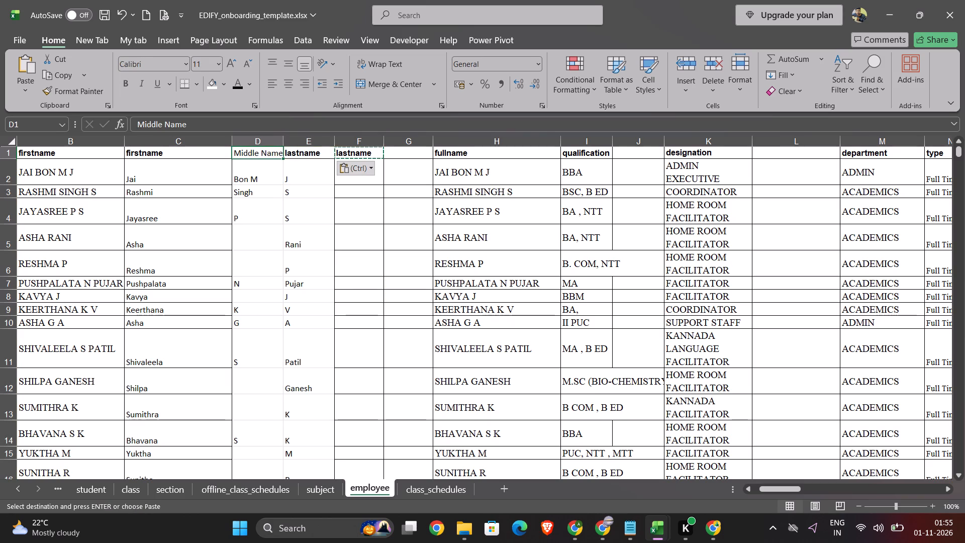
pyautogui.moveTo(261, 154); pyautogui.dragTo(239, 154)
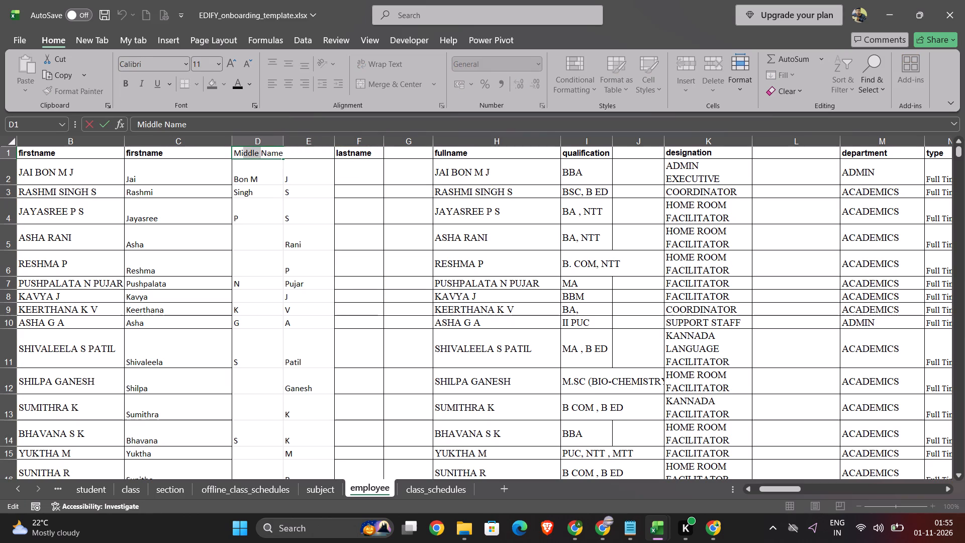
pyautogui.moveTo(239, 154); pyautogui.dragTo(234, 154)
pyautogui.write('middle')
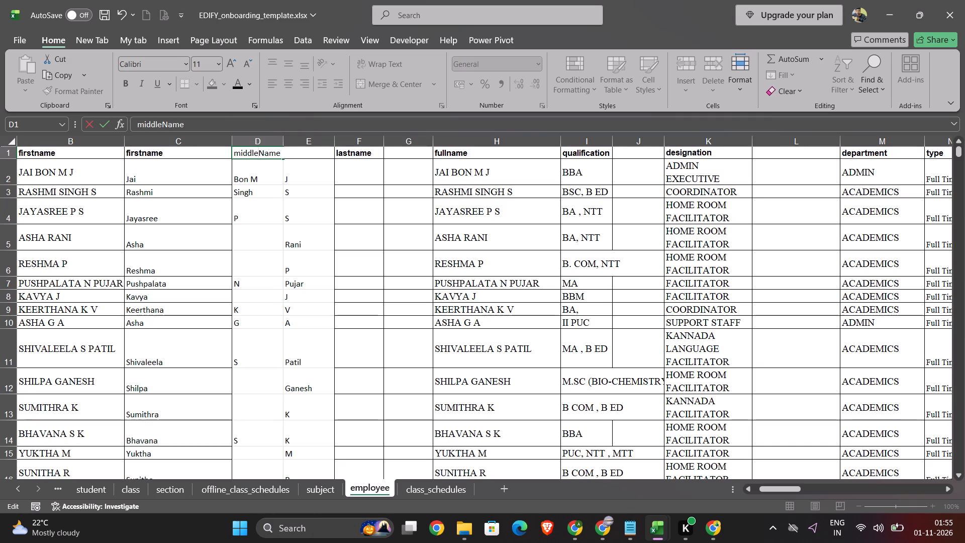
pyautogui.press('Right')
pyautogui.press('BackSpace')
pyautogui.press('n')
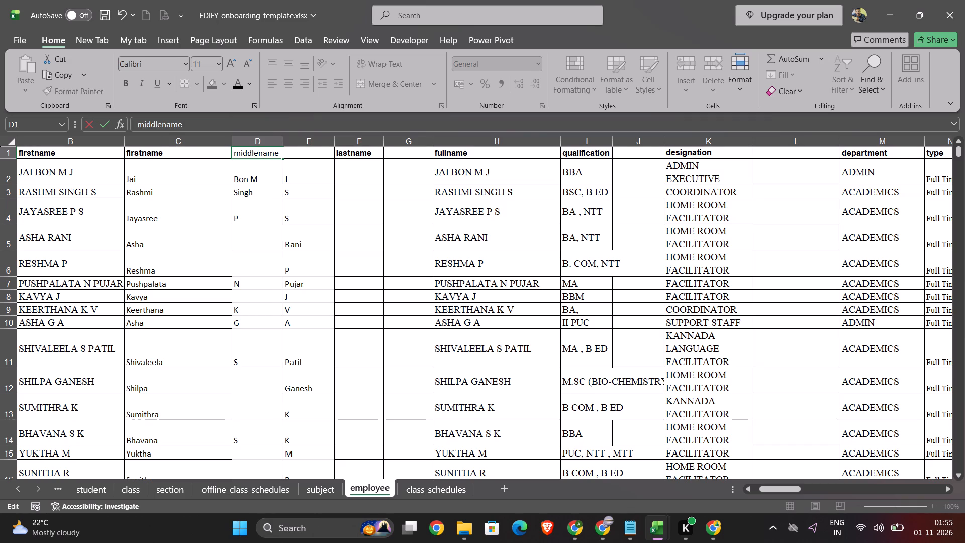
pyautogui.click(321, 190)
# Apply All Borders to the whole middlename and lastname columns D and E.
pyautogui.click(266, 142)
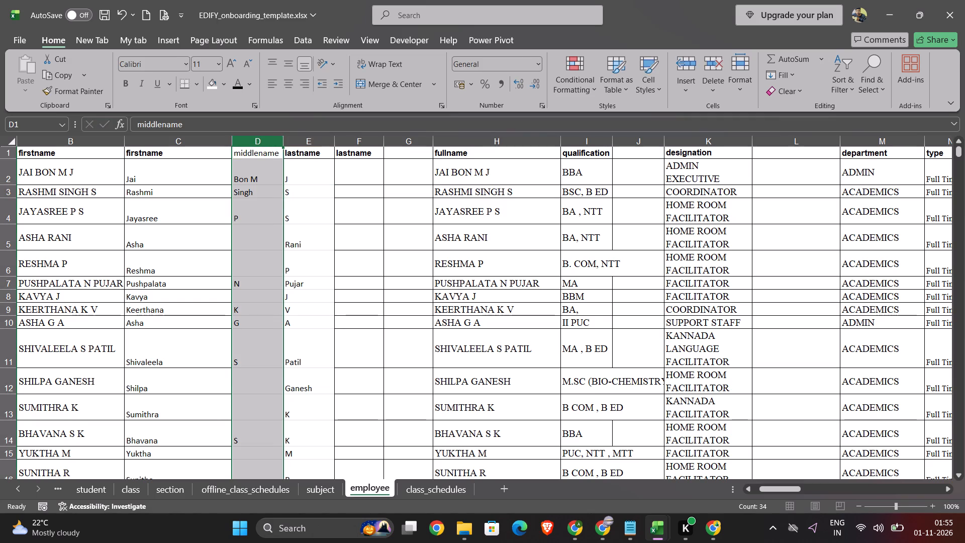
pyautogui.keyDown('ctrl'); pyautogui.click(325, 142); pyautogui.keyUp('ctrl')
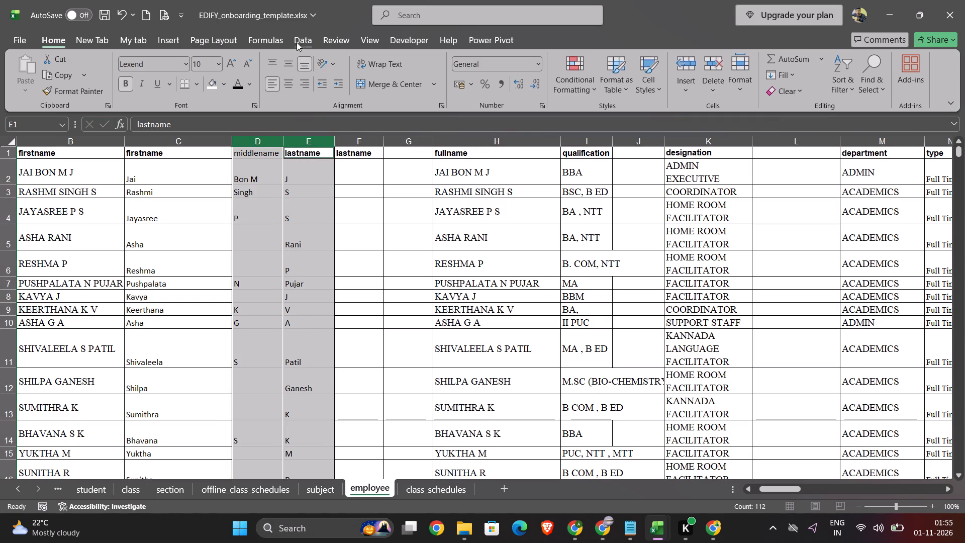
pyautogui.click(410, 14)
pyautogui.write('bor')
pyautogui.click(414, 74)
pyautogui.click(300, 228)
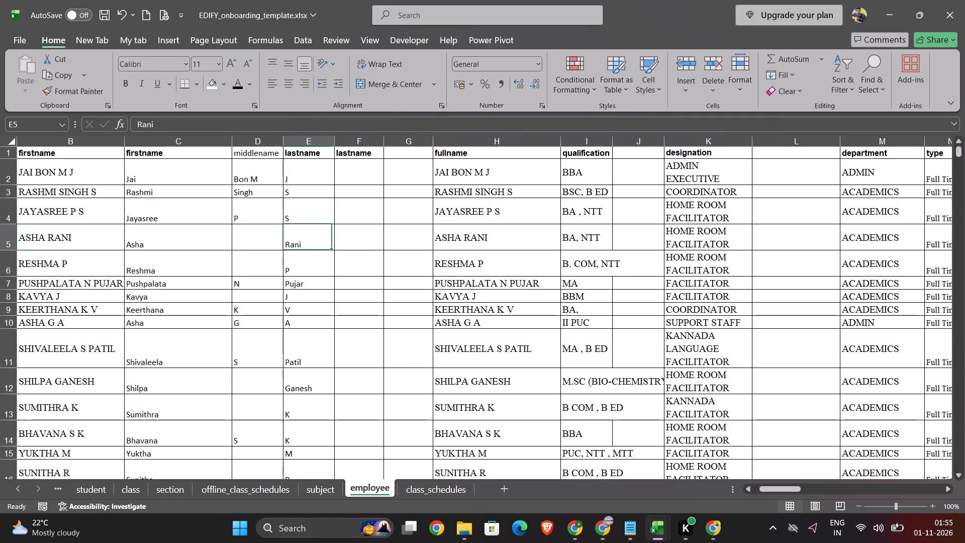
# Make the middlename header in cell D1 bold.
pyautogui.click(269, 154)
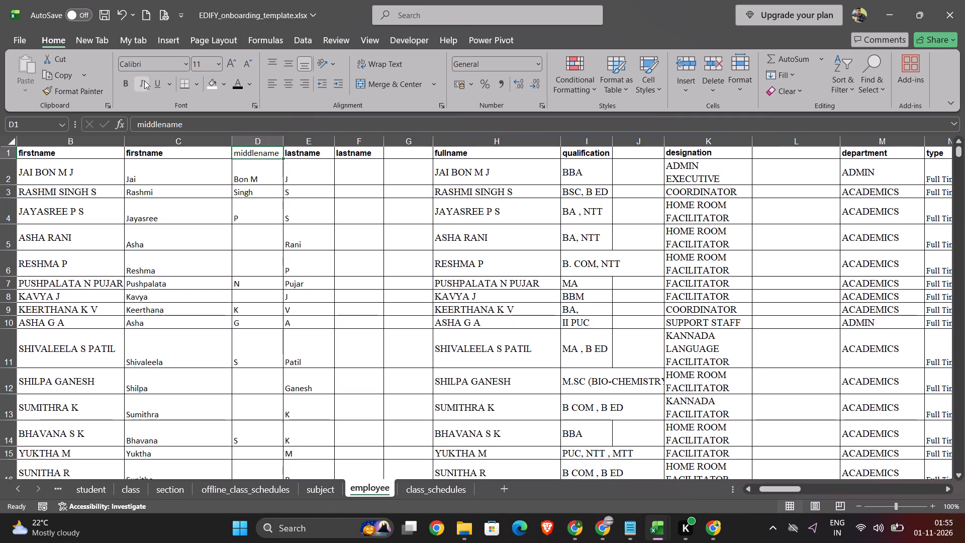
pyautogui.click(127, 82)
pyautogui.click(280, 244)
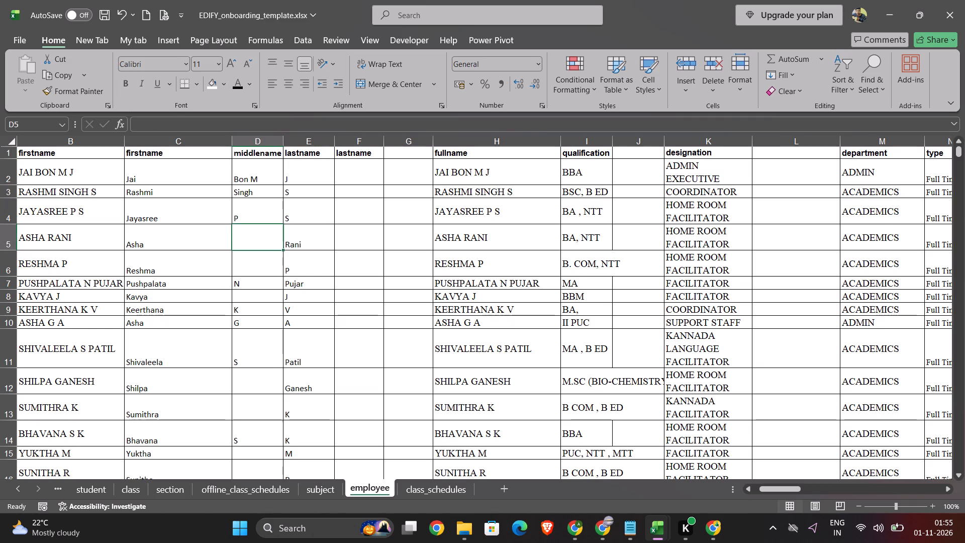
# Narrow the proper-case firstname column C.
pyautogui.moveTo(231, 139); pyautogui.dragTo(196, 139)
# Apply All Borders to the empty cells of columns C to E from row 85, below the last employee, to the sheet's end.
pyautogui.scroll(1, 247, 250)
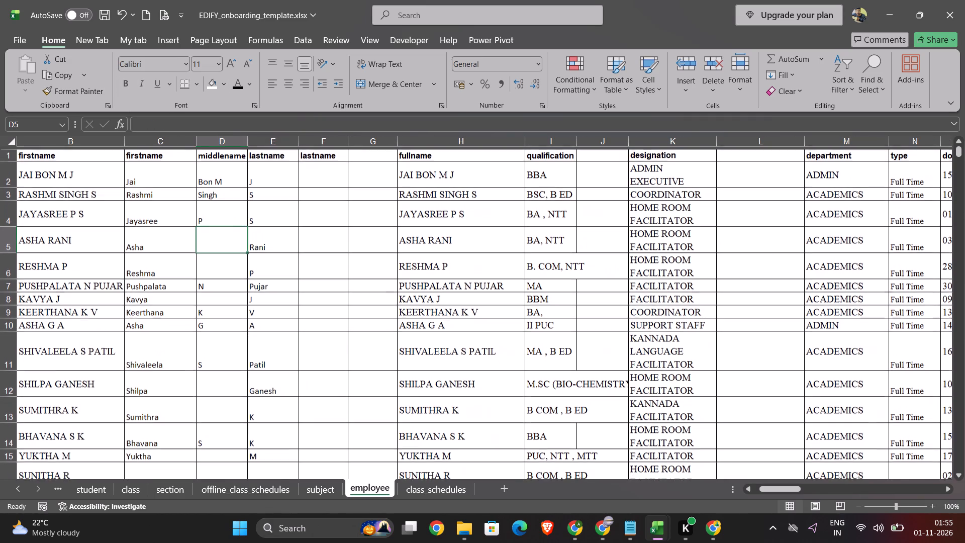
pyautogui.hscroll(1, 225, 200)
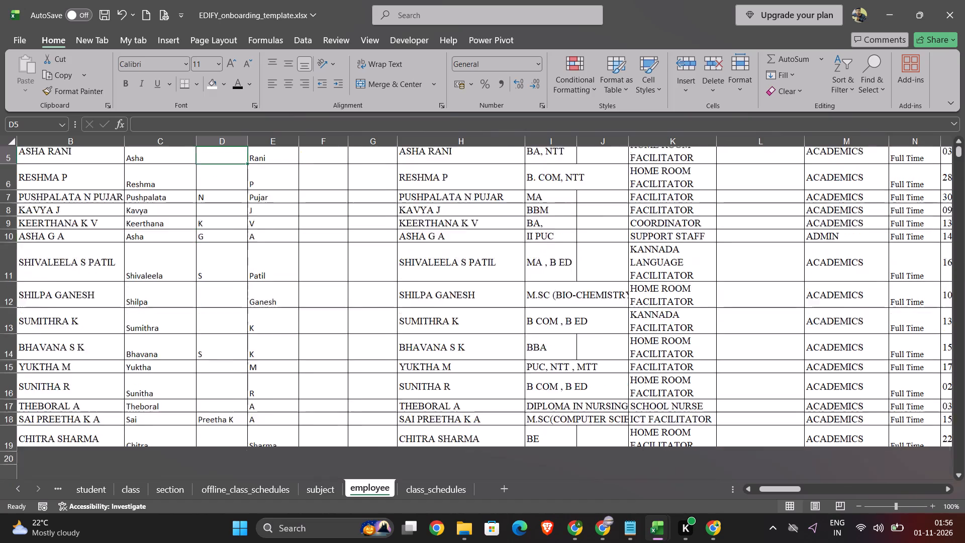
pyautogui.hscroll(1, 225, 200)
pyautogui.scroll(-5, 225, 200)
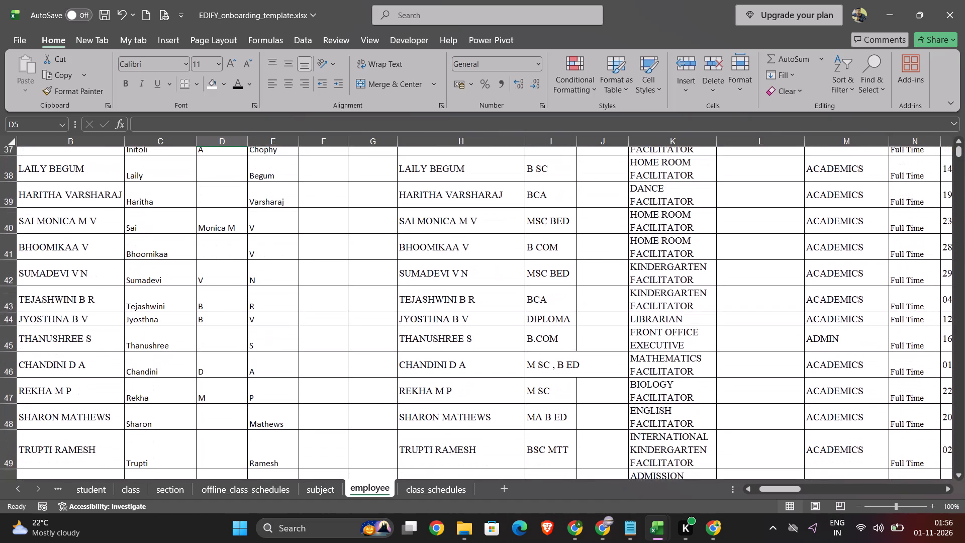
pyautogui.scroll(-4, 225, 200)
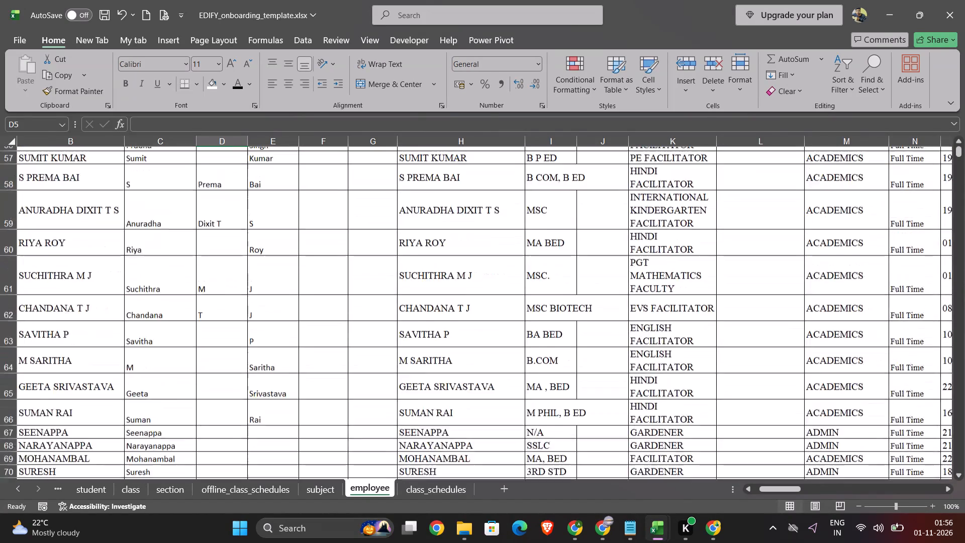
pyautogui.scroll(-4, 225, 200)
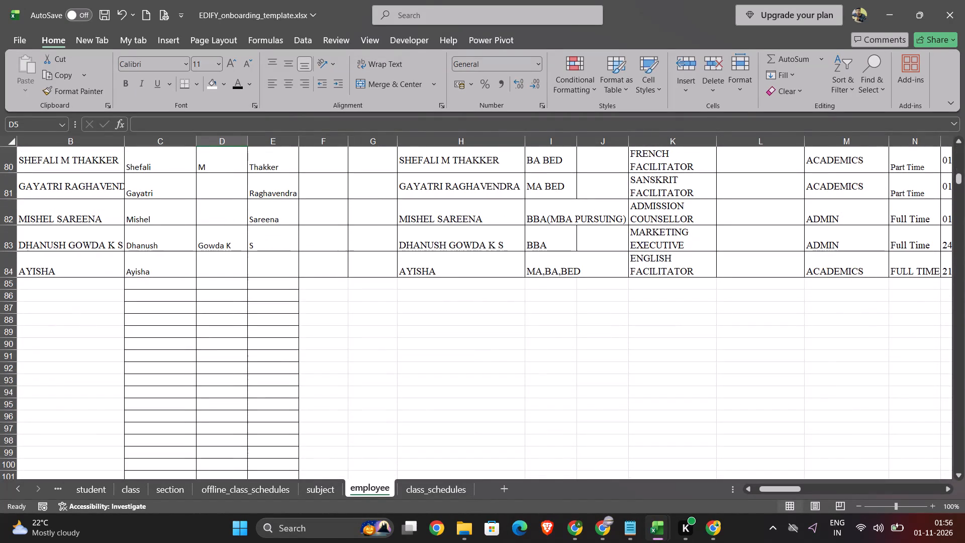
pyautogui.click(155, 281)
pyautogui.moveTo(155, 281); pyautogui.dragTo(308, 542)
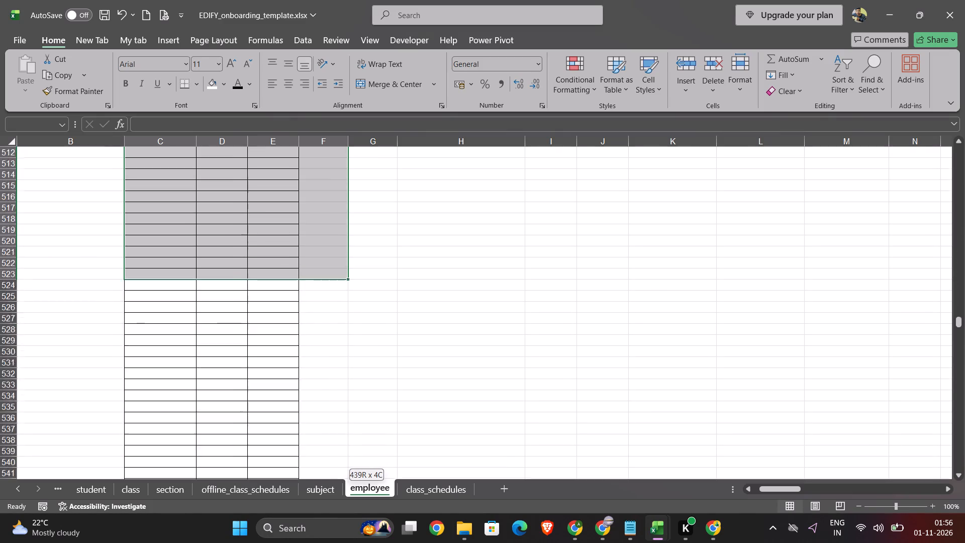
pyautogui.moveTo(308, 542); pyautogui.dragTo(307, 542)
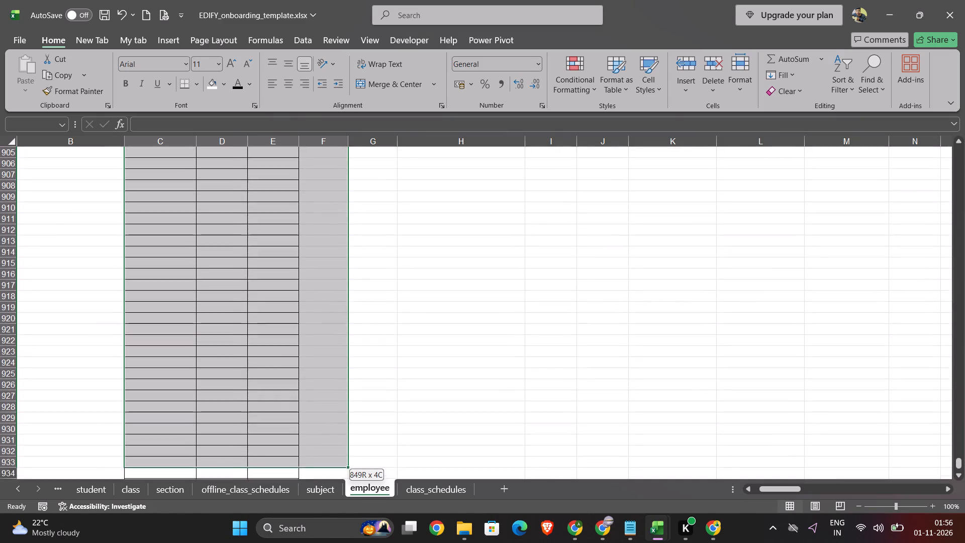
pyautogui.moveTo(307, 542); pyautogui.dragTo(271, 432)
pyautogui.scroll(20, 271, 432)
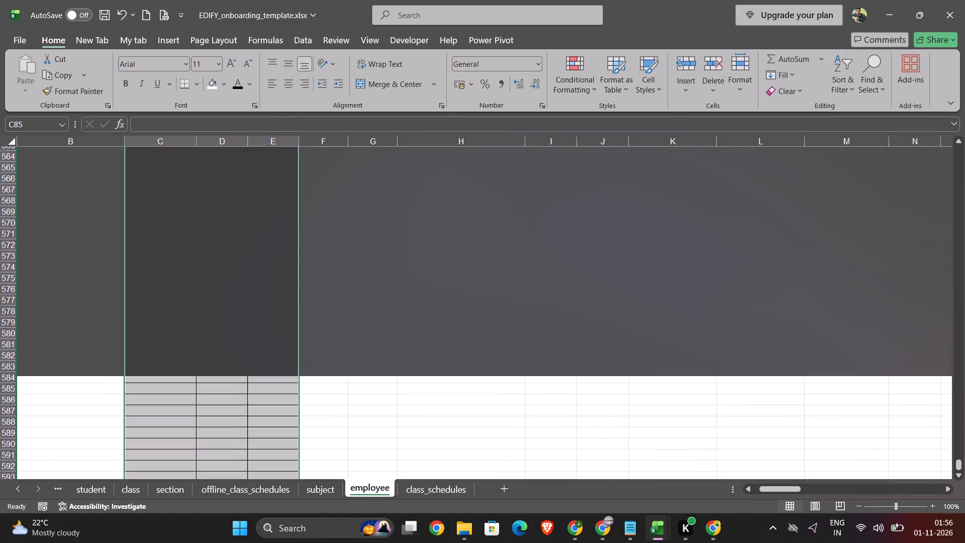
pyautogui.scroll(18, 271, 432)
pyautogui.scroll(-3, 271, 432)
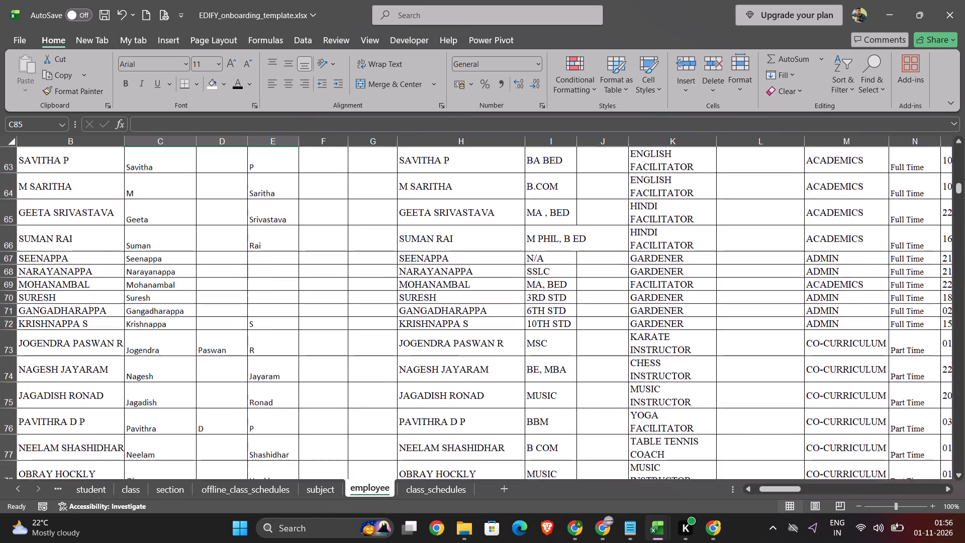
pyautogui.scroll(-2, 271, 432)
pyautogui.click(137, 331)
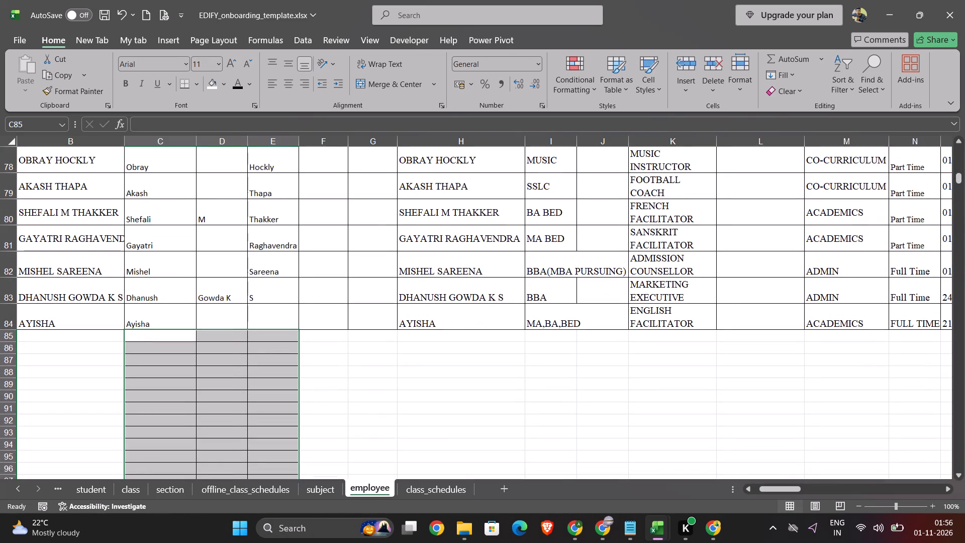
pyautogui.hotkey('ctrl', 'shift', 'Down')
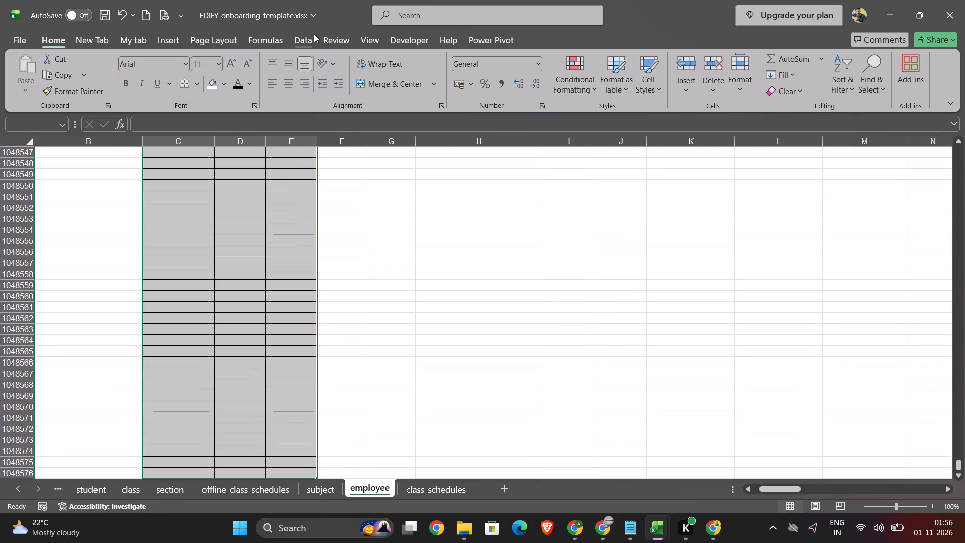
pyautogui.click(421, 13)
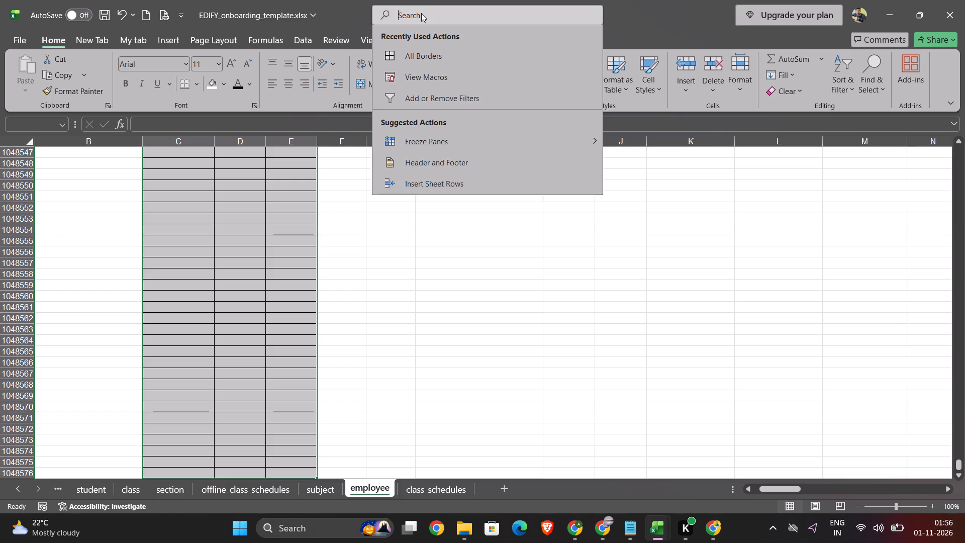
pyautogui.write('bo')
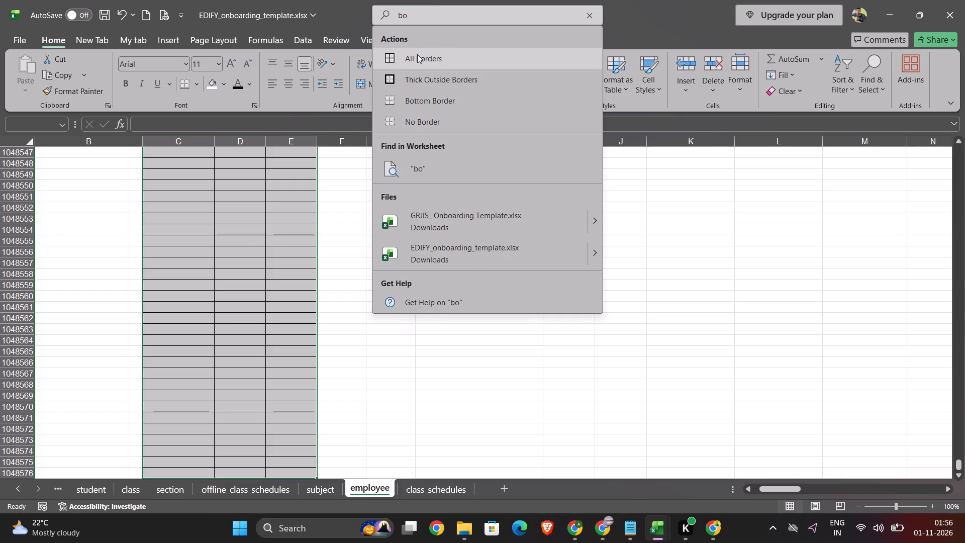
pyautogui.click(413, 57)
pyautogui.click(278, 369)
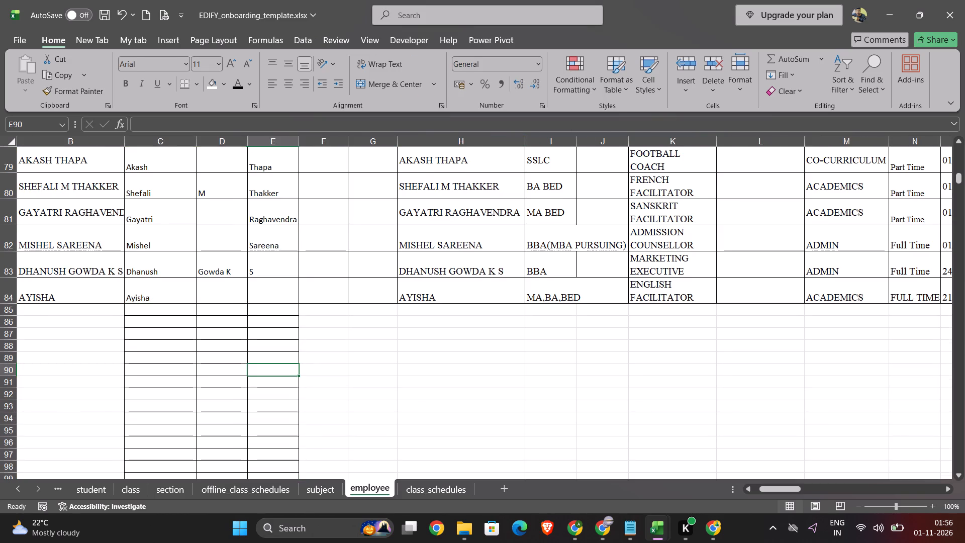
# Delete the old firstname column B containing the uppercase full names.
pyautogui.scroll(20, 303, 364)
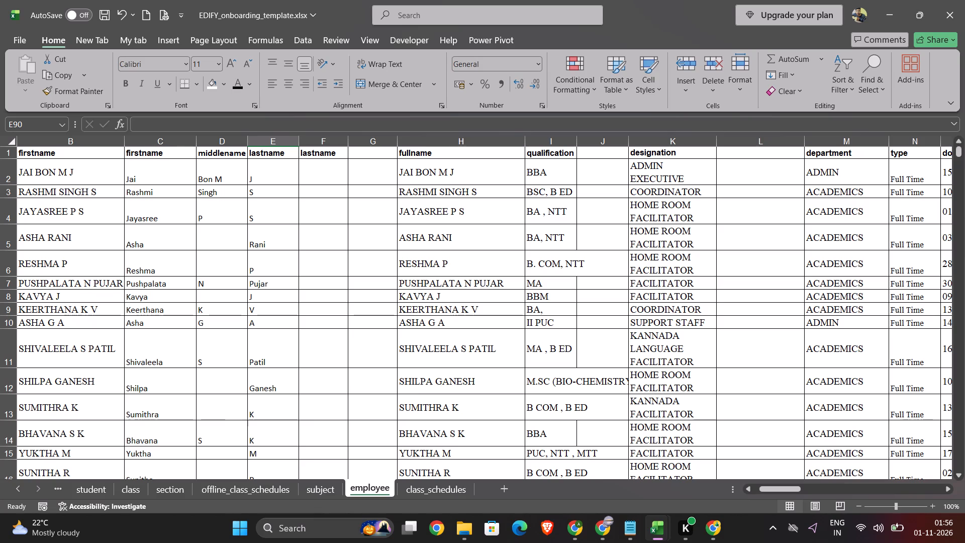
pyautogui.click(77, 140)
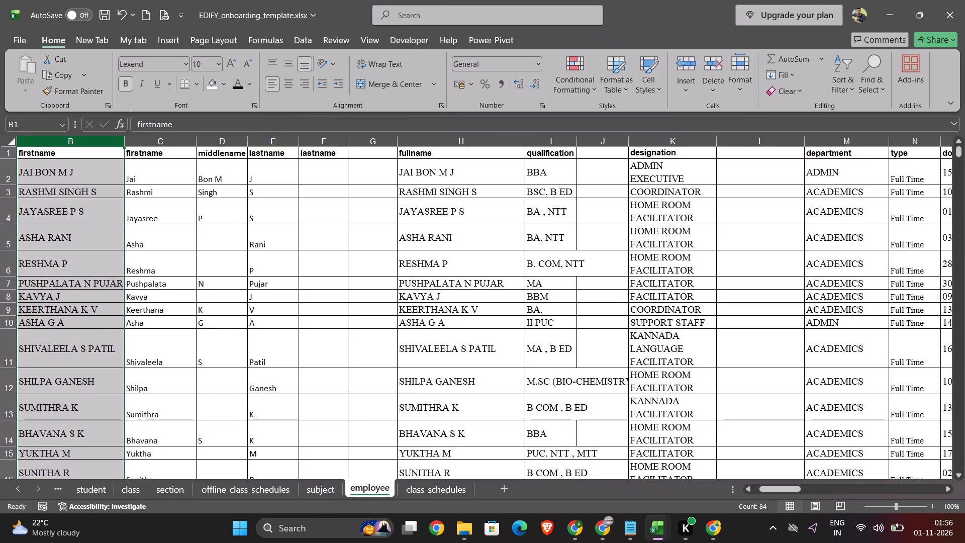
pyautogui.rightClick(68, 142)
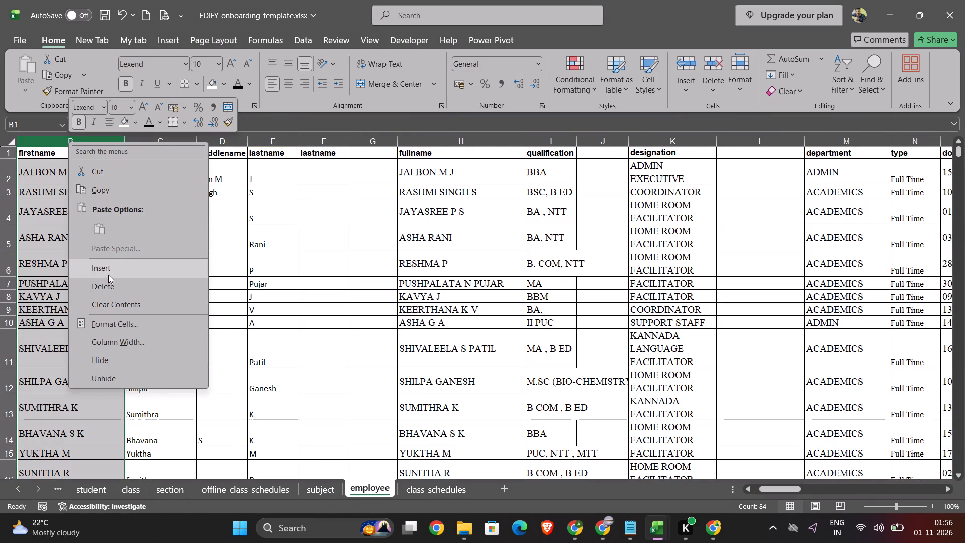
pyautogui.click(102, 290)
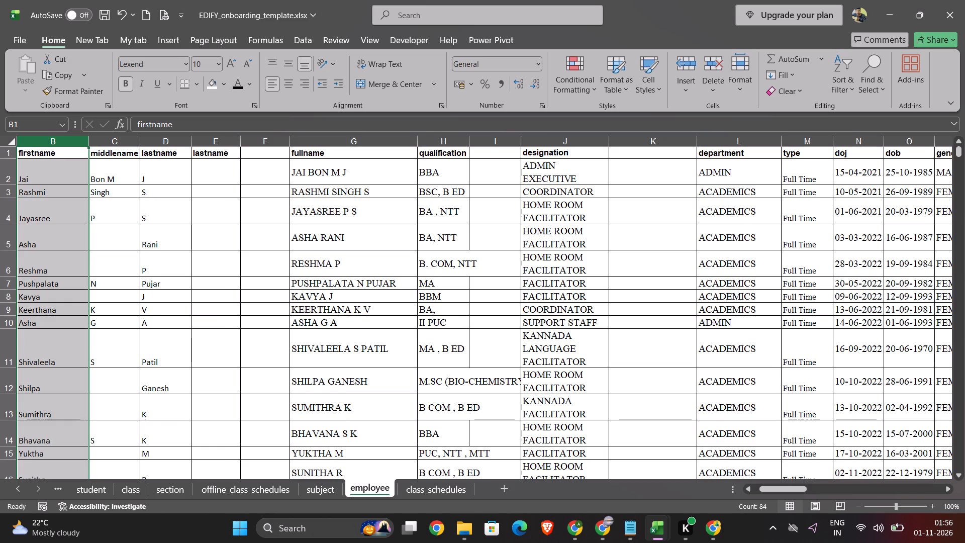
# Delete the duplicate lastname column E and the empty column that follows it.
pyautogui.click(226, 143)
pyautogui.rightClick(226, 143)
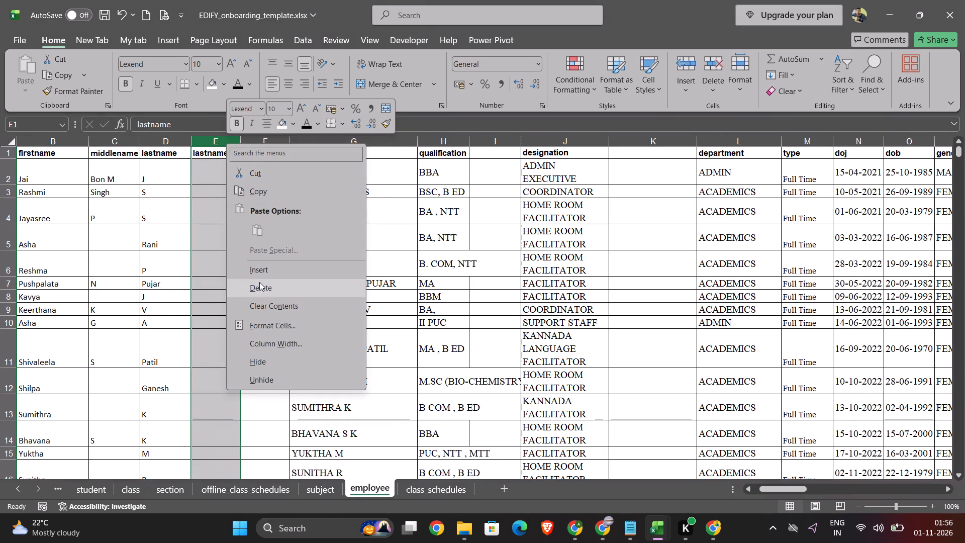
pyautogui.click(259, 284)
pyautogui.click(227, 144)
pyautogui.rightClick(227, 144)
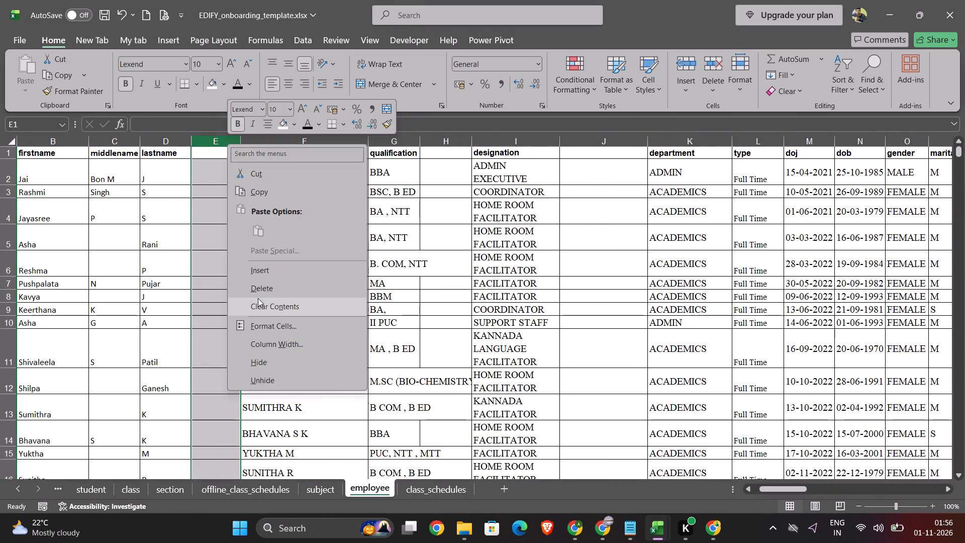
pyautogui.click(256, 291)
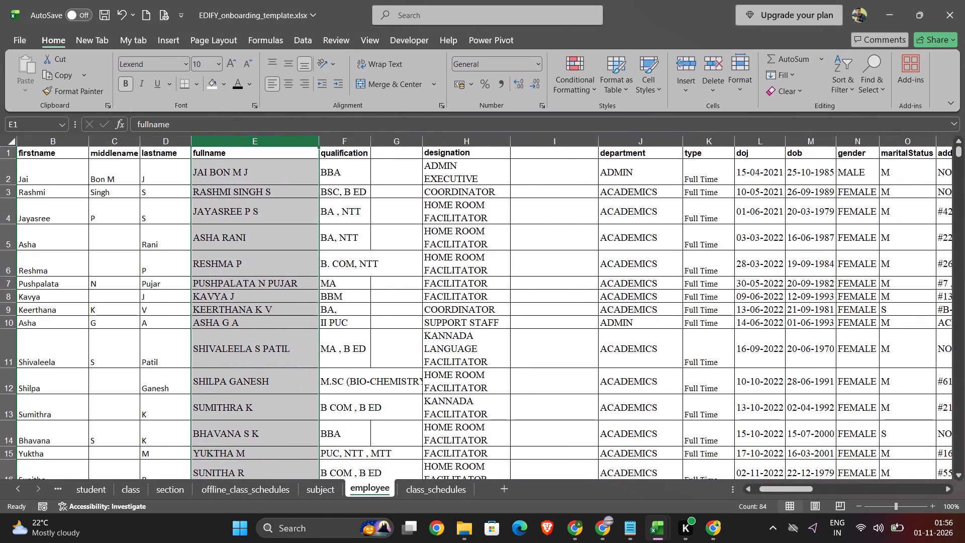
# Insert a new column before fullname and copy the whole fullname column into it.
pyautogui.click(226, 170)
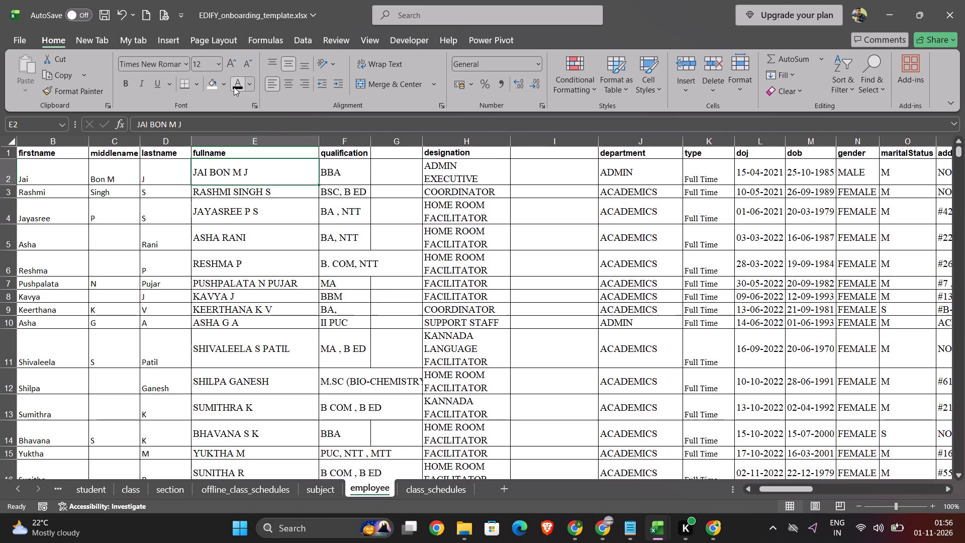
pyautogui.rightClick(244, 139)
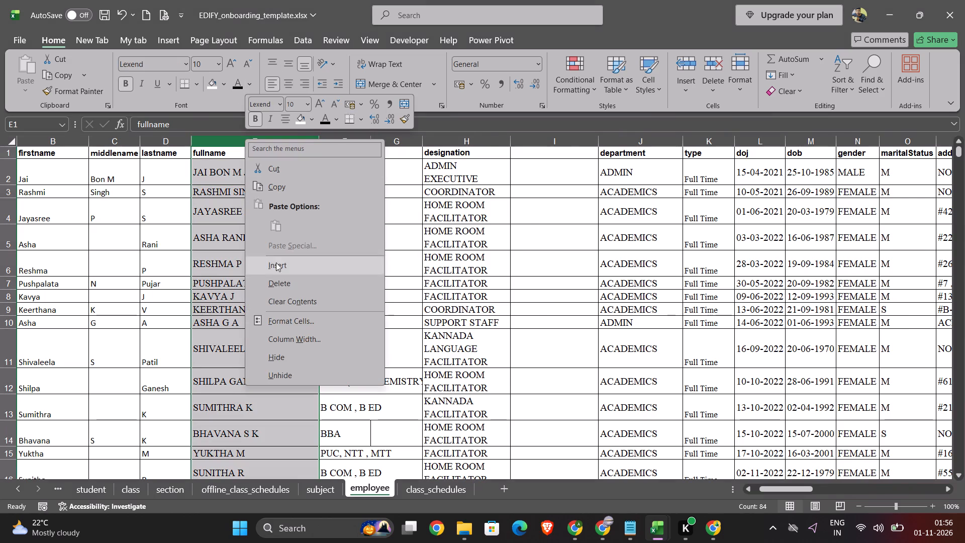
pyautogui.click(275, 263)
pyautogui.click(274, 143)
pyautogui.hotkey('ctrl', 'c')
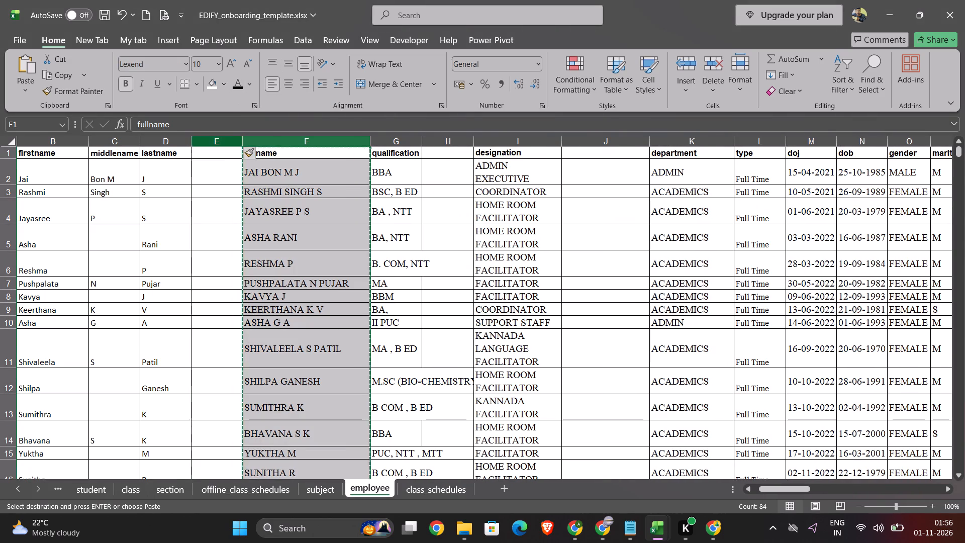
pyautogui.click(220, 142)
pyautogui.hotkey('ctrl', 'v')
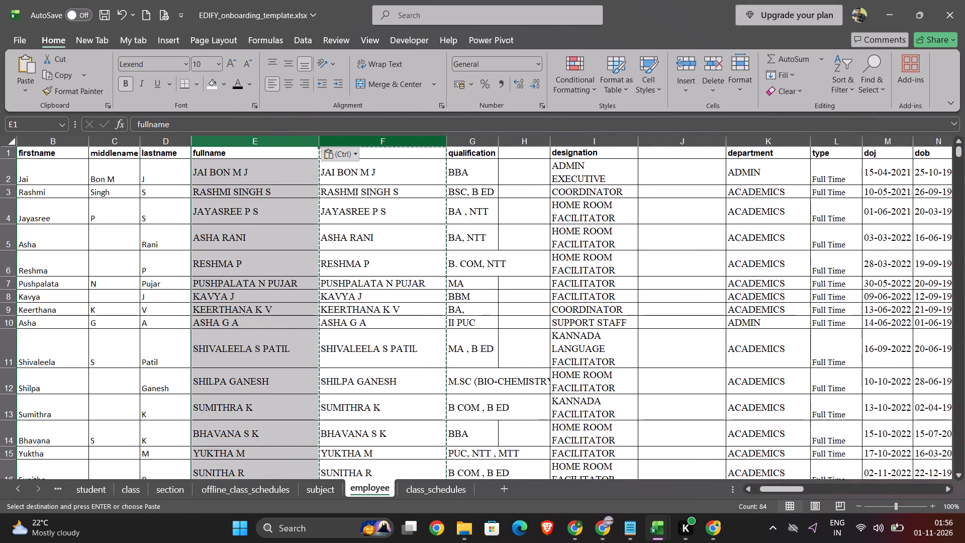
# Enter =PROPER(F2) in cell E2 and fill it down the fullname column to the last employee, row 84.
pyautogui.click(262, 166)
pyautogui.click(213, 171)
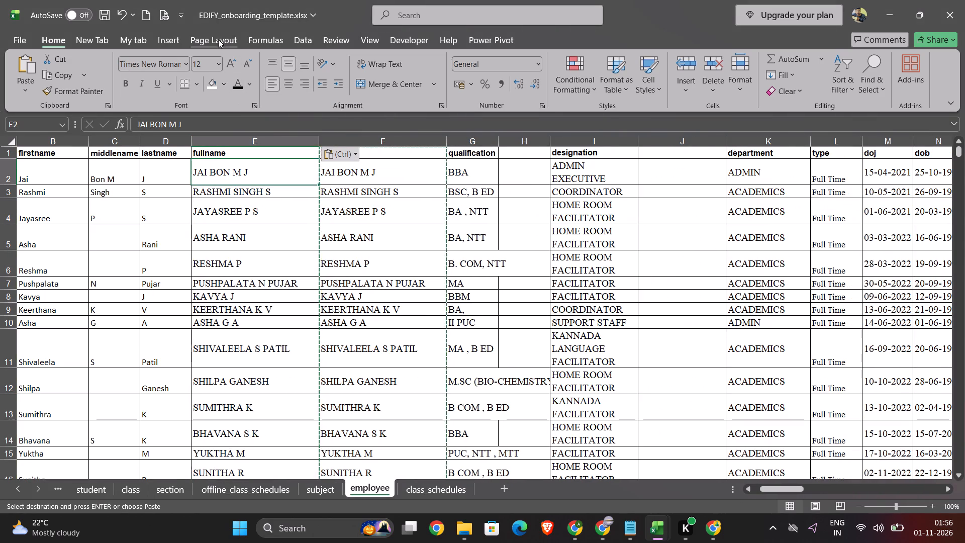
pyautogui.click(173, 39)
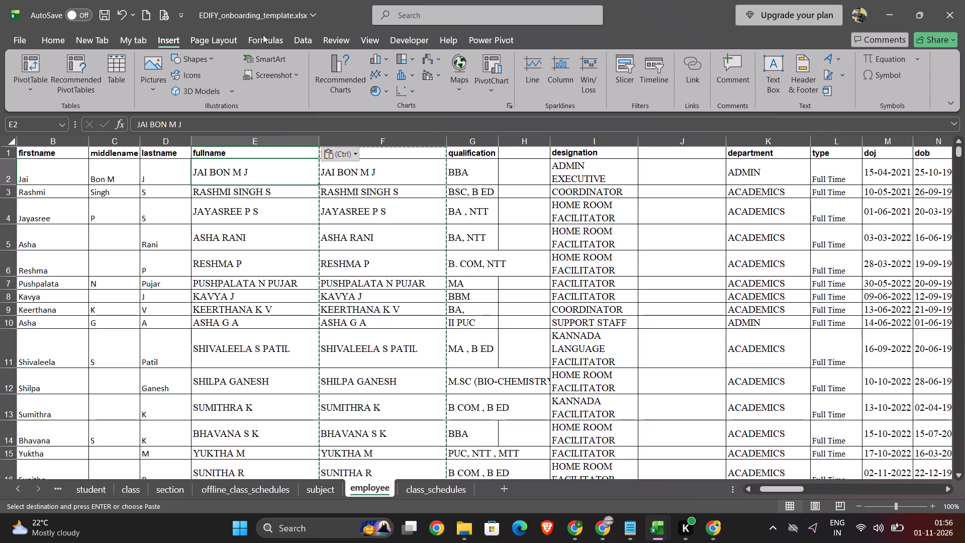
pyautogui.click(274, 40)
pyautogui.click(183, 84)
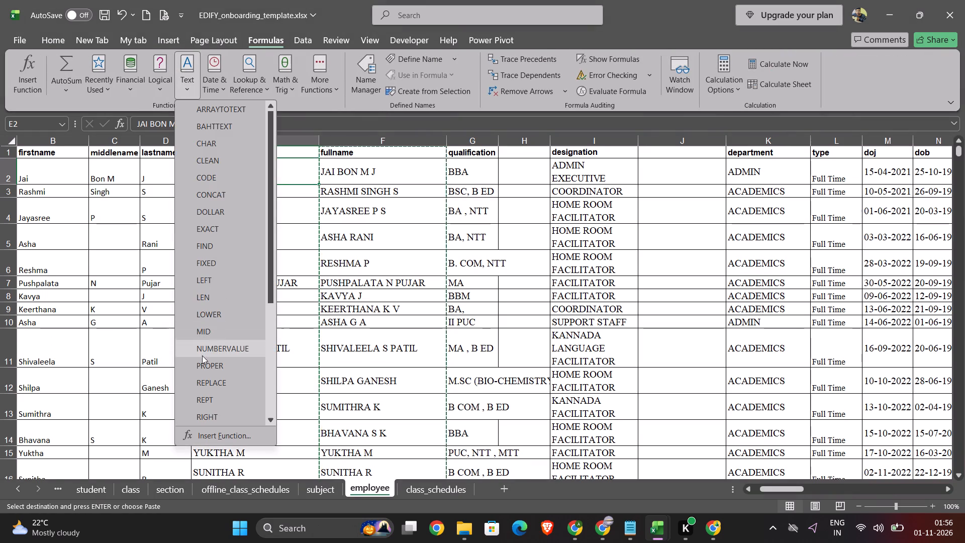
pyautogui.click(200, 365)
pyautogui.click(355, 174)
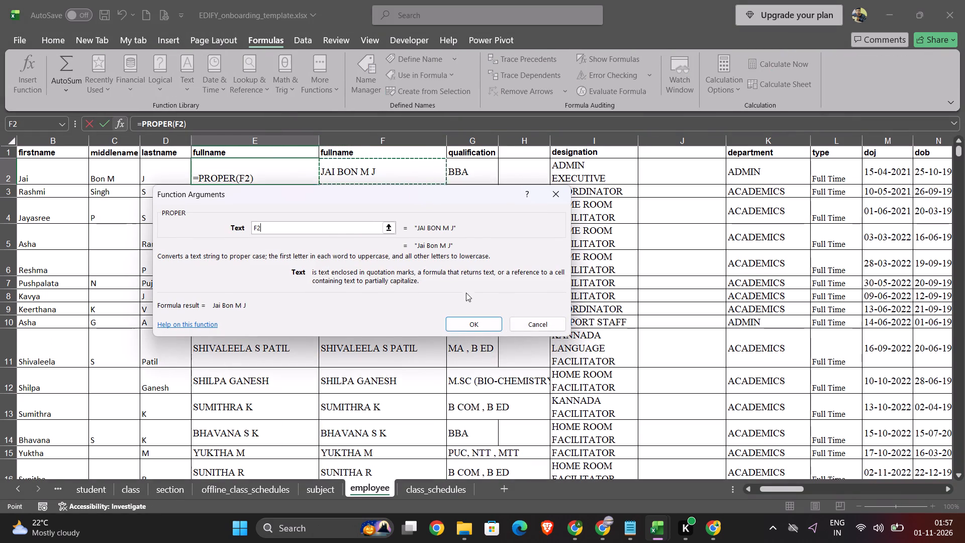
pyautogui.click(469, 331)
pyautogui.moveTo(318, 183); pyautogui.dragTo(317, 542)
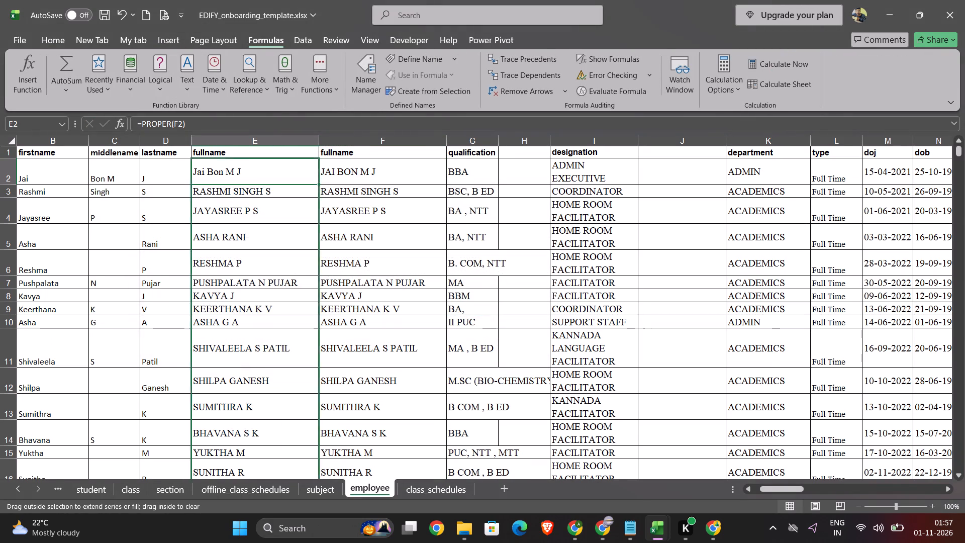
pyautogui.moveTo(317, 542); pyautogui.dragTo(299, 482)
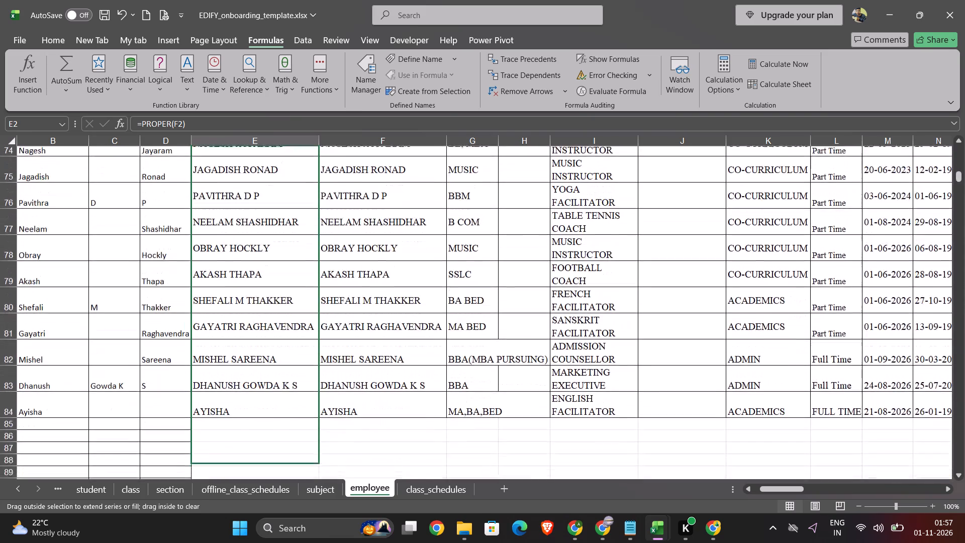
pyautogui.moveTo(299, 482); pyautogui.dragTo(287, 408)
# Replace the PROPER formulas in fullname column E with their values.
pyautogui.scroll(11, 292, 288)
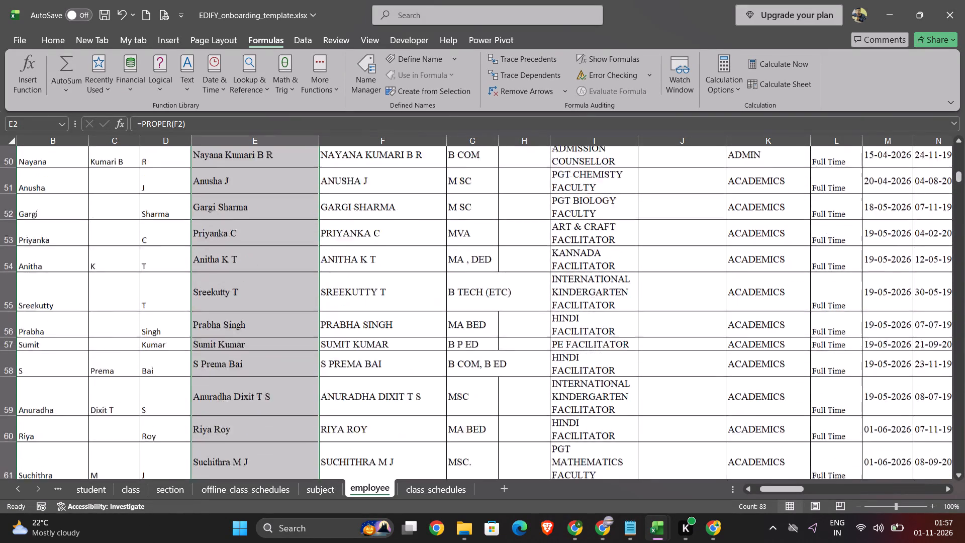
pyautogui.scroll(7, 430, 220)
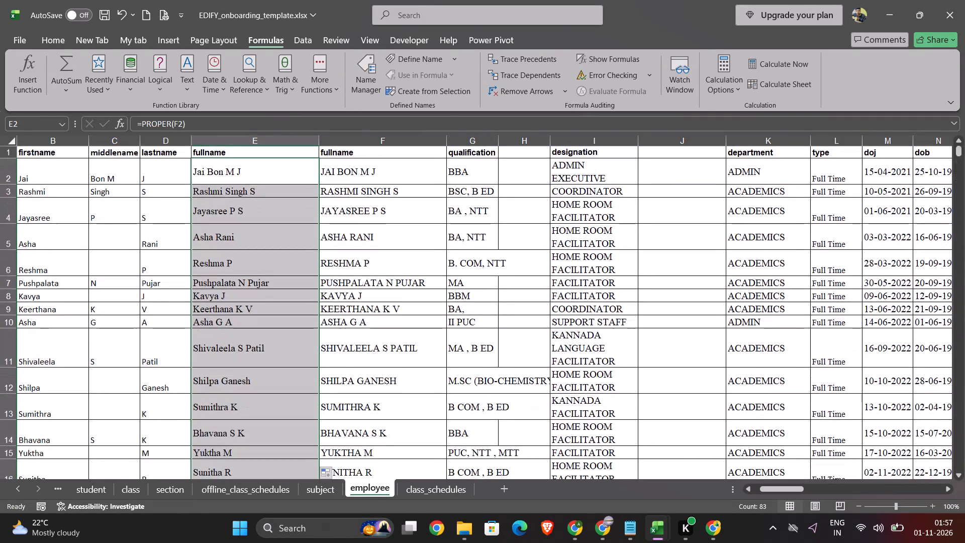
pyautogui.click(298, 143)
pyautogui.hotkey('ctrl', 'v')
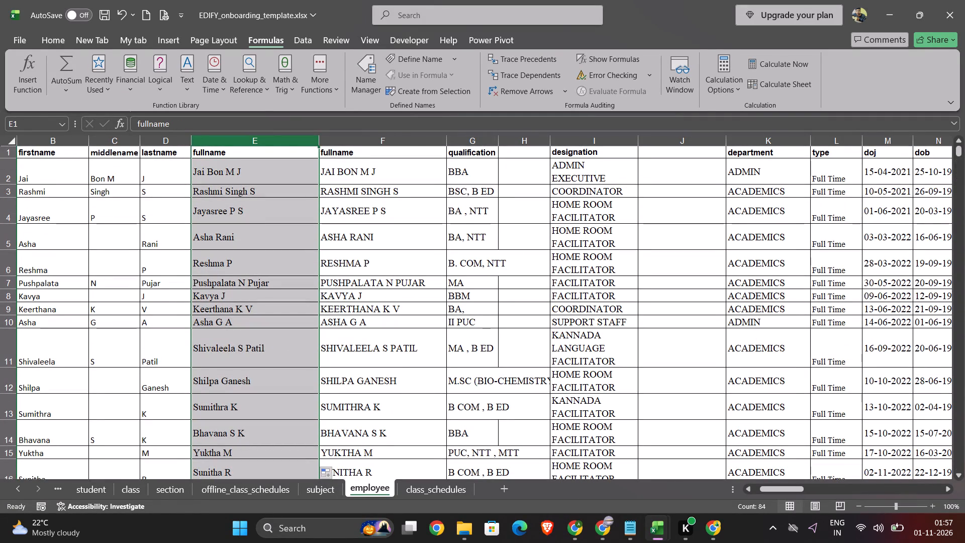
pyautogui.hotkey('ctrl', 'c')
pyautogui.rightClick(260, 169)
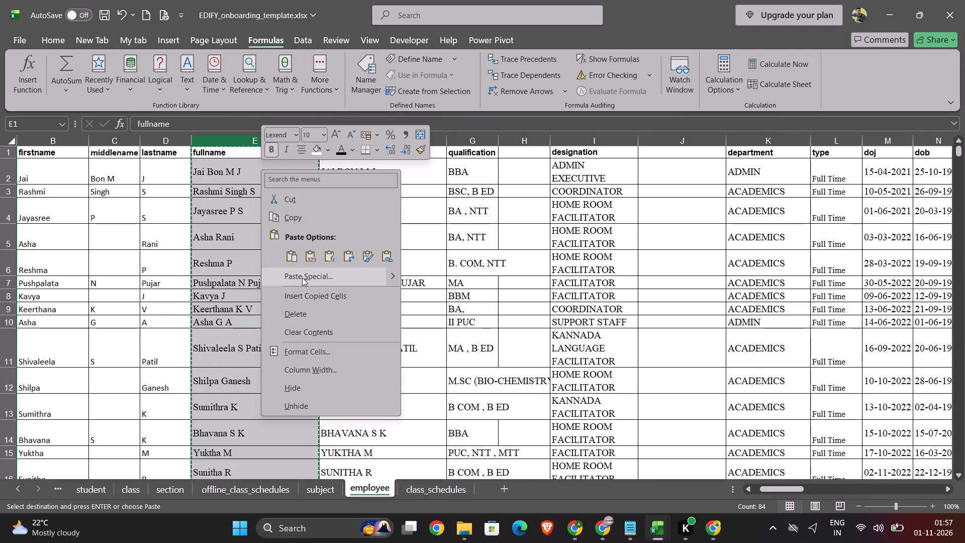
pyautogui.click(302, 278)
pyautogui.click(174, 243)
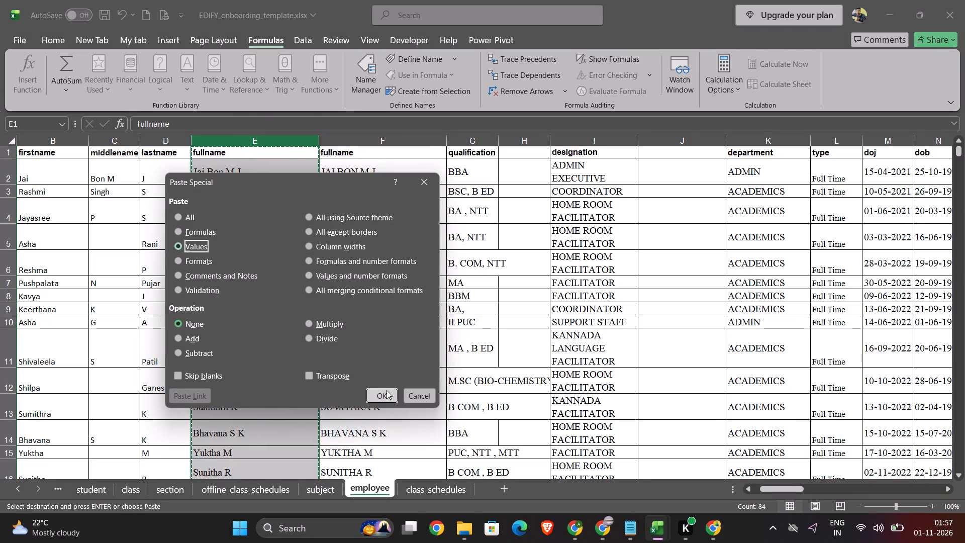
pyautogui.click(384, 392)
# Delete the uppercase fullname column F.
pyautogui.click(388, 143)
pyautogui.rightClick(388, 143)
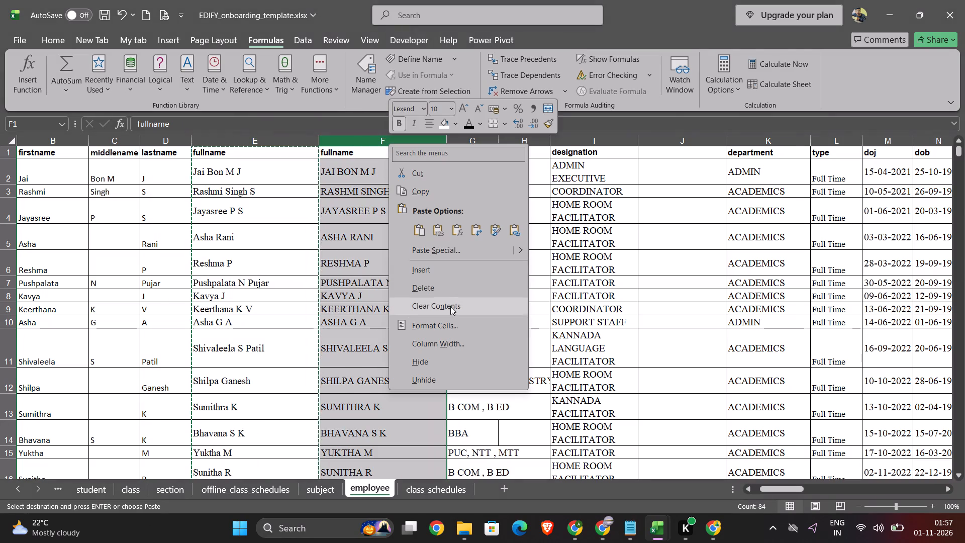
pyautogui.moveTo(442, 276); pyautogui.dragTo(439, 284)
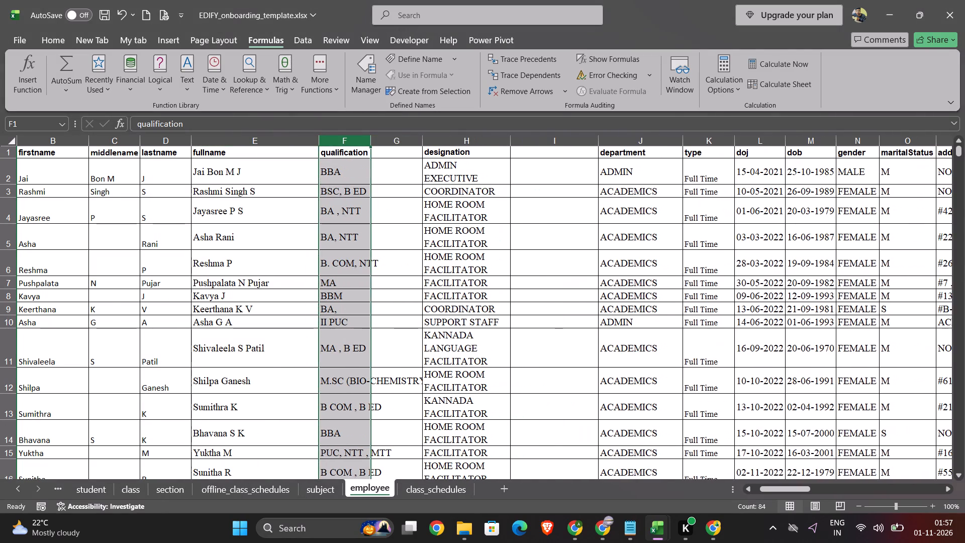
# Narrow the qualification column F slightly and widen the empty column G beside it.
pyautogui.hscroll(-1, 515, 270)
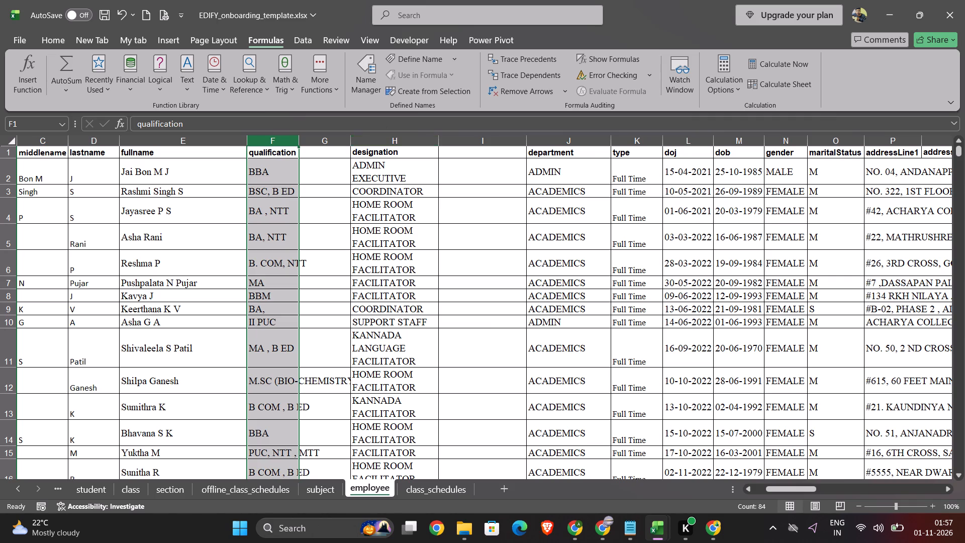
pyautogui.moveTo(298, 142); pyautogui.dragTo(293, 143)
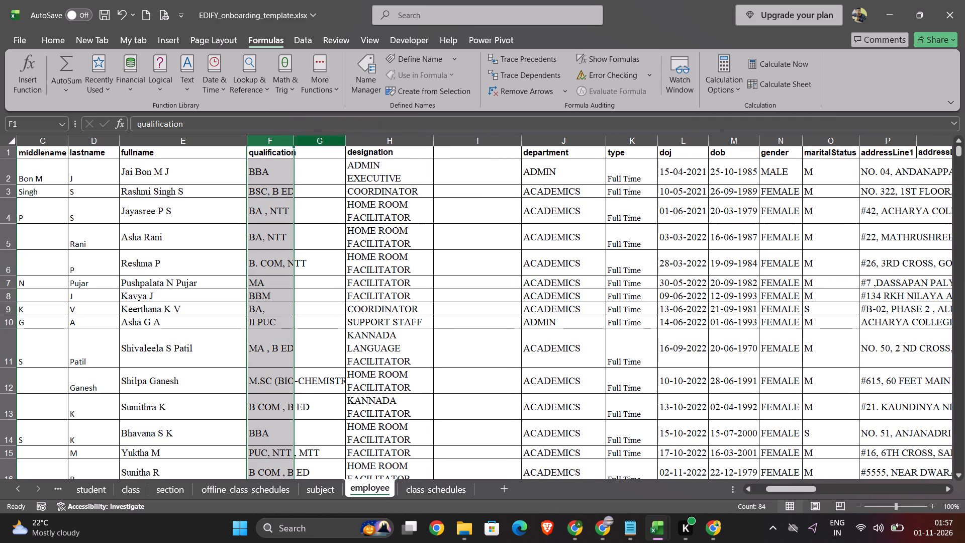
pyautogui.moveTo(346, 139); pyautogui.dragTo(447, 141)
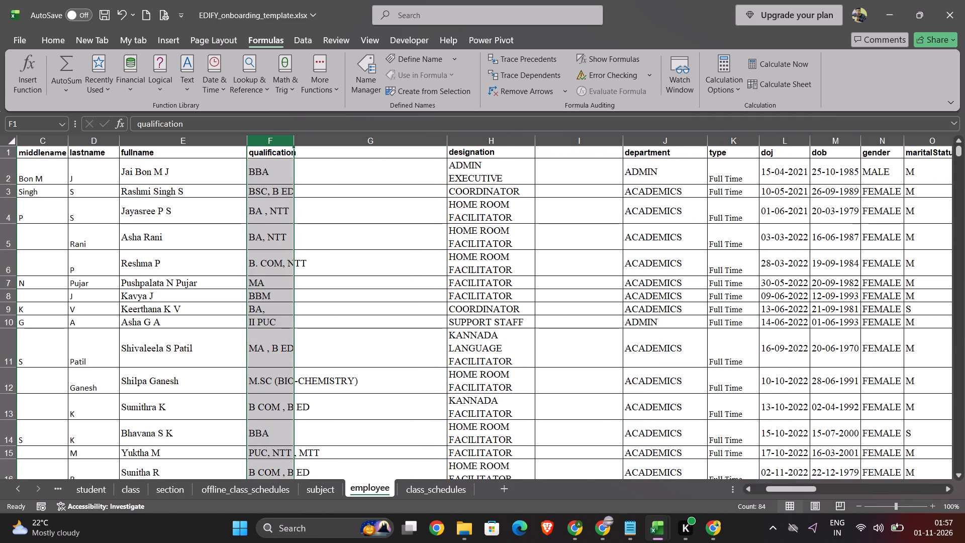
# AutoFit the widths of all columns on the employee sheet to their contents.
pyautogui.click(16, 138)
pyautogui.tripleClick(250, 140)
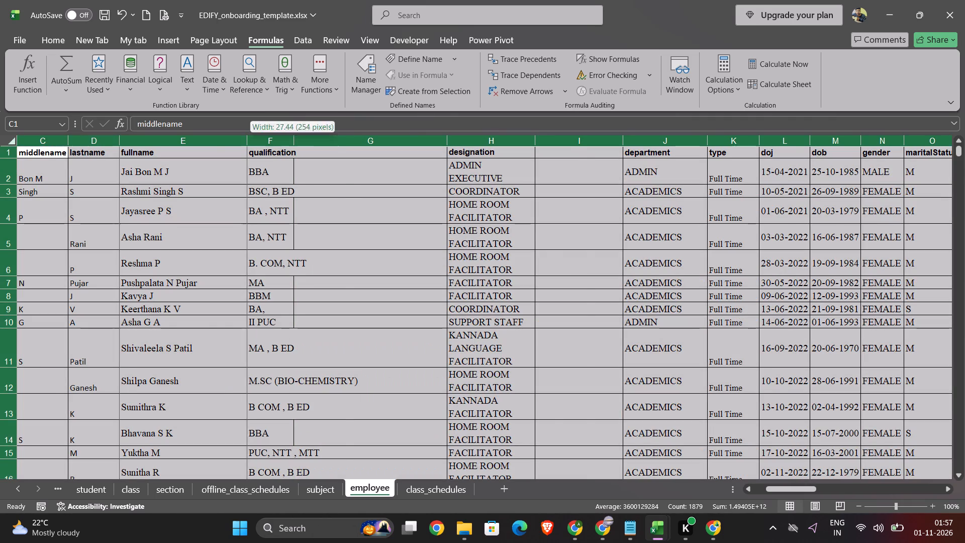
pyautogui.click(250, 140)
pyautogui.click(433, 209)
# Copy the designation column H into the empty column G before it.
pyautogui.scroll(1, 433, 209)
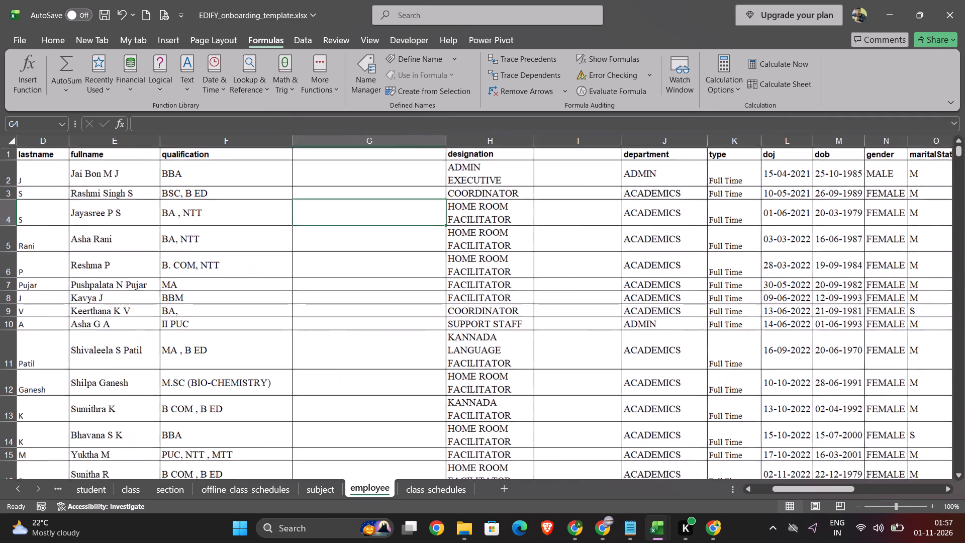
pyautogui.scroll(1, 433, 209)
pyautogui.click(472, 145)
pyautogui.hotkey('ctrl', 'c')
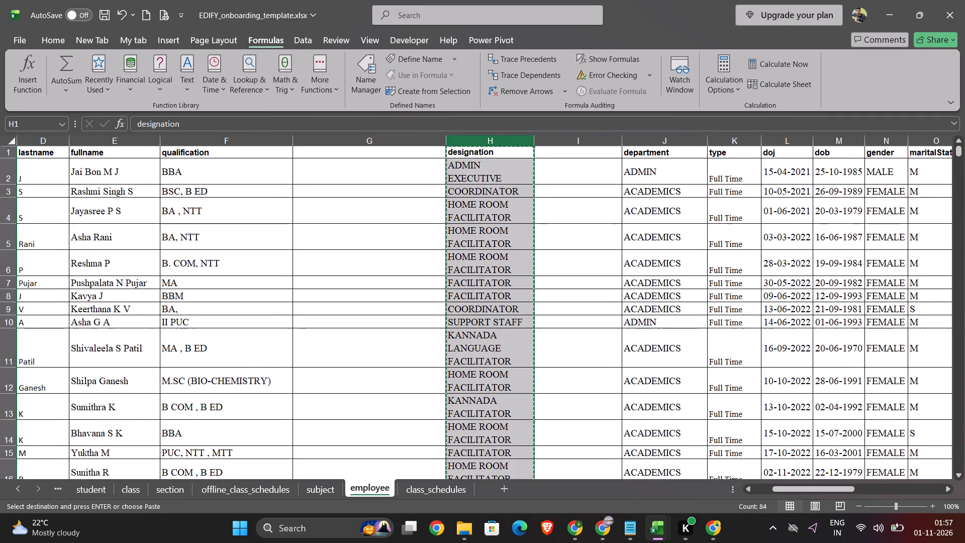
pyautogui.click(373, 144)
pyautogui.hotkey('ctrl', 'v')
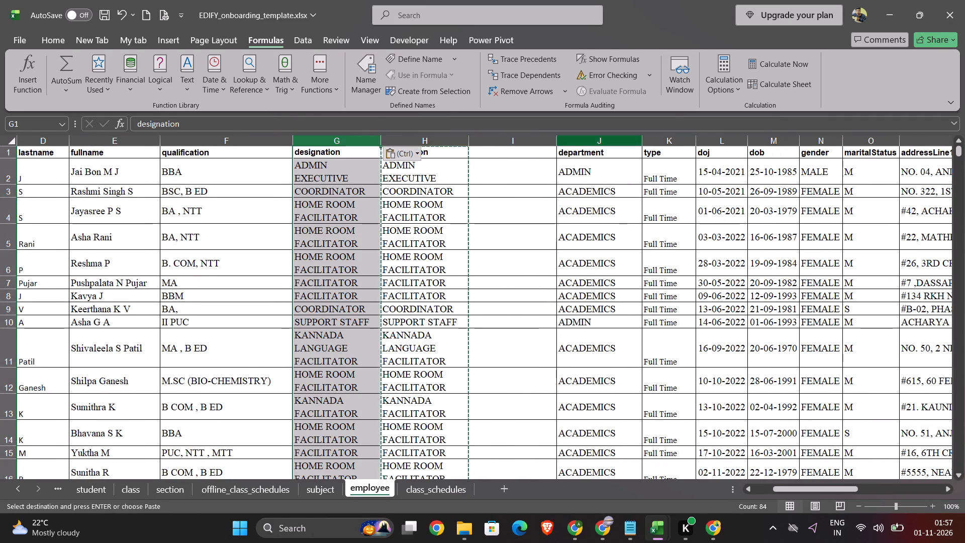
# Copy the department column J into the empty column I before it.
pyautogui.click(594, 140)
pyautogui.hotkey('ctrl', 'c')
pyautogui.click(506, 143)
pyautogui.hotkey('ctrl', 'v')
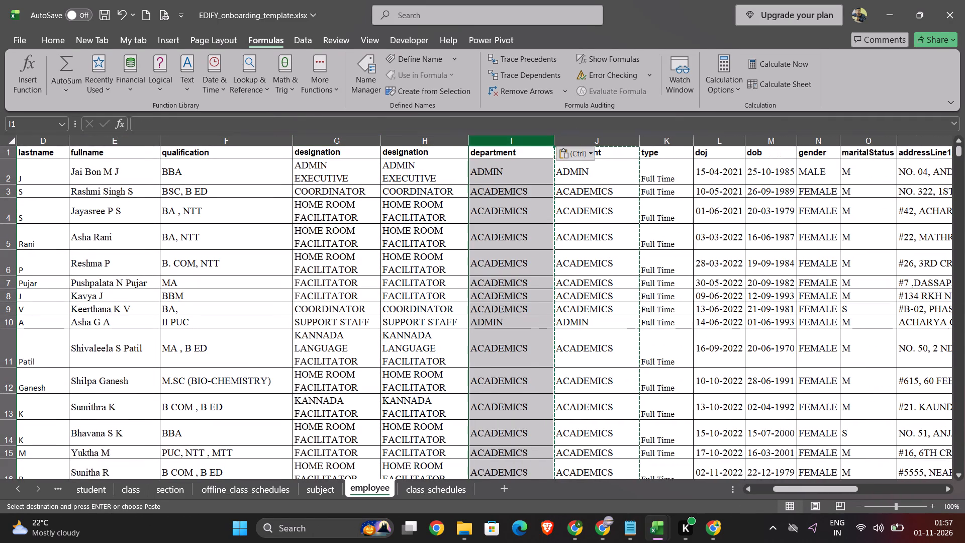
# Enter =PROPER(H2) in cell G2 and fill it down the designation column to the last employee.
pyautogui.click(323, 141)
pyautogui.click(319, 171)
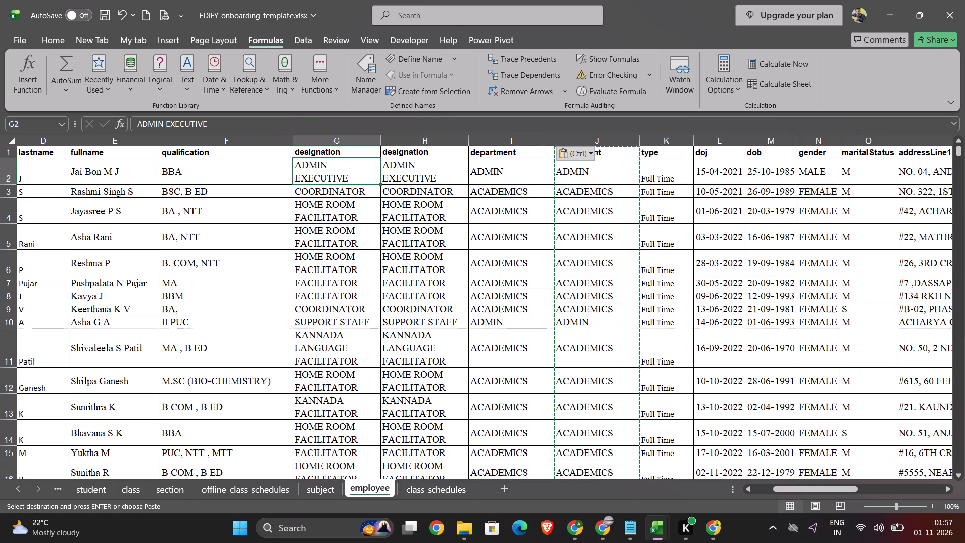
pyautogui.click(191, 85)
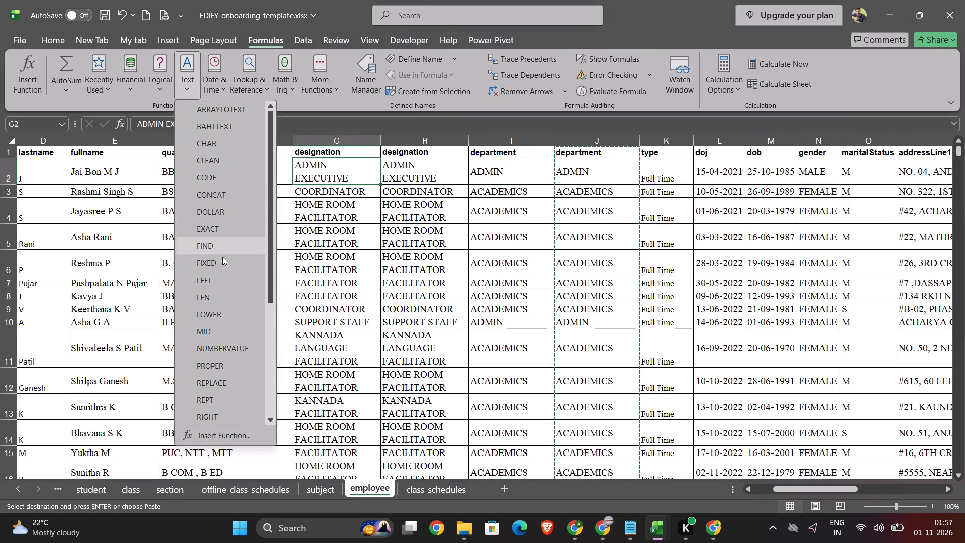
pyautogui.click(208, 367)
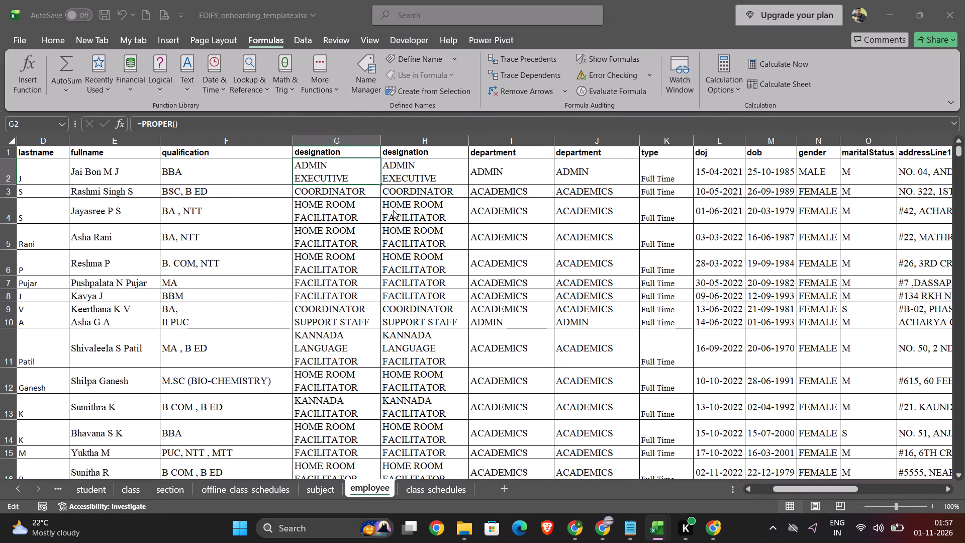
pyautogui.click(413, 170)
pyautogui.click(452, 325)
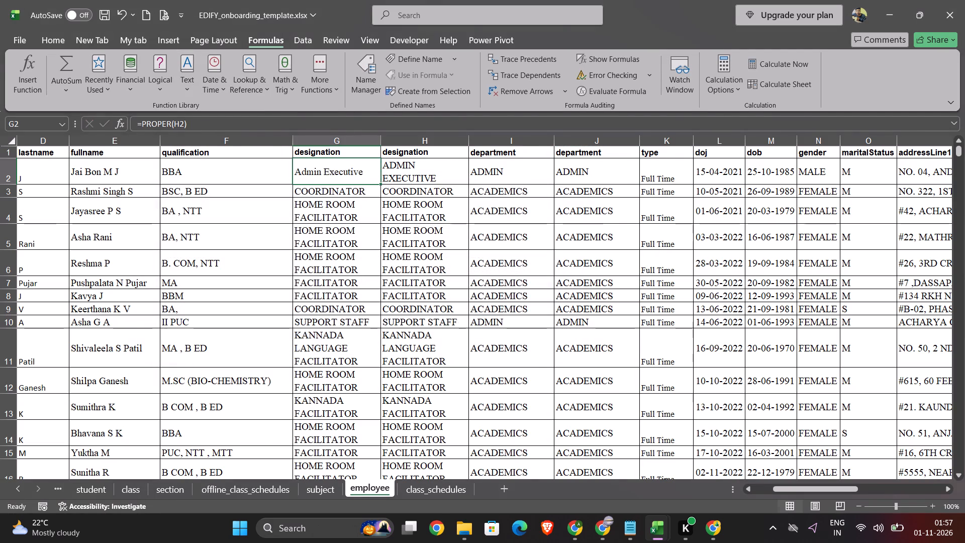
pyautogui.moveTo(381, 183); pyautogui.dragTo(351, 542)
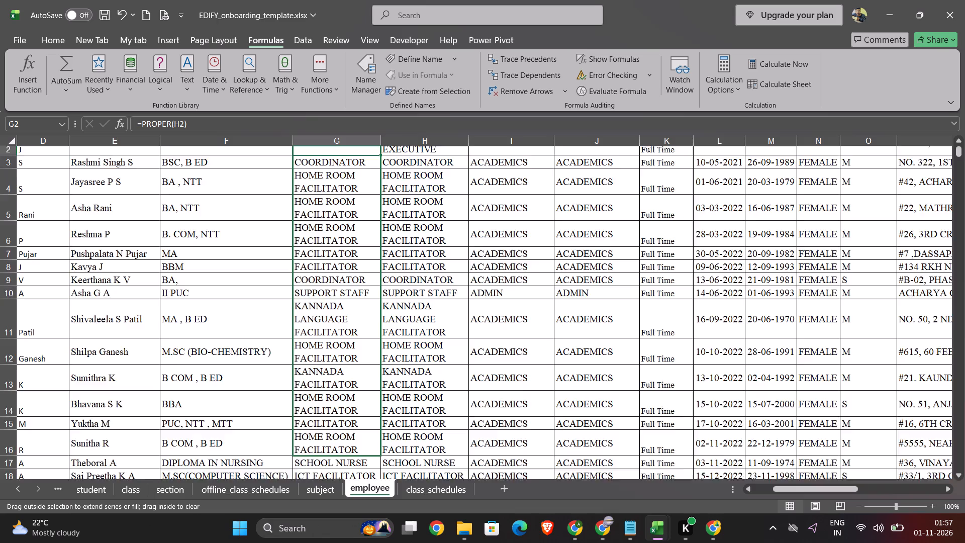
pyautogui.moveTo(351, 542); pyautogui.dragTo(351, 433)
# Enter =PROPER(J2) in cell I2 and fill it down the department column to the last employee in row 84.
pyautogui.scroll(10, 381, 259)
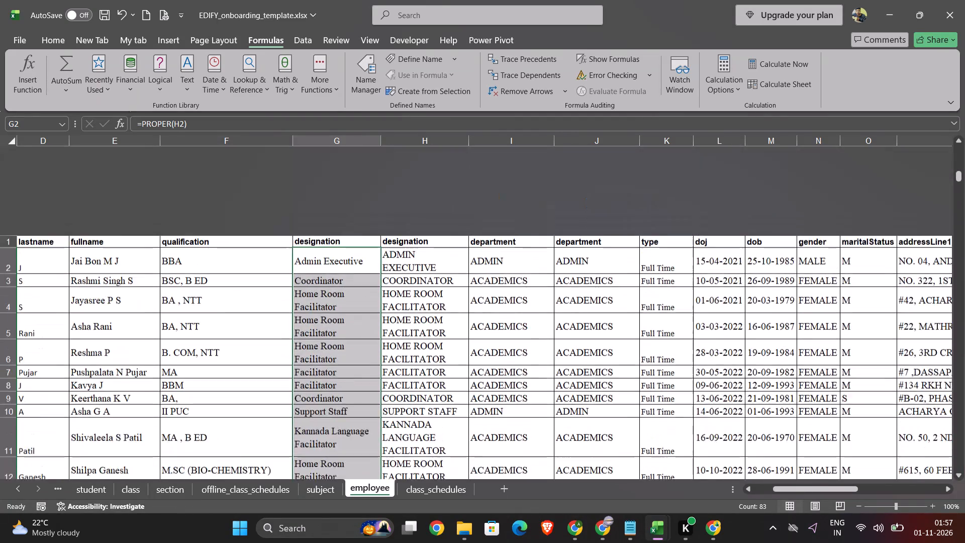
pyautogui.click(527, 166)
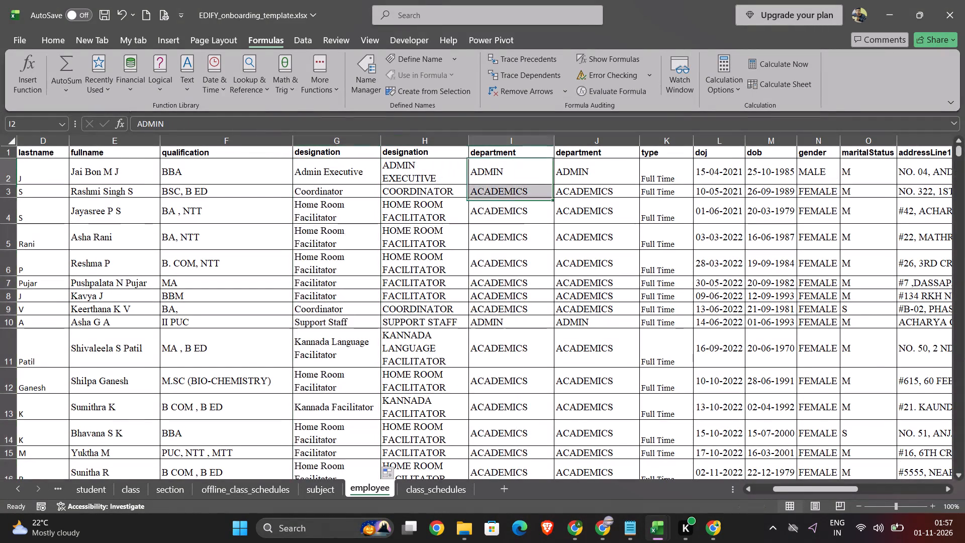
pyautogui.click(188, 83)
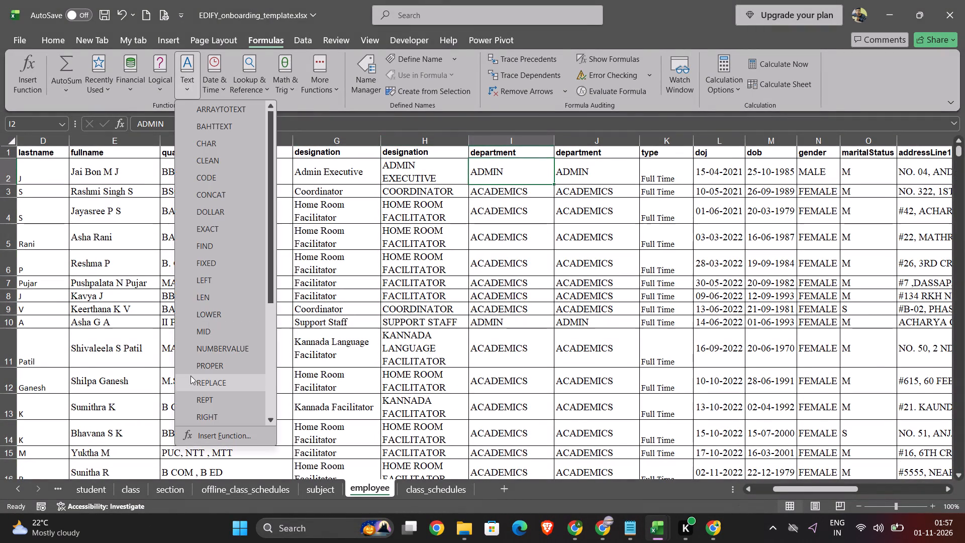
pyautogui.click(195, 364)
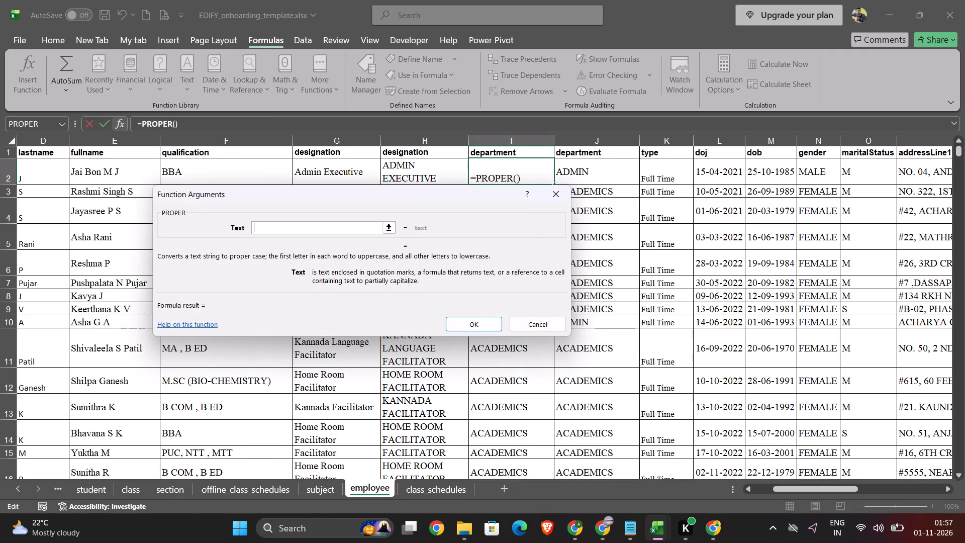
pyautogui.click(568, 178)
pyautogui.click(496, 317)
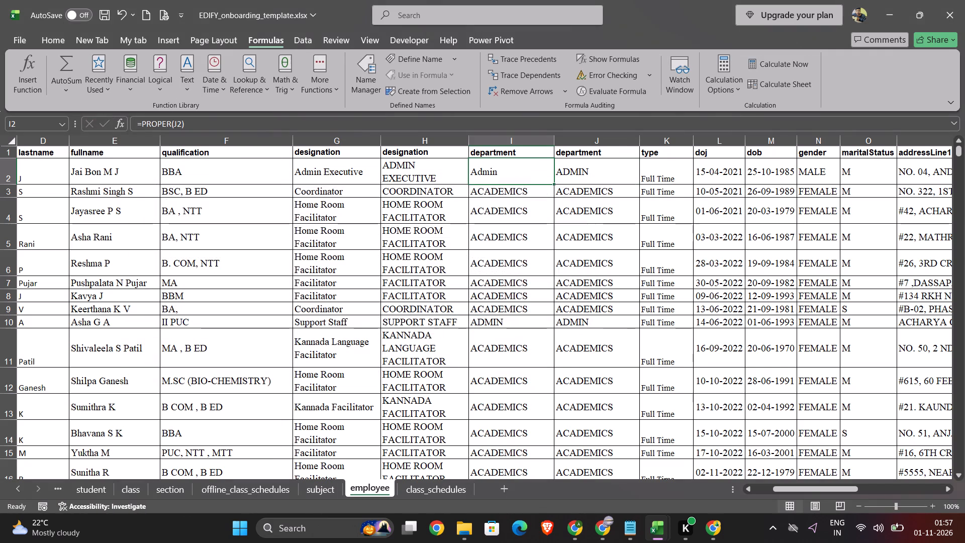
pyautogui.moveTo(553, 185); pyautogui.dragTo(521, 542)
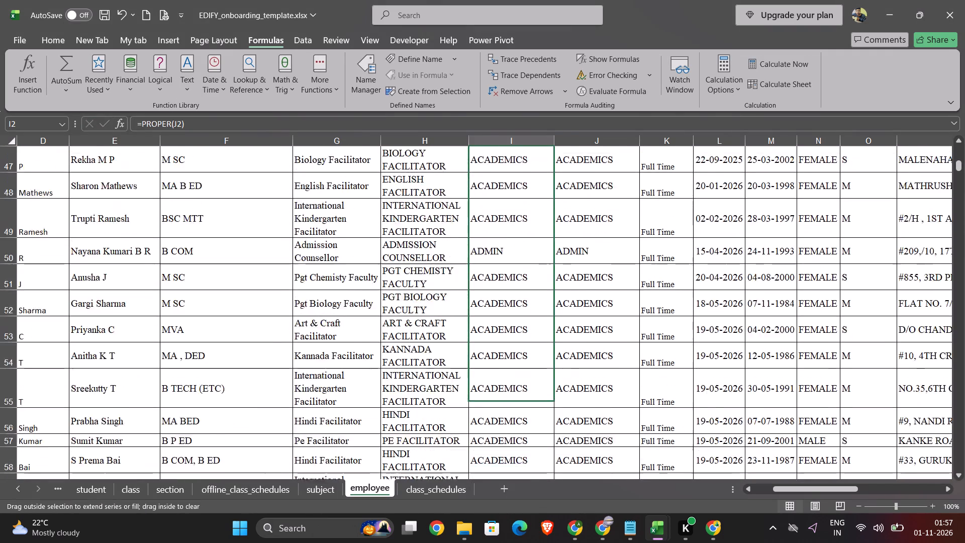
pyautogui.moveTo(521, 542); pyautogui.dragTo(532, 456)
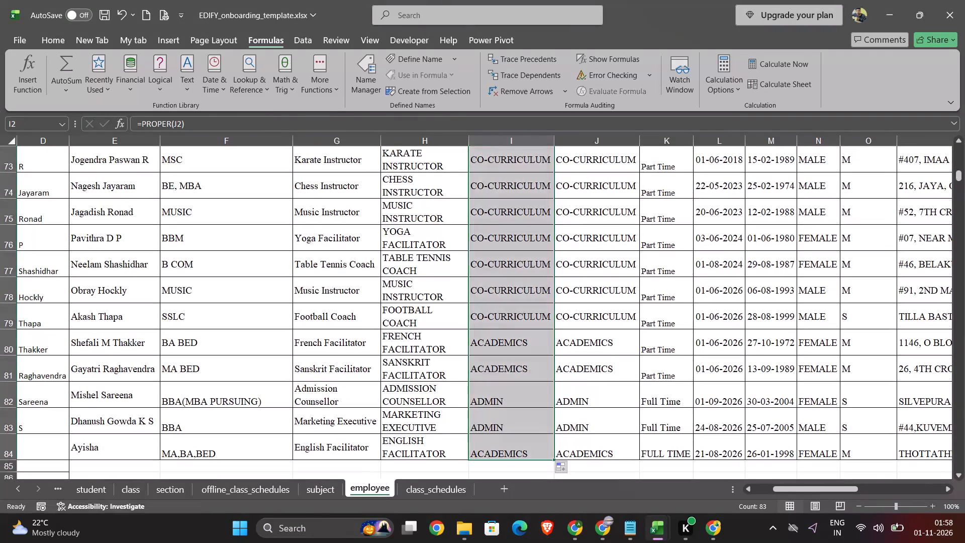
# Replace the formulas in department column I with their values by pasting the column over itself as values only.
pyautogui.scroll(8, 522, 237)
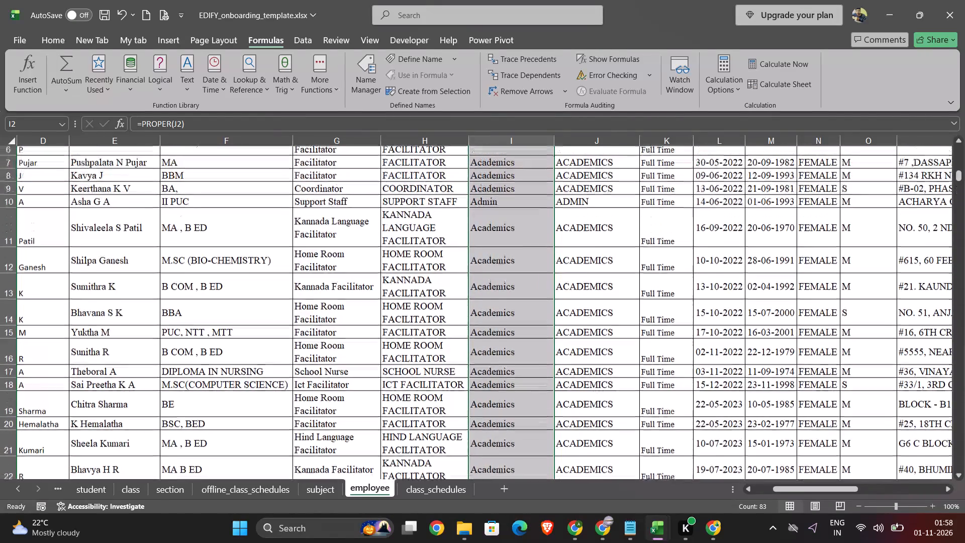
pyautogui.hotkey('ctrl', 'c')
pyautogui.hotkey('ctrl', 'v')
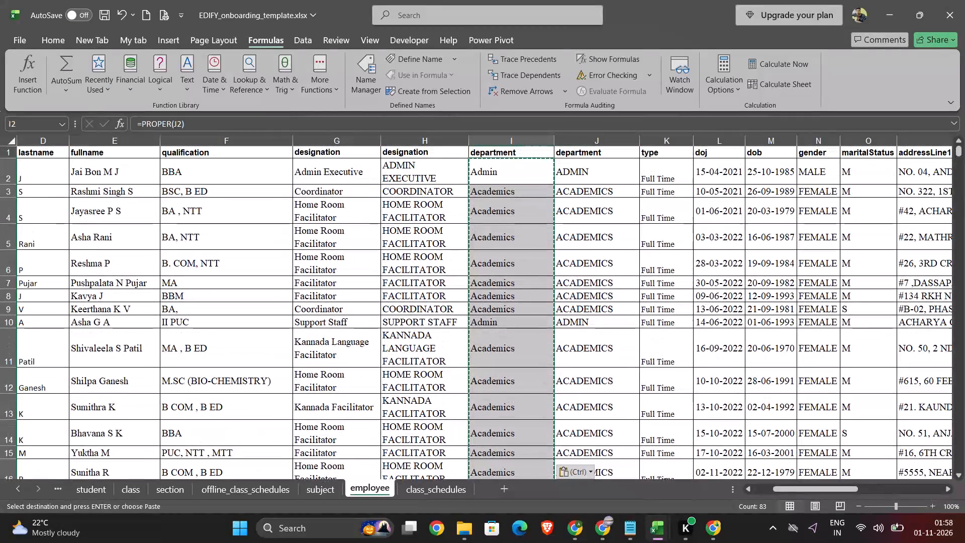
pyautogui.click(495, 141)
pyautogui.hotkey('ctrl', 'c')
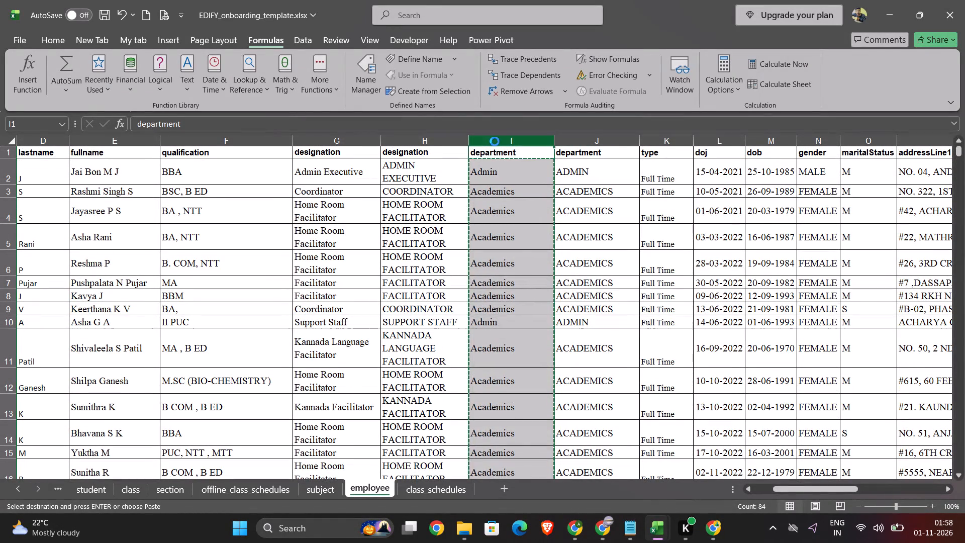
pyautogui.rightClick(495, 141)
pyautogui.click(541, 247)
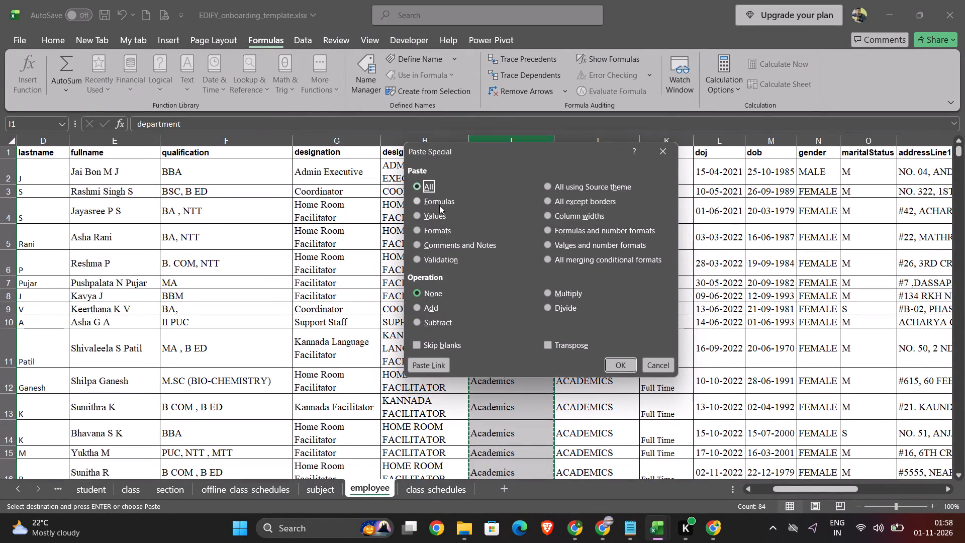
pyautogui.click(429, 217)
pyautogui.click(616, 364)
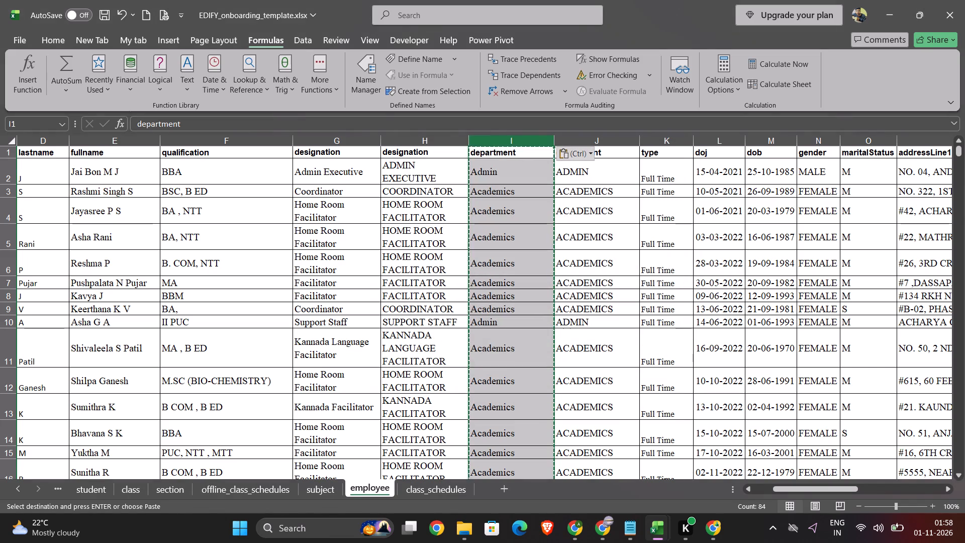
# Delete the original uppercase department column J.
pyautogui.click(613, 141)
pyautogui.rightClick(613, 141)
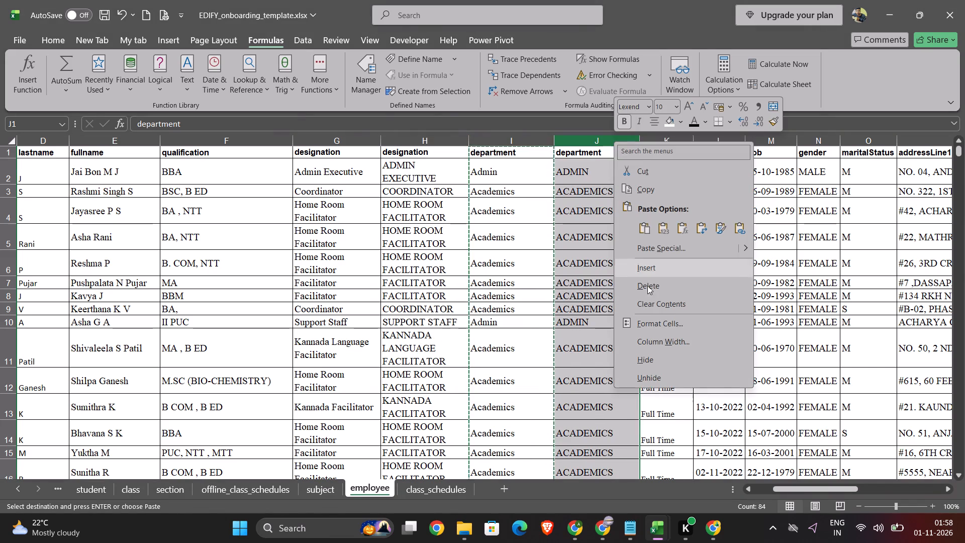
pyautogui.click(648, 286)
# Replace the formulas in designation column G with their values by pasting the column over itself as values only.
pyautogui.click(333, 136)
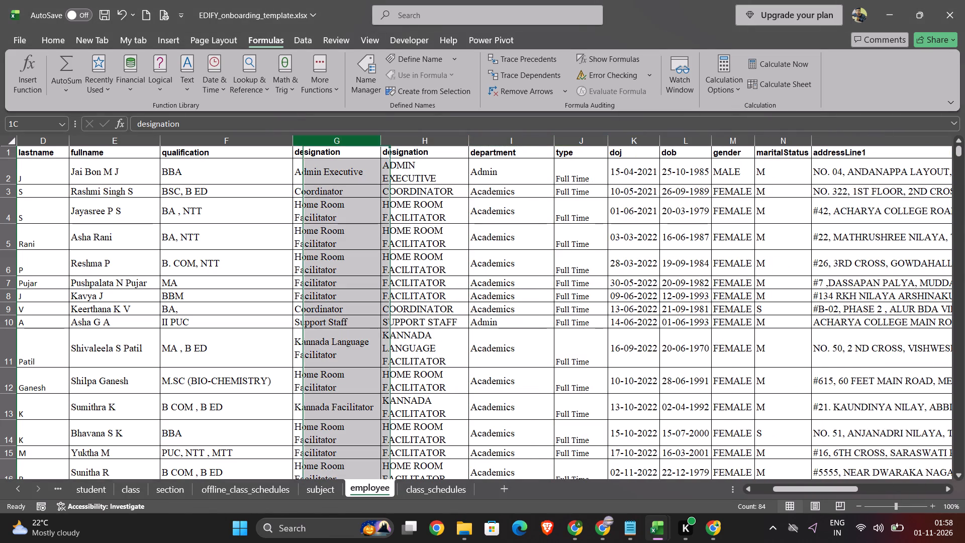
pyautogui.hotkey('ctrl', 'c')
pyautogui.rightClick(342, 217)
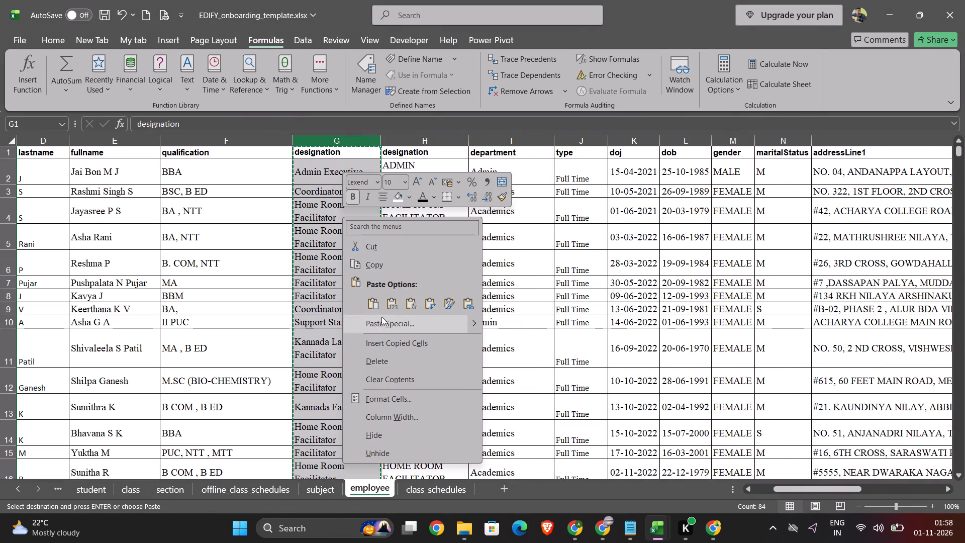
pyautogui.click(382, 318)
pyautogui.click(259, 286)
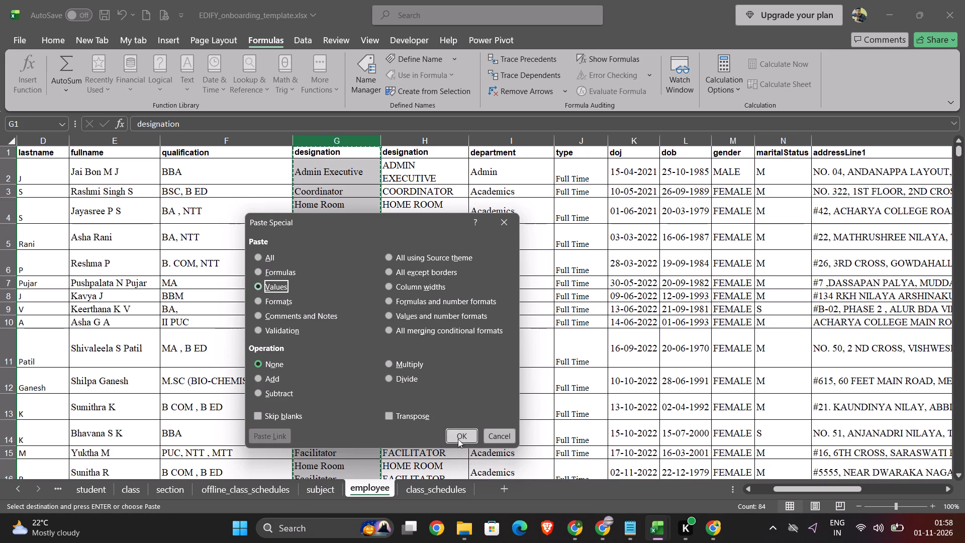
pyautogui.click(458, 435)
# Delete the original uppercase designation column H.
pyautogui.click(424, 145)
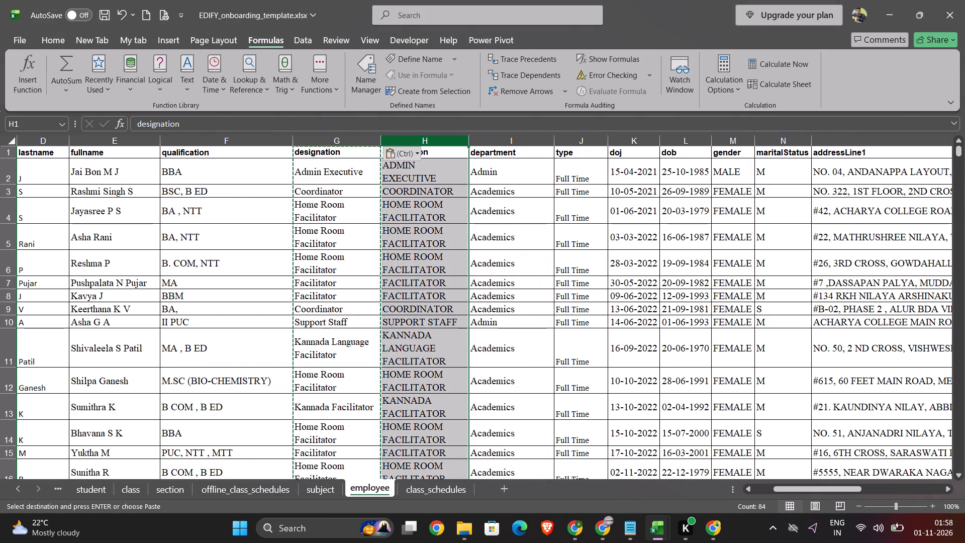
pyautogui.rightClick(424, 145)
pyautogui.click(464, 289)
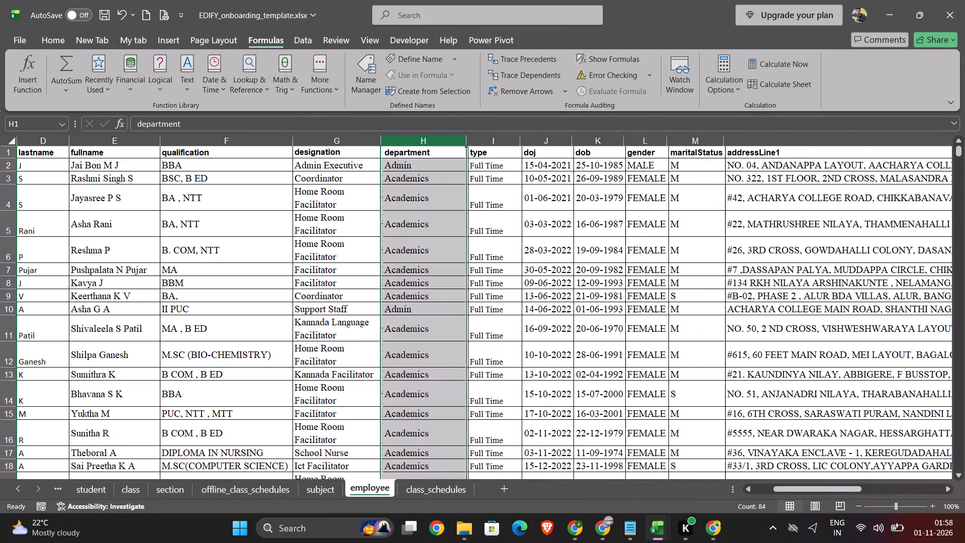
# Review the remaining employee columns from type through medicalNotes, checking their entries across and down the rows.
pyautogui.click(541, 239)
pyautogui.hscroll(-1, 541, 239)
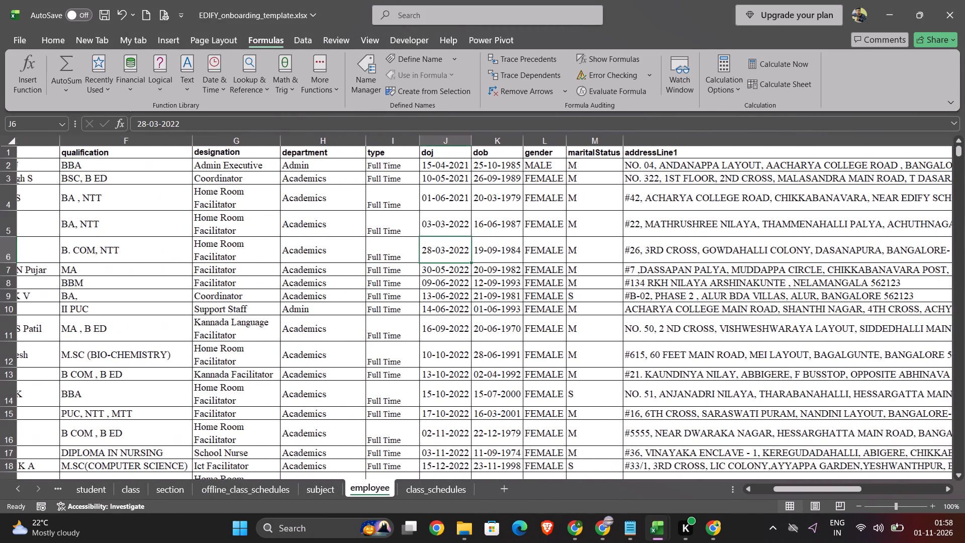
pyautogui.hscroll(-1, 541, 239)
pyautogui.hscroll(-1, 473, 233)
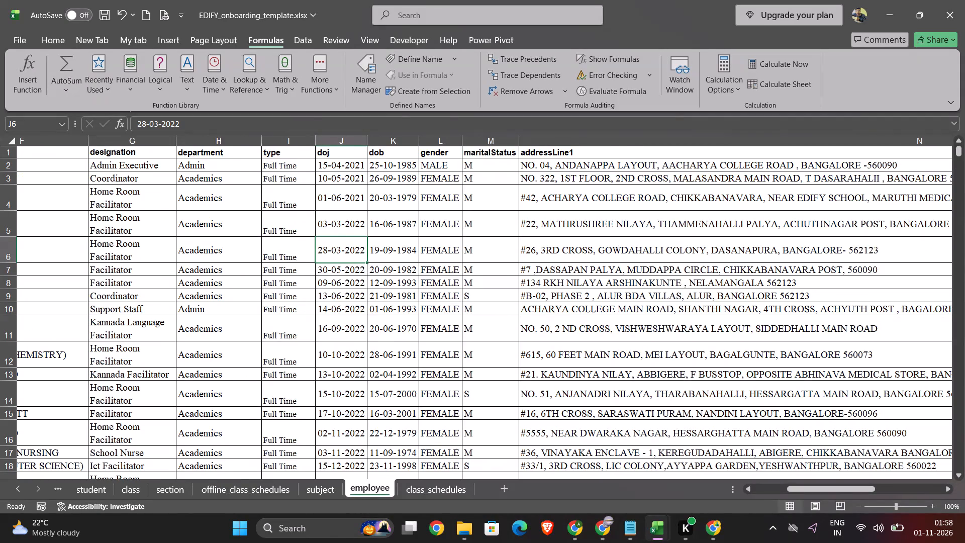
pyautogui.hscroll(-11, 597, 197)
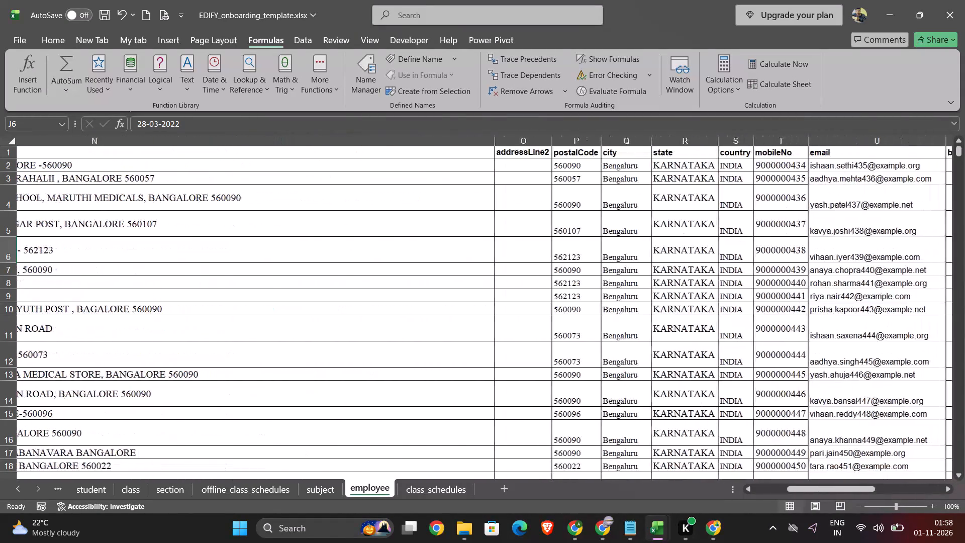
pyautogui.hscroll(-4, 597, 197)
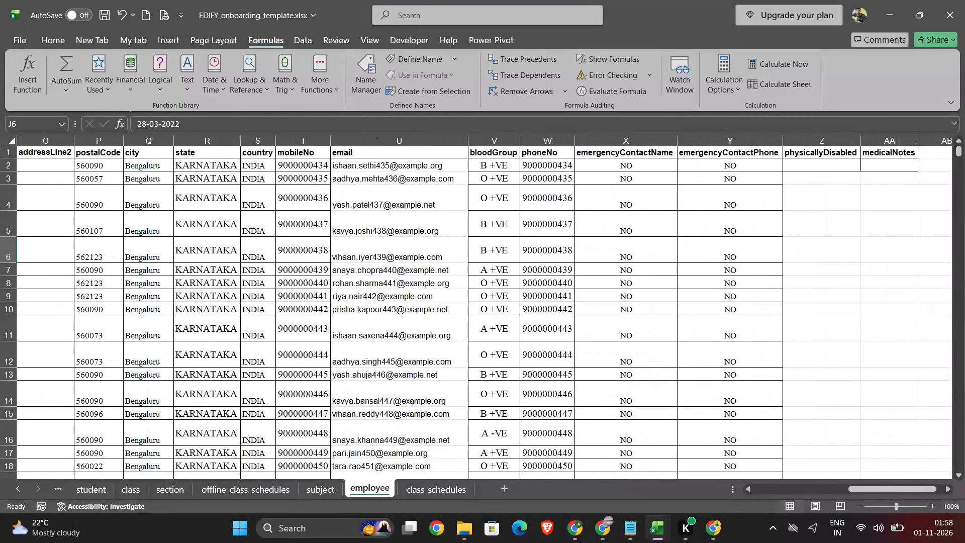
pyautogui.scroll(-5, 349, 255)
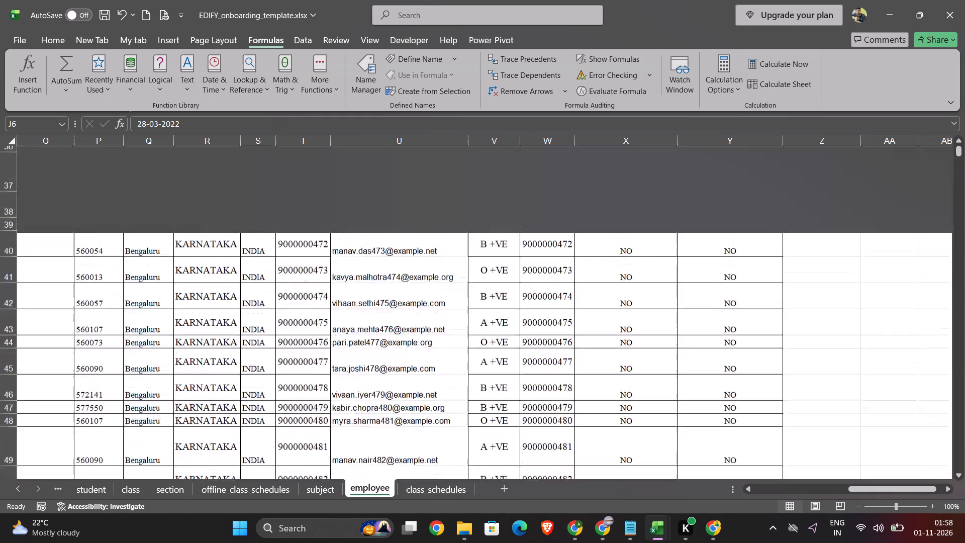
pyautogui.scroll(-3, 349, 255)
pyautogui.scroll(12, 349, 255)
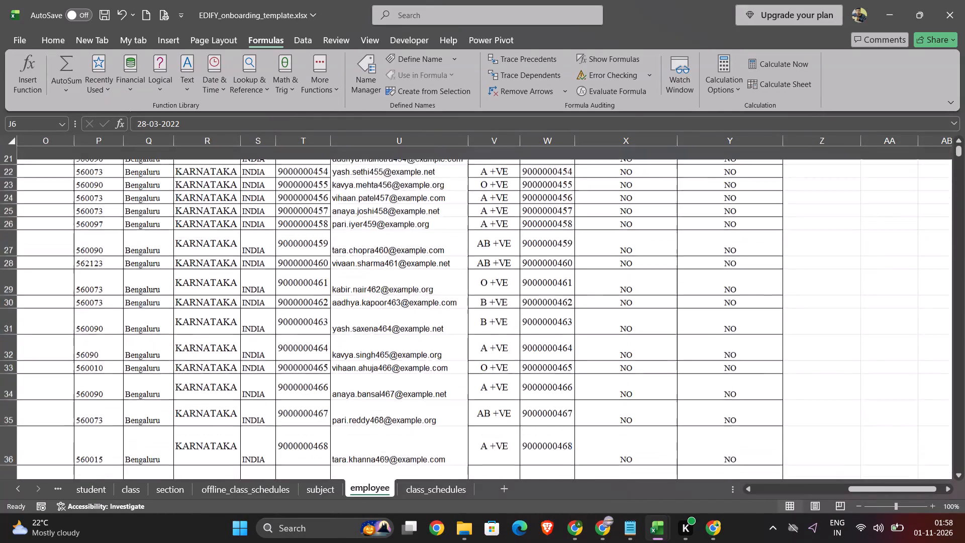
pyautogui.scroll(8, 349, 255)
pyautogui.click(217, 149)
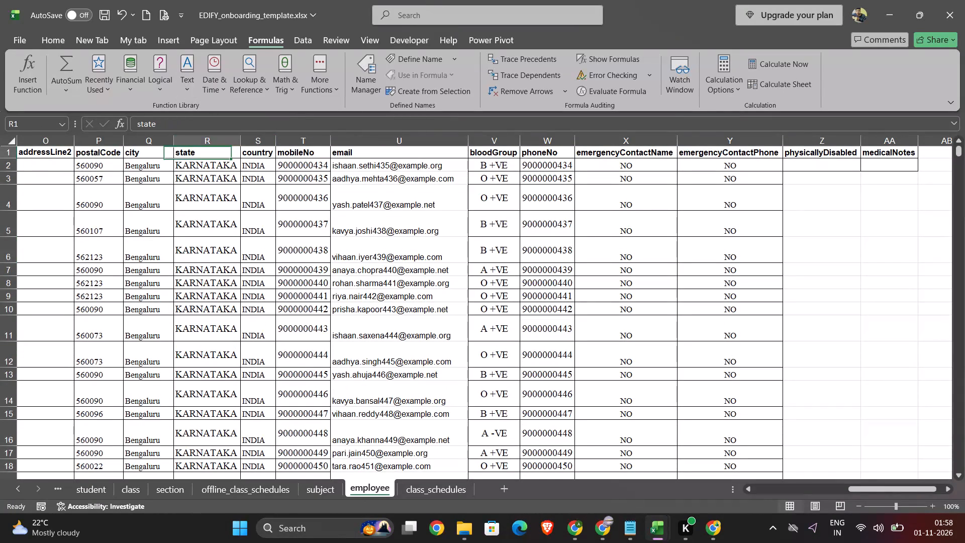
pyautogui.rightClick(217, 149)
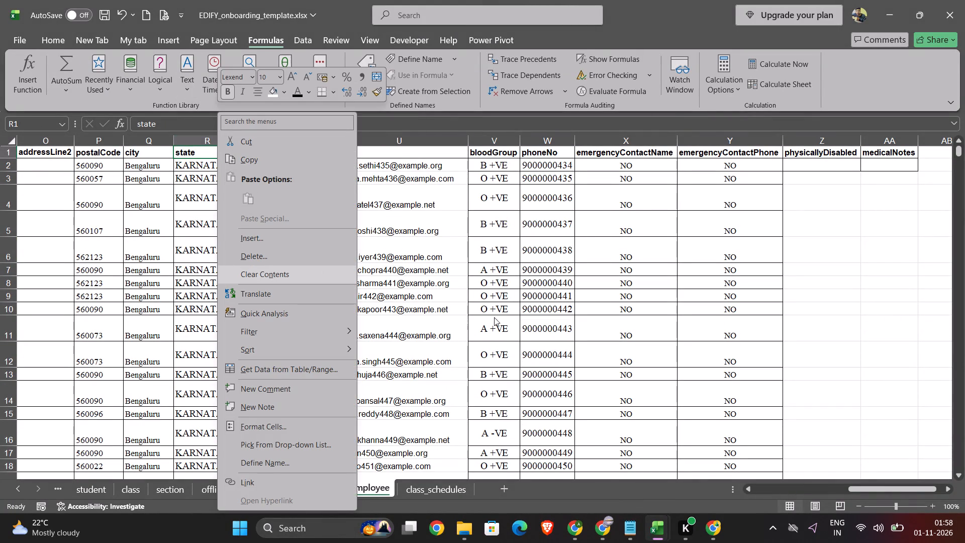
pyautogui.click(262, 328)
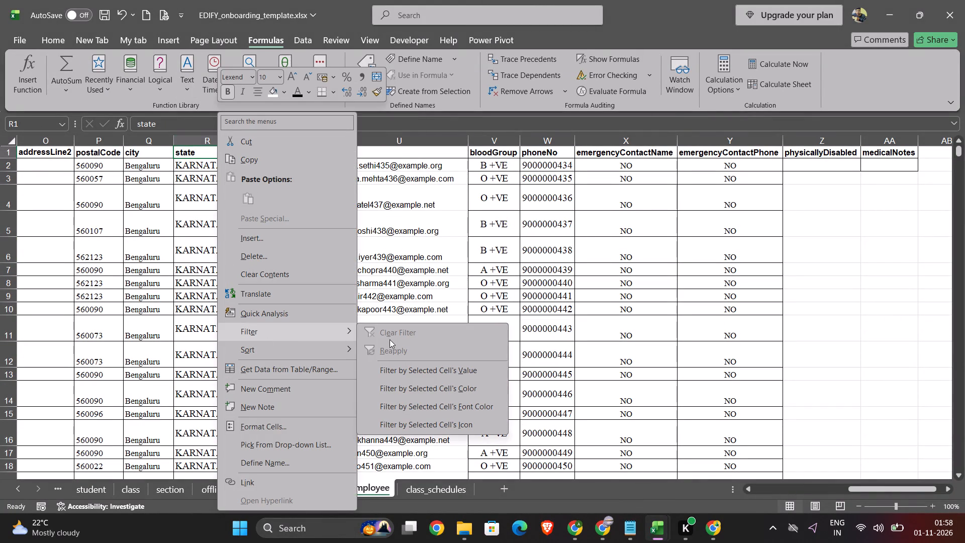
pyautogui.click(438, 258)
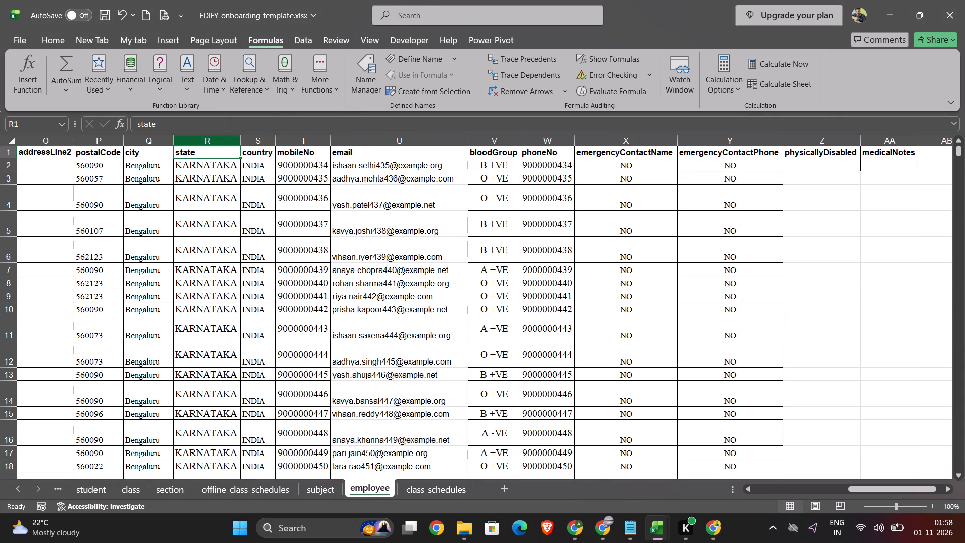
# Fill KARNATAKA from cell R2 down the state column to row 78.
pyautogui.click(227, 160)
pyautogui.moveTo(242, 170); pyautogui.dragTo(221, 441)
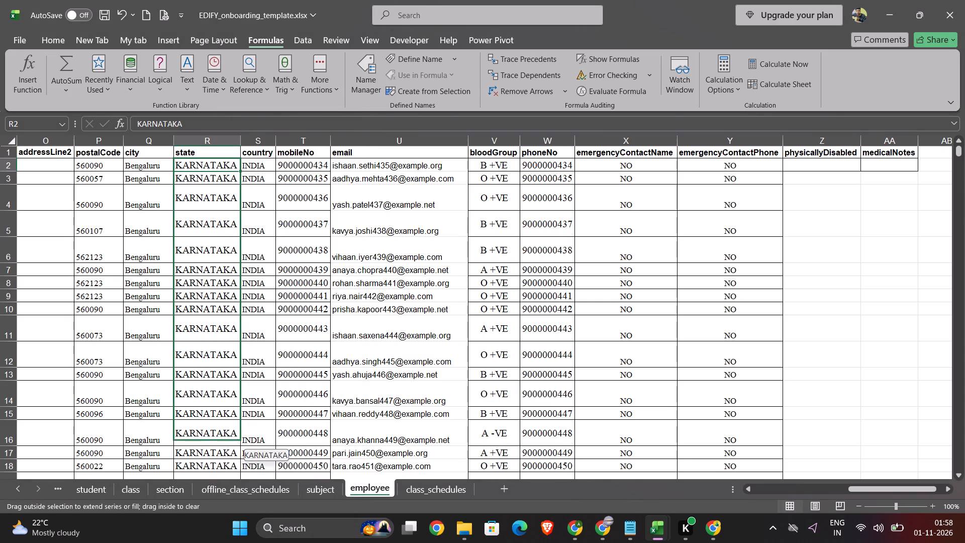
pyautogui.moveTo(221, 441); pyautogui.dragTo(220, 401)
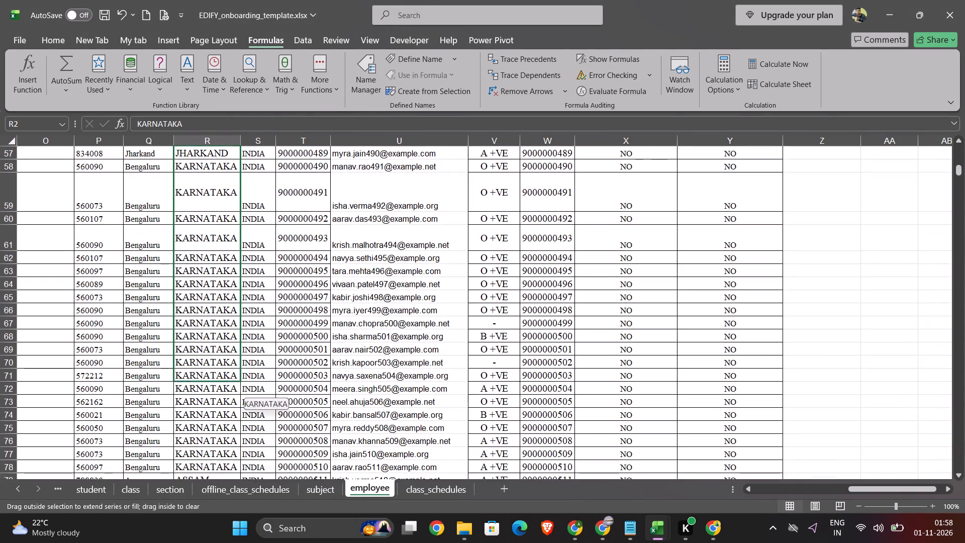
pyautogui.moveTo(220, 401); pyautogui.dragTo(223, 387)
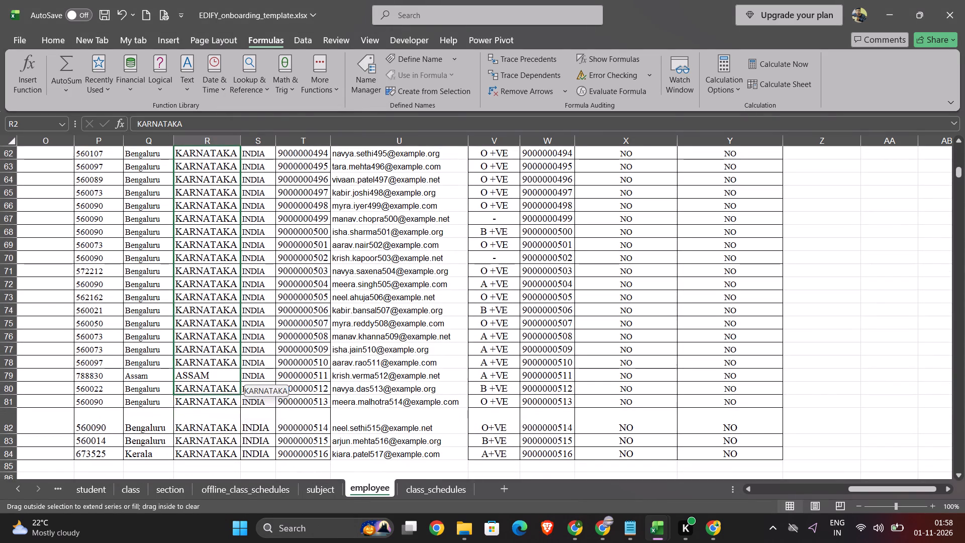
pyautogui.moveTo(223, 387); pyautogui.dragTo(224, 368)
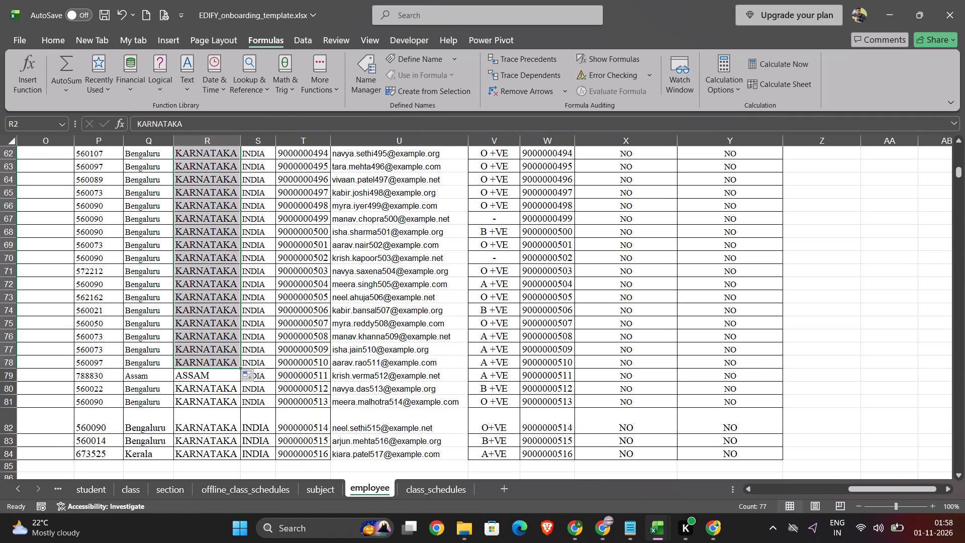
pyautogui.scroll(8, 220, 285)
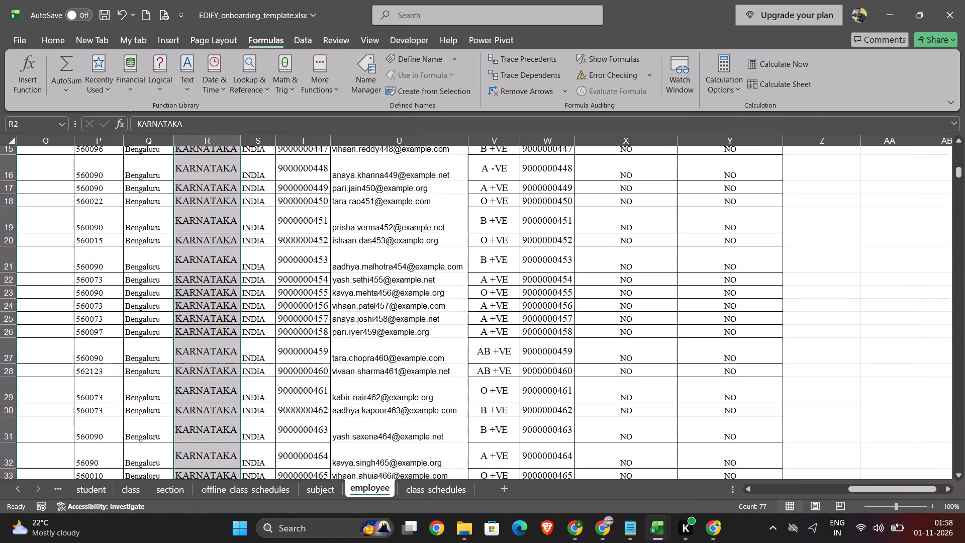
pyautogui.scroll(4, 220, 285)
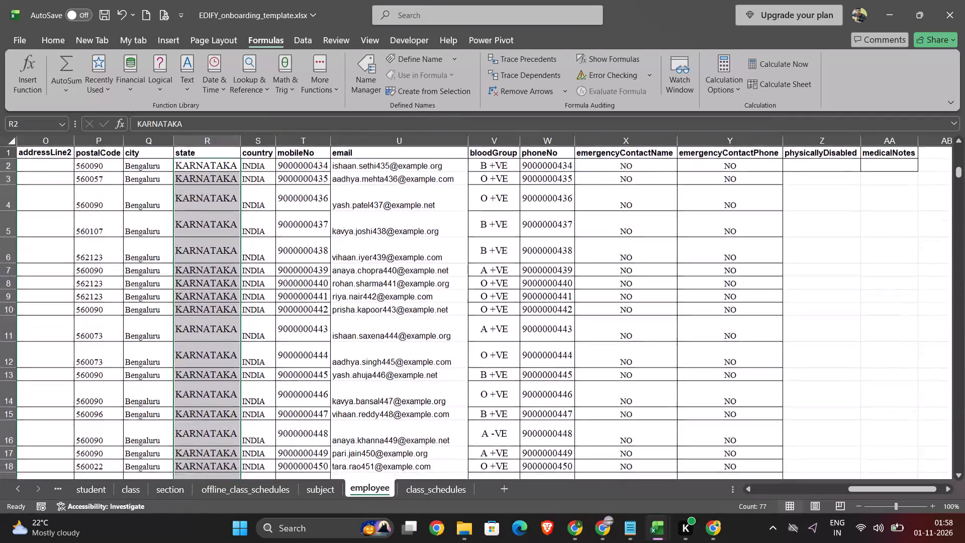
pyautogui.scroll(-5, 181, 238)
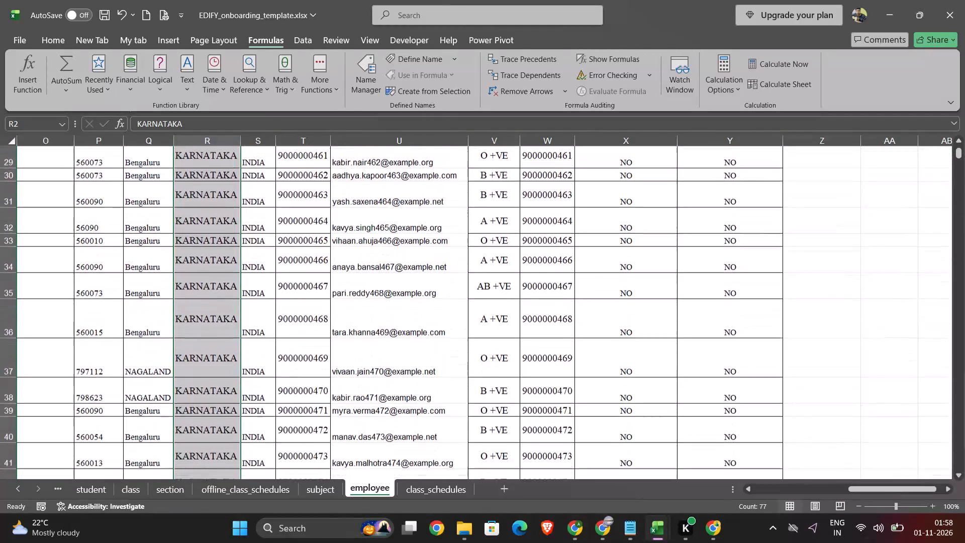
# Undo the KARNATAKA fill down the state column while keeping the original uppercase designation column deleted.
pyautogui.scroll(-2, 181, 238)
pyautogui.click(183, 292)
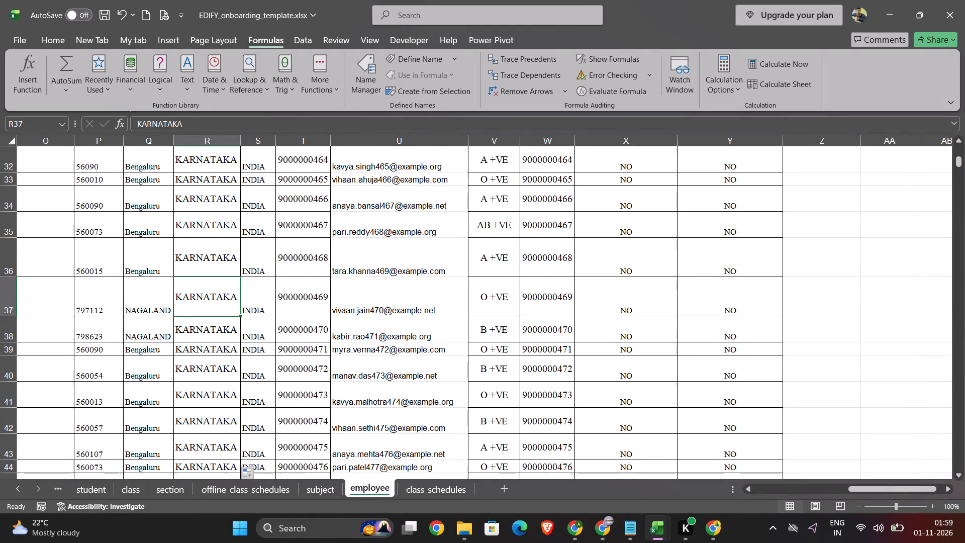
pyautogui.hotkey('ctrl', 'z')
pyautogui.hotkey('ctrl', 'z')
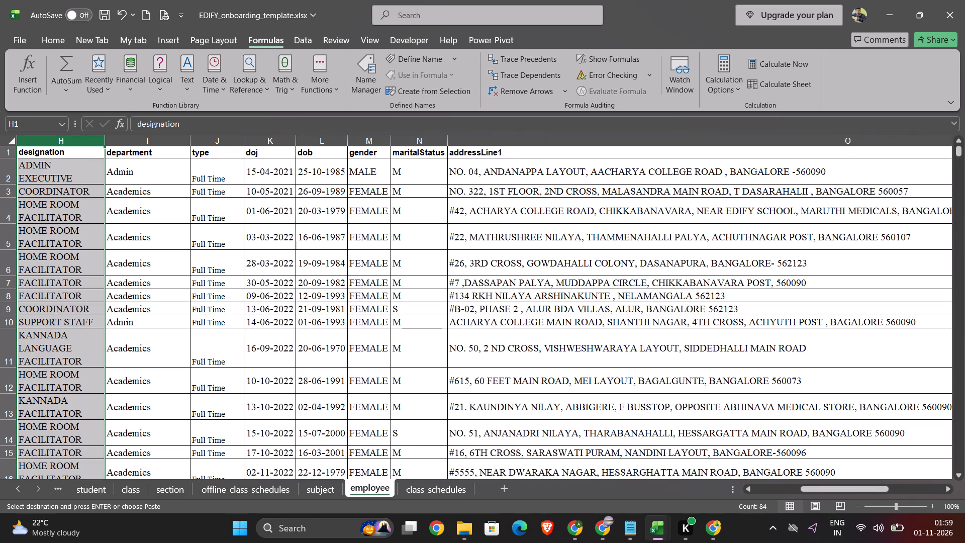
pyautogui.hotkey('ctrl', 'y')
# Change the state entry in cell R2 to proper-case Karnataka.
pyautogui.scroll(1, 263, 269)
pyautogui.hscroll(2, 263, 269)
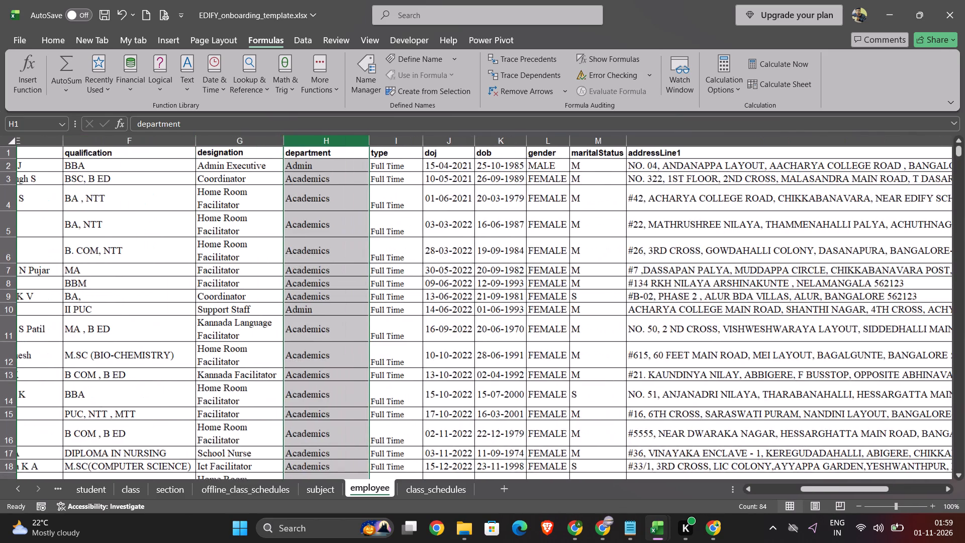
pyautogui.hscroll(1, 263, 269)
pyautogui.hscroll(-10, 263, 269)
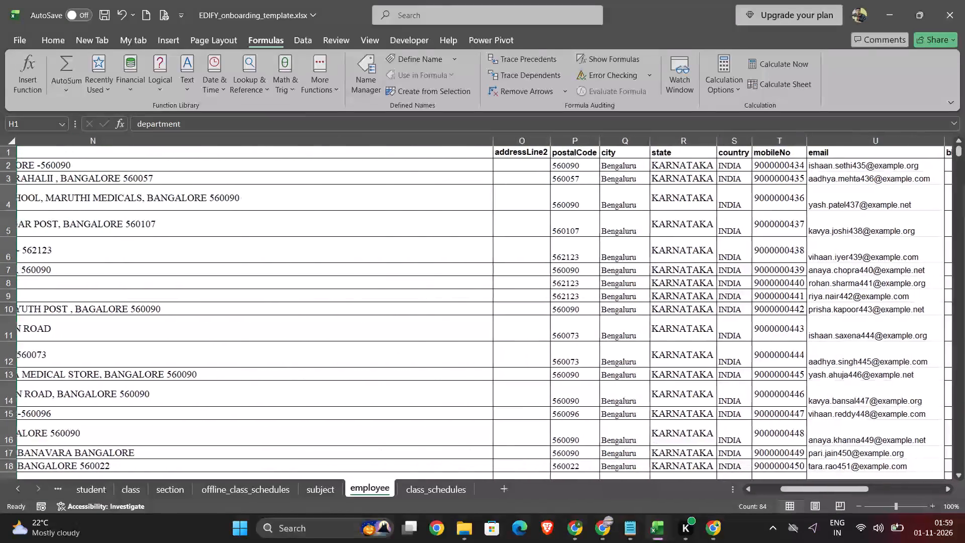
pyautogui.hscroll(-1, 263, 269)
pyautogui.click(201, 169)
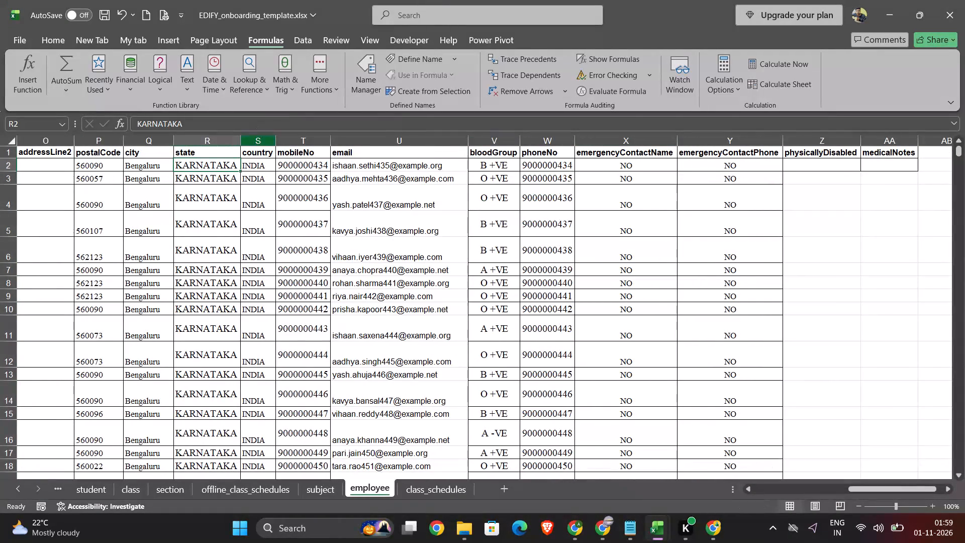
pyautogui.tripleClick(196, 163)
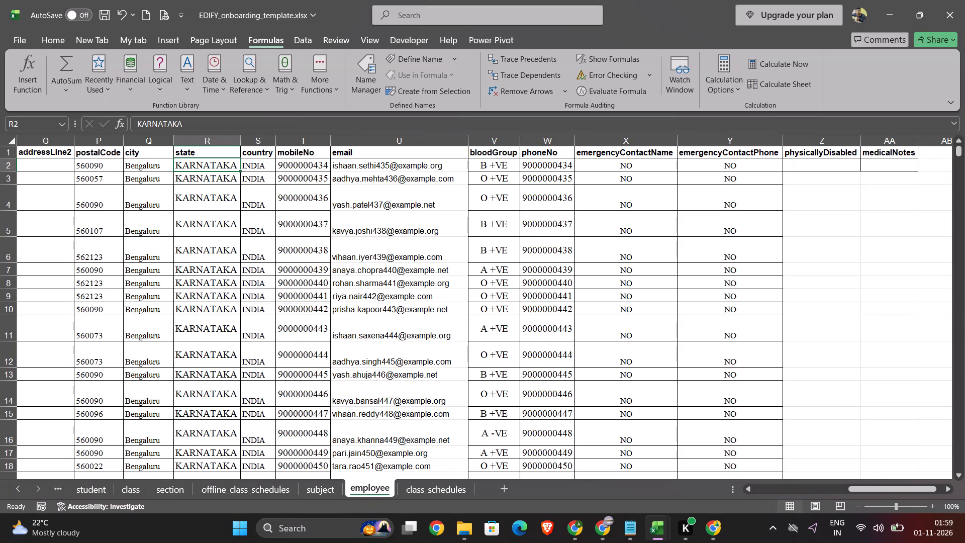
pyautogui.tripleClick(196, 163)
pyautogui.click(196, 163)
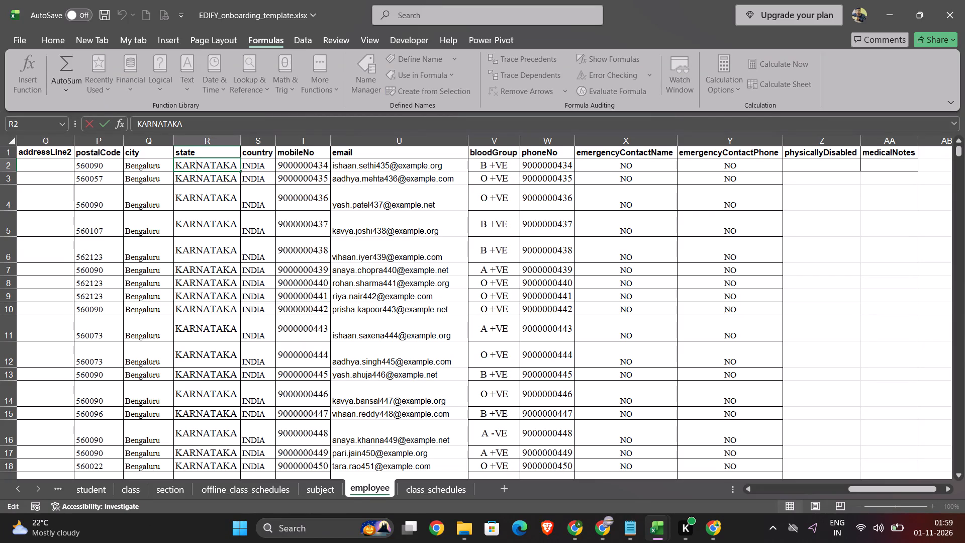
pyautogui.click(234, 163)
pyautogui.moveTo(234, 163); pyautogui.dragTo(180, 167)
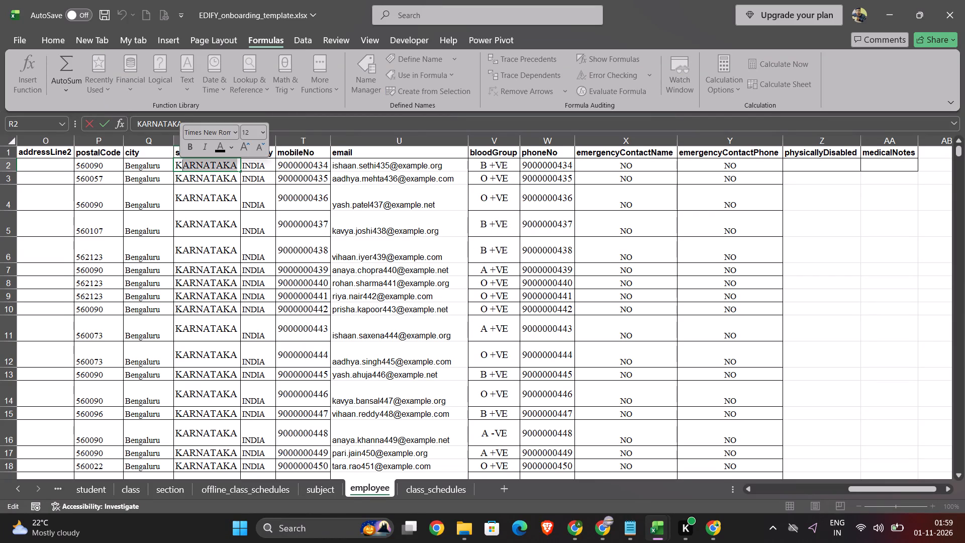
pyautogui.write('ar')
pyautogui.write('na')
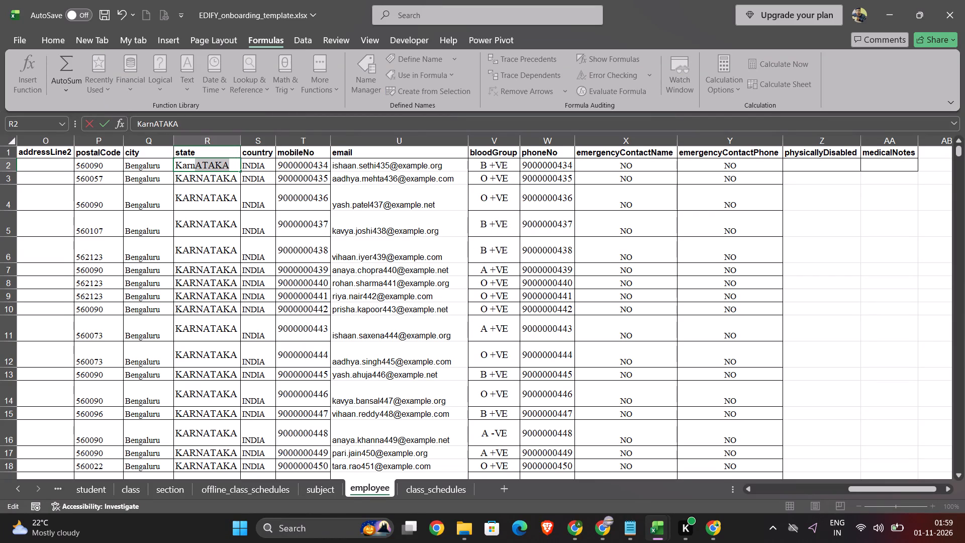
pyautogui.write('taka')
pyautogui.click(224, 163)
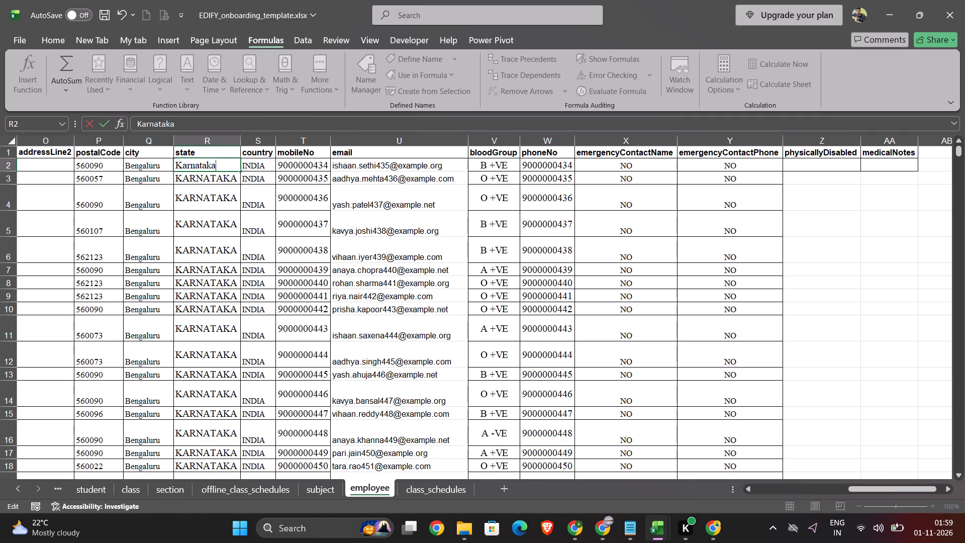
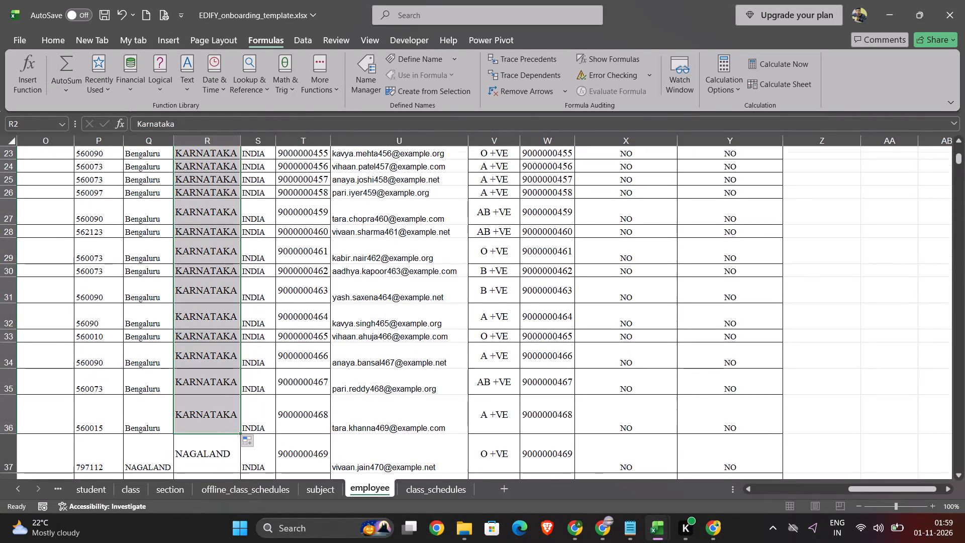
# Change the state entry in cell R37 to proper-case Nagaland and fill it down to R38.
pyautogui.scroll(-1, 207, 430)
pyautogui.scroll(-1, 204, 382)
pyautogui.click(200, 348)
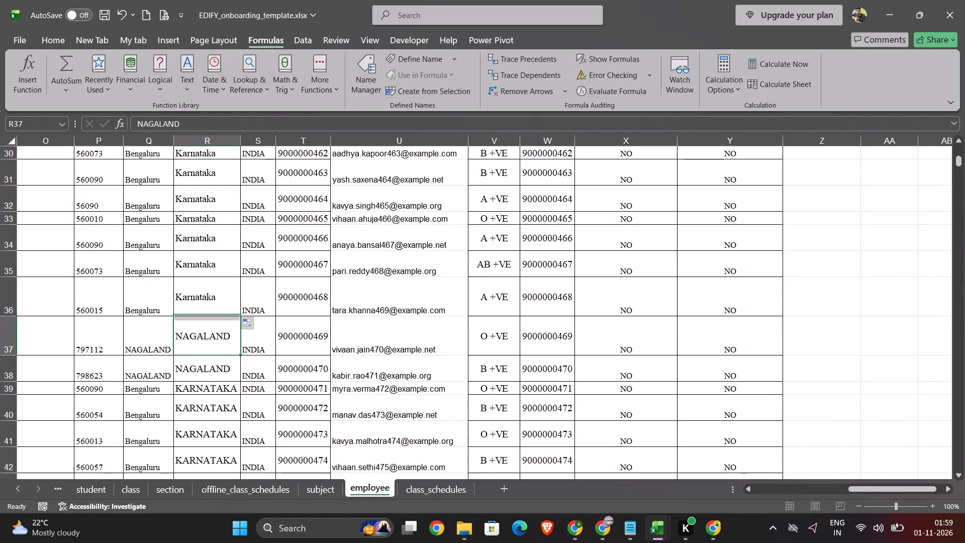
pyautogui.tripleClick(197, 331)
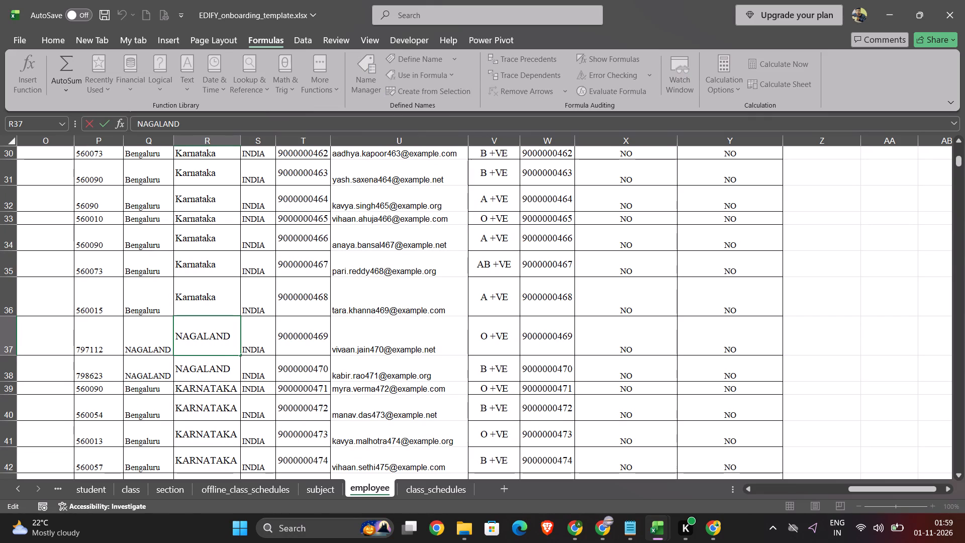
pyautogui.press('Right')
pyautogui.press('Right')
pyautogui.press('Right')
pyautogui.press('Right')
pyautogui.press('Right')
pyautogui.press('Right')
pyautogui.press('BackSpace')
pyautogui.press('BackSpace')
pyautogui.press('BackSpace')
pyautogui.press('BackSpace')
pyautogui.press('BackSpace')
pyautogui.press('BackSpace')
pyautogui.press('BackSpace')
pyautogui.write('an')
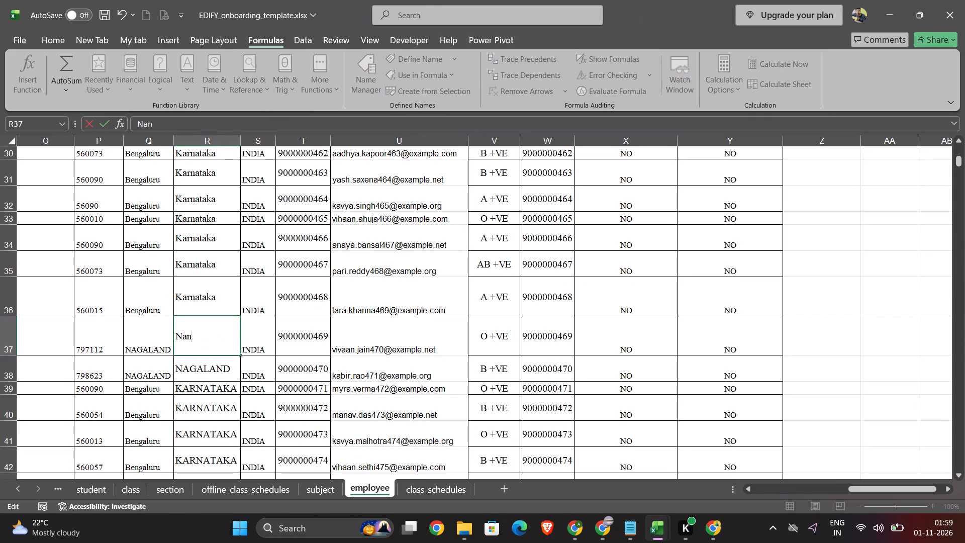
pyautogui.press('BackSpace')
pyautogui.write('galand')
pyautogui.click(228, 334)
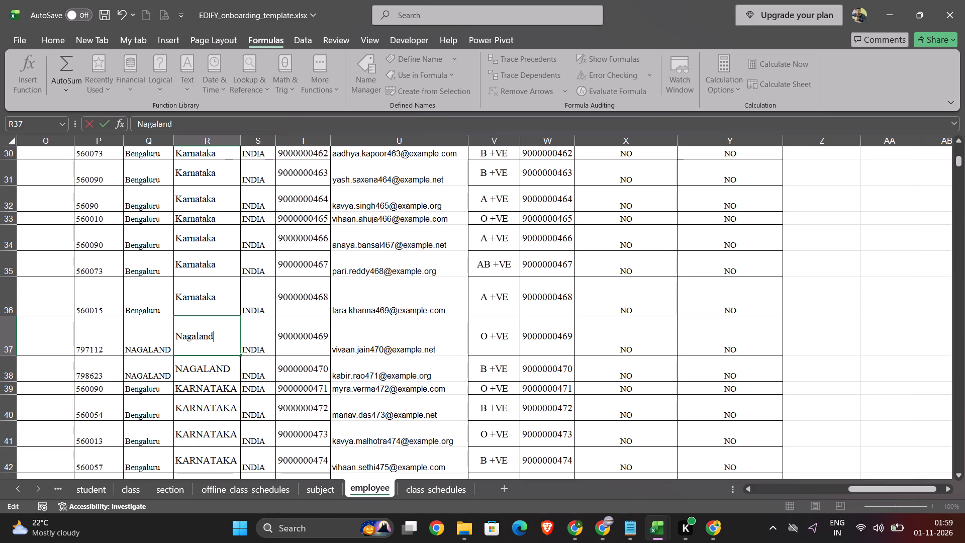
pyautogui.moveTo(239, 356); pyautogui.dragTo(239, 384)
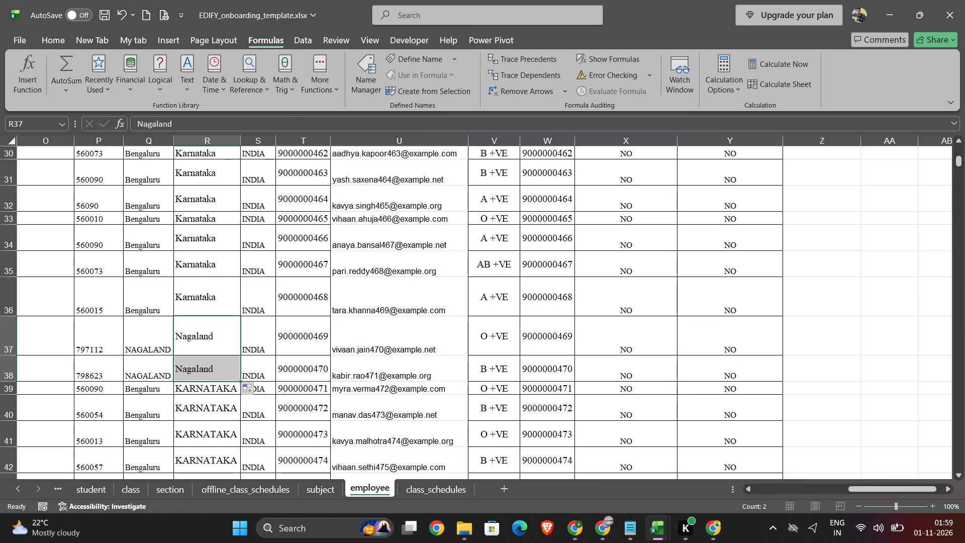
# Copy Nagaland from cell R37 into the city cells Q37 and Q38.
pyautogui.click(188, 339)
pyautogui.hotkey('ctrl', 'c')
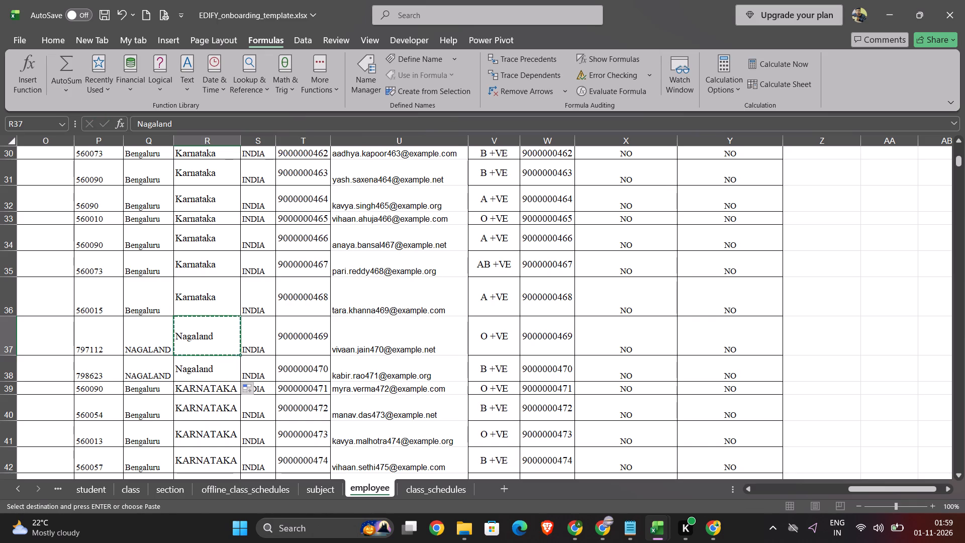
pyautogui.click(143, 339)
pyautogui.hotkey('ctrl', 'v')
pyautogui.click(147, 380)
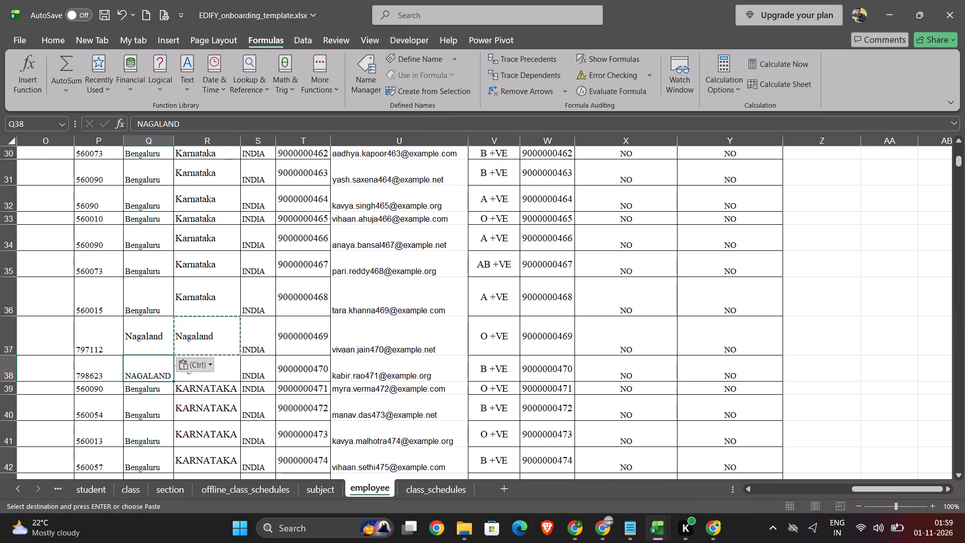
pyautogui.hotkey('ctrl', 'v')
# Copy Karnataka from cell R33 into R39 and fill it down the state column to row 78.
pyautogui.scroll(-1, 195, 371)
pyautogui.click(213, 352)
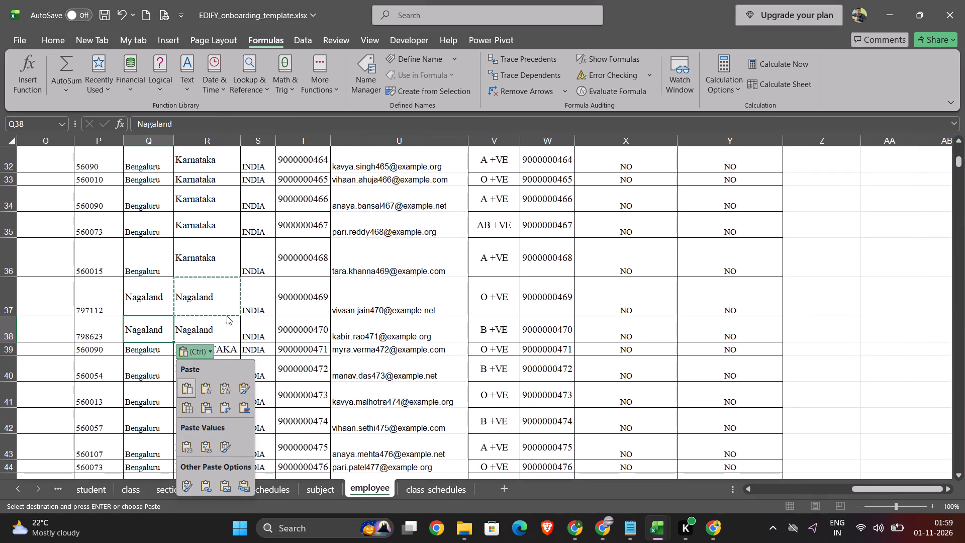
pyautogui.click(208, 183)
pyautogui.click(205, 179)
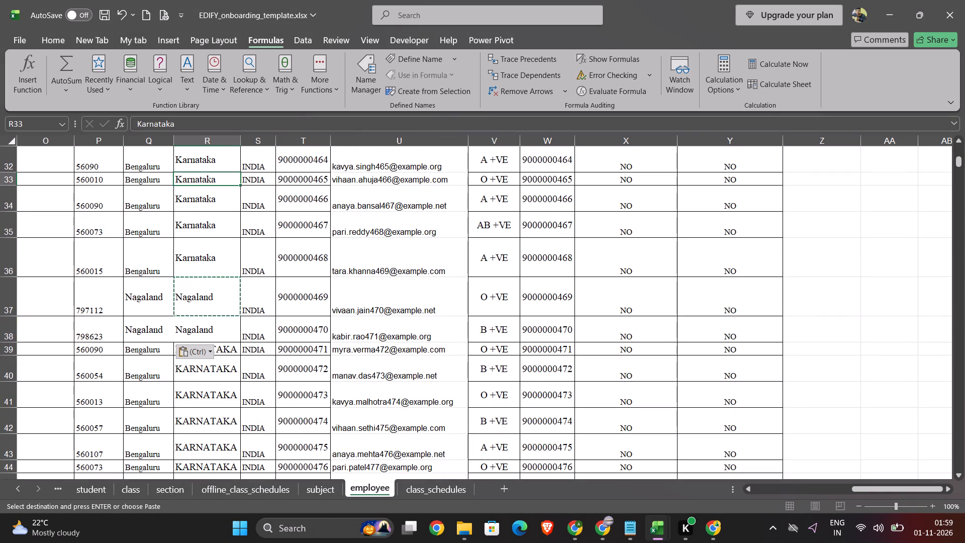
pyautogui.hotkey('ctrl', 'c')
pyautogui.click(217, 351)
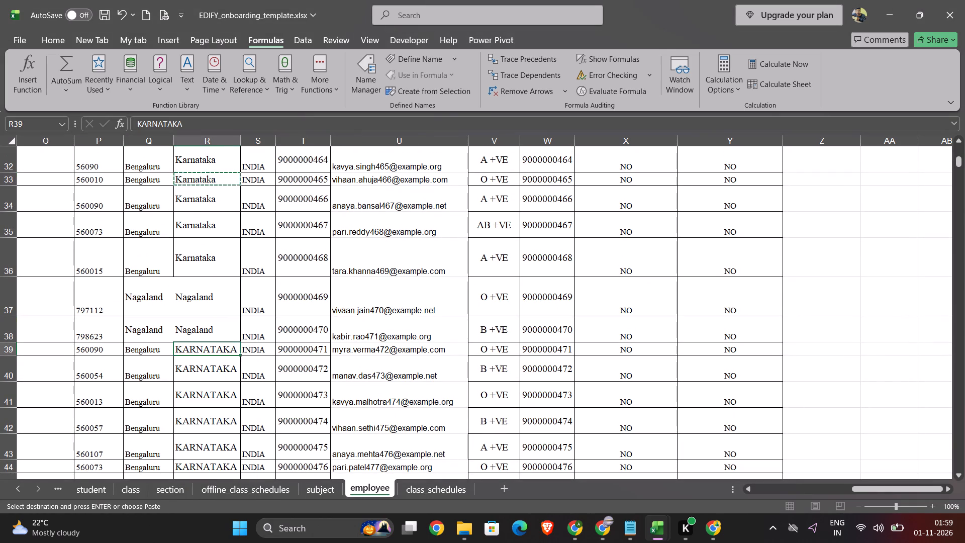
pyautogui.hotkey('ctrl', 'v')
pyautogui.moveTo(238, 355); pyautogui.dragTo(230, 473)
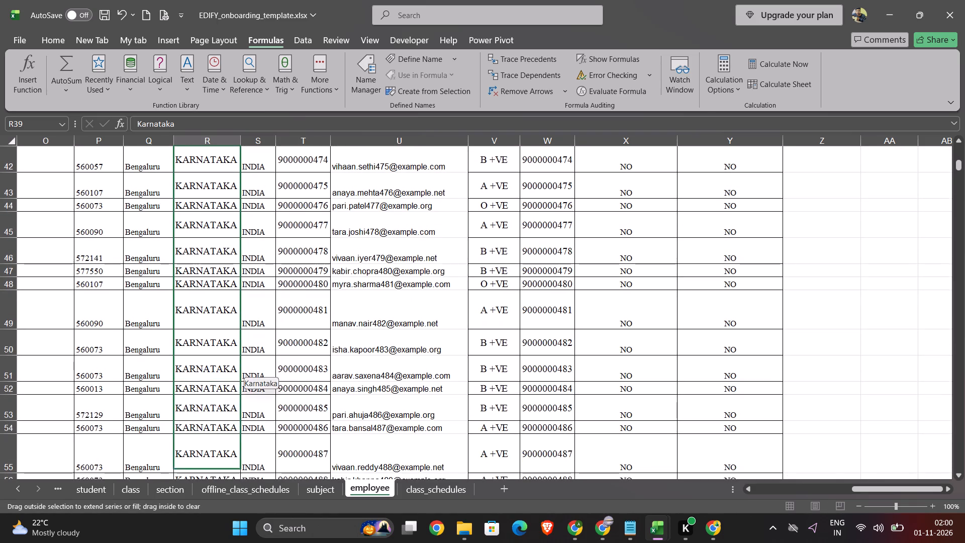
pyautogui.moveTo(230, 473); pyautogui.dragTo(228, 368)
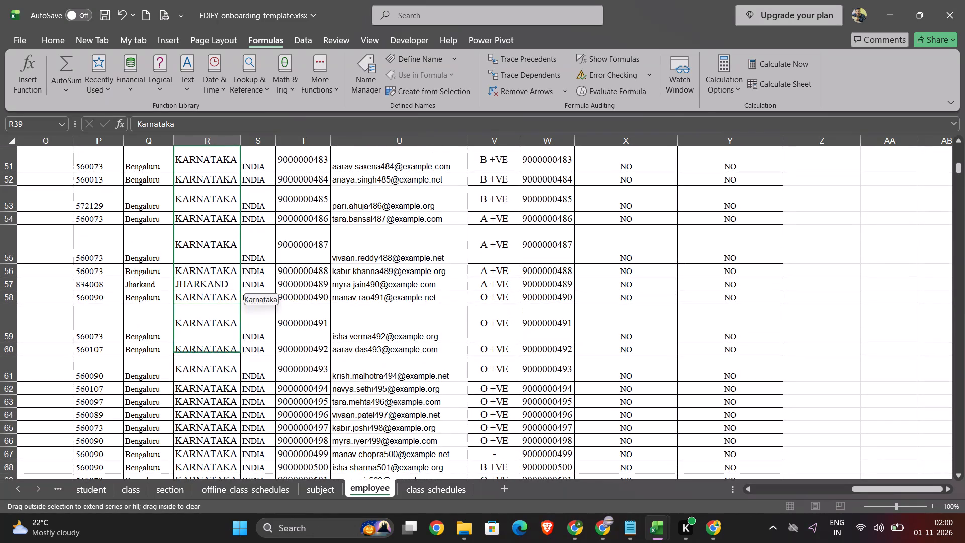
pyautogui.moveTo(228, 368); pyautogui.dragTo(235, 398)
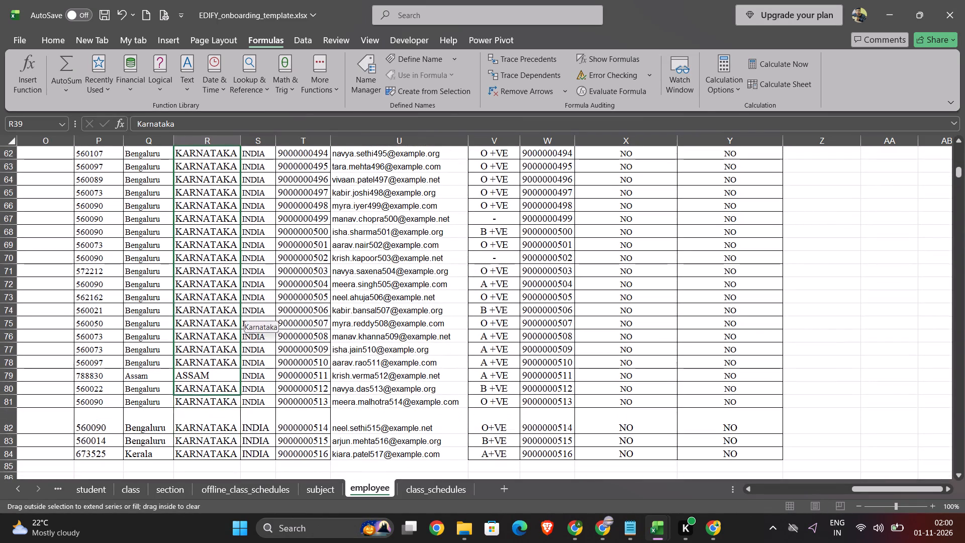
pyautogui.moveTo(235, 398); pyautogui.dragTo(235, 366)
# Change the state entry in cell R79 to proper-case Assam.
pyautogui.tripleClick(213, 374)
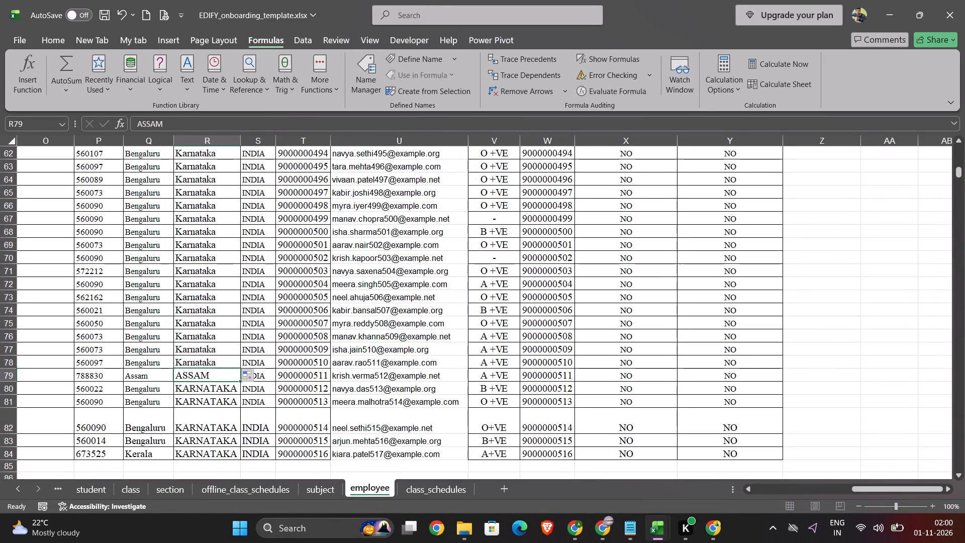
pyautogui.tripleClick(213, 374)
pyautogui.click(213, 374)
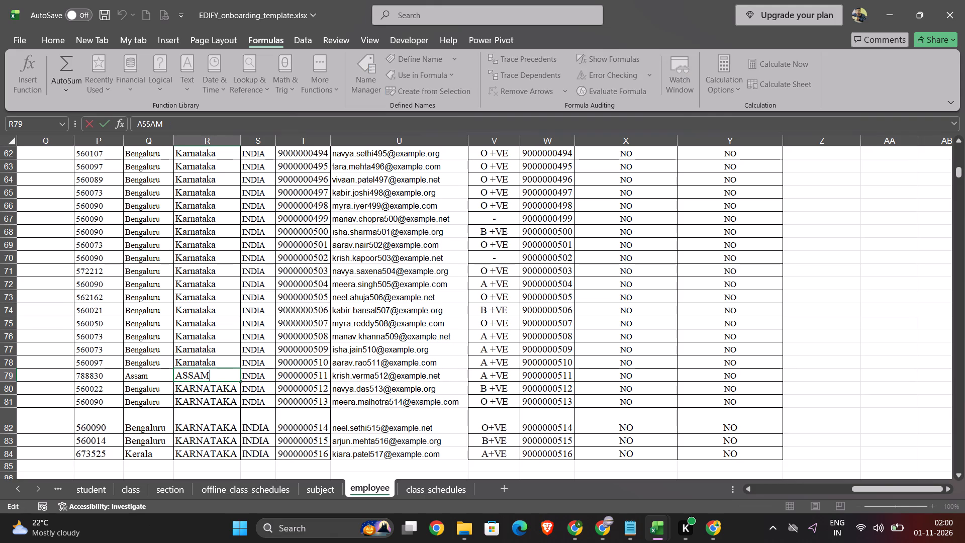
pyautogui.press('BackSpace')
pyautogui.press('BackSpace')
pyautogui.press('BackSpace')
pyautogui.press('BackSpace')
pyautogui.write('ssam')
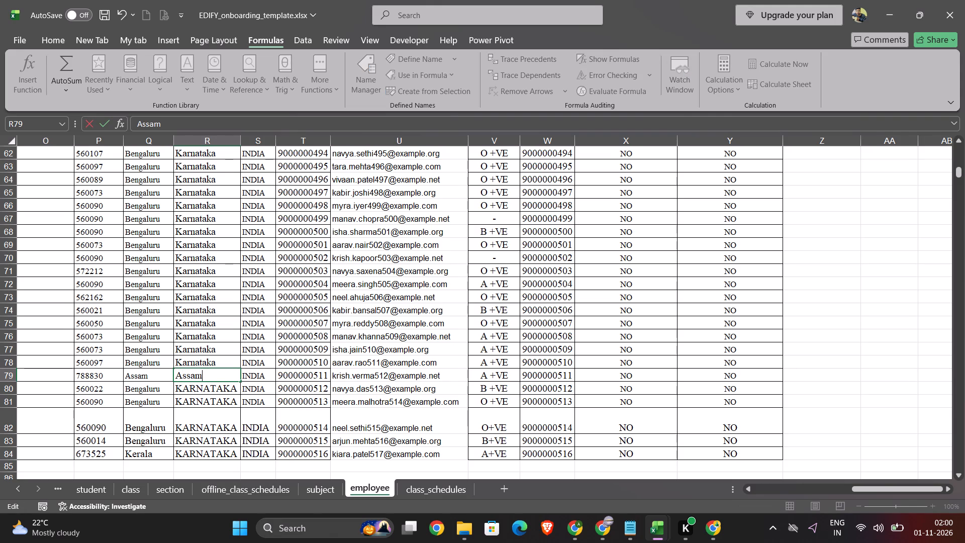
# Copy Karnataka from cell R77 into R80, fill it down through the last employee row 84, and keep R85 empty.
pyautogui.click(217, 354)
pyautogui.hotkey('ctrl', 'c')
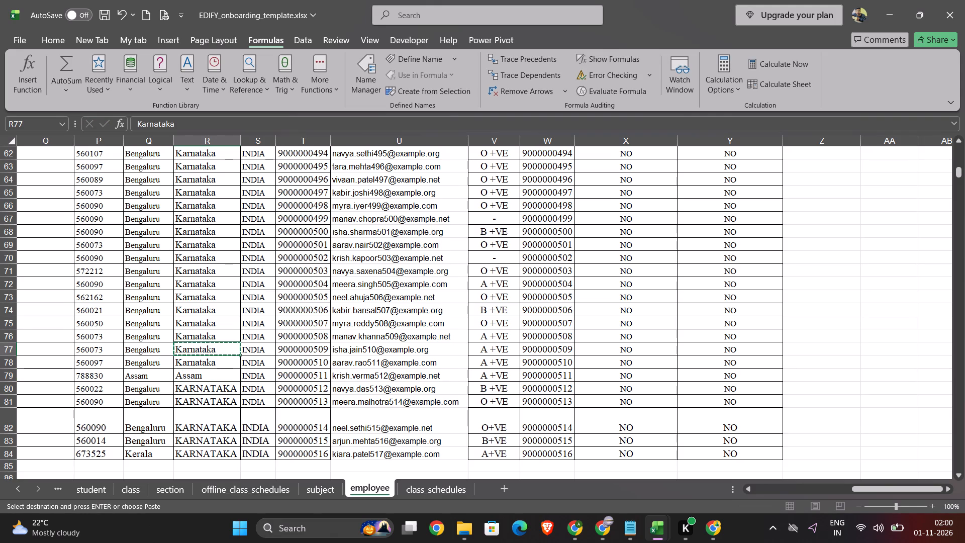
pyautogui.click(206, 394)
pyautogui.hotkey('ctrl', 'v')
pyautogui.moveTo(239, 394); pyautogui.dragTo(233, 438)
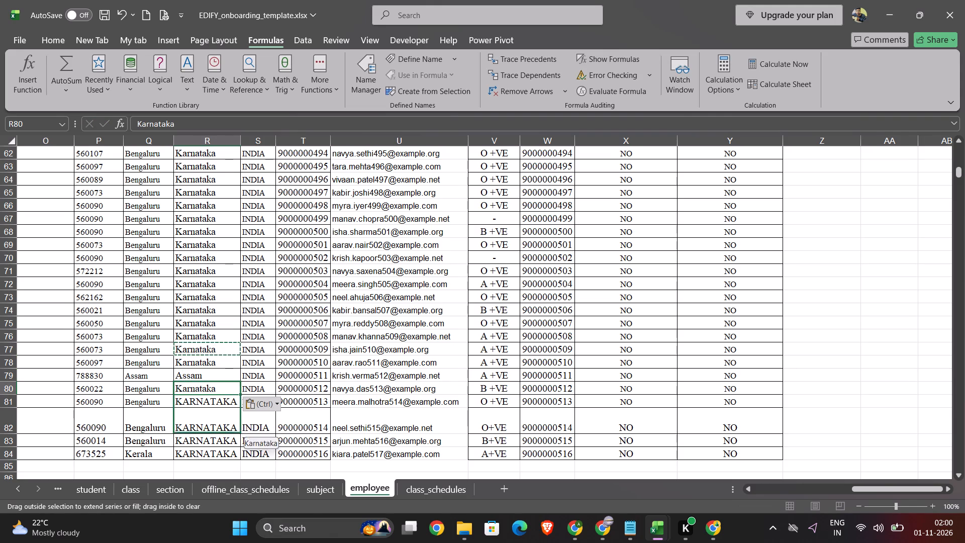
pyautogui.moveTo(233, 438); pyautogui.dragTo(229, 467)
pyautogui.click(199, 470)
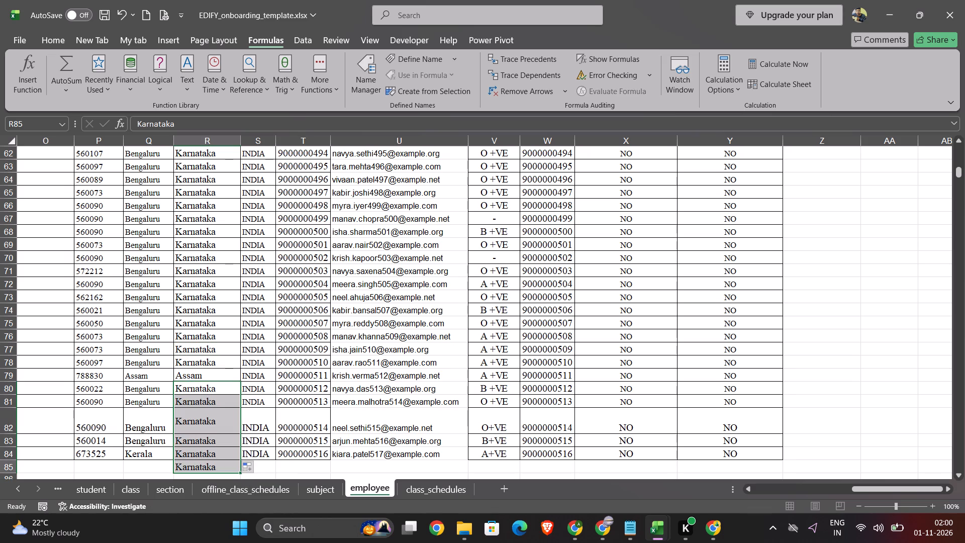
pyautogui.press('Delete')
pyautogui.click(256, 468)
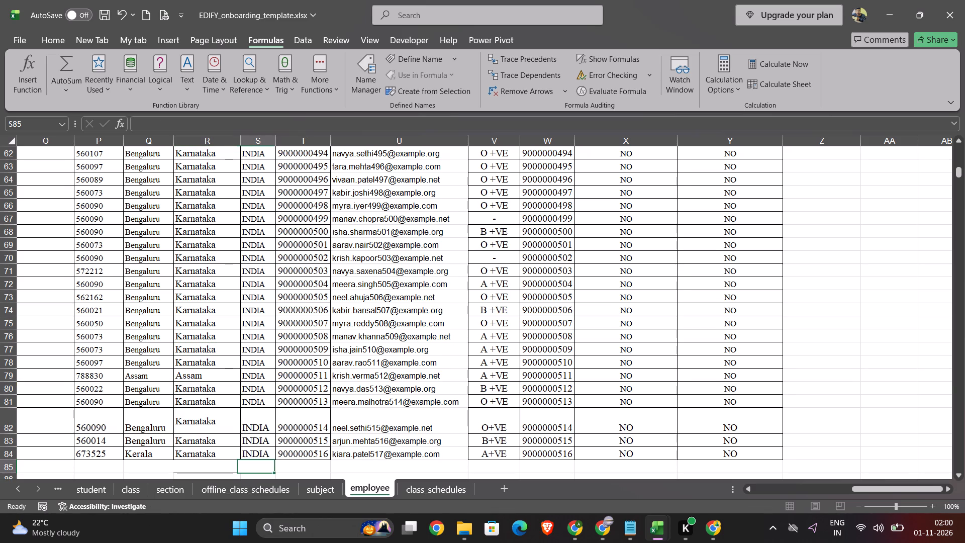
# Delete the empty column A in front of the firstname column on the employee sheet.
pyautogui.scroll(3, 274, 322)
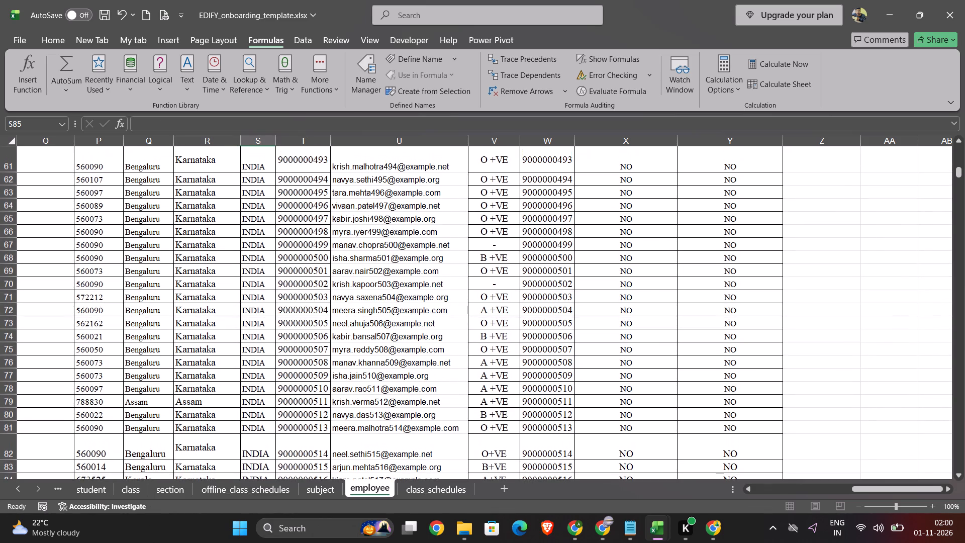
pyautogui.scroll(5, 274, 322)
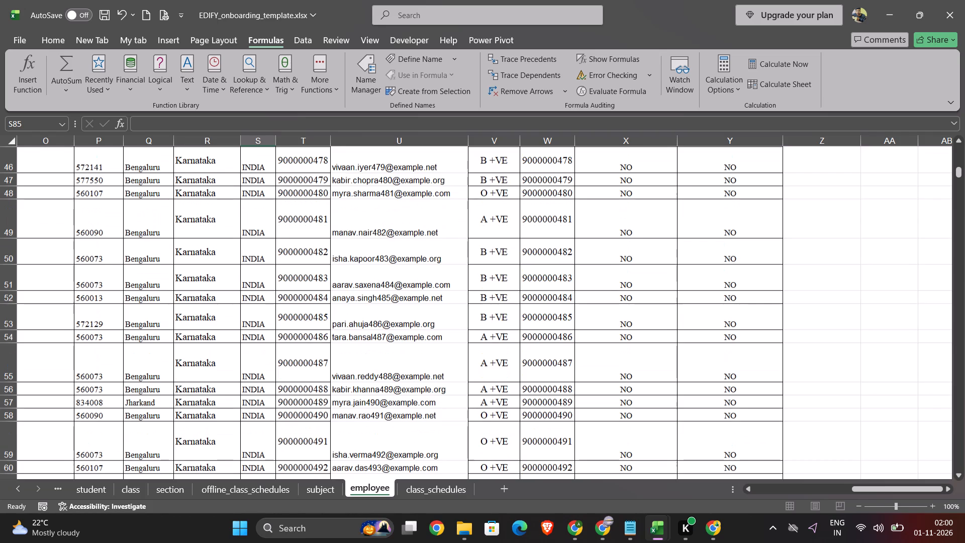
pyautogui.scroll(9, 274, 322)
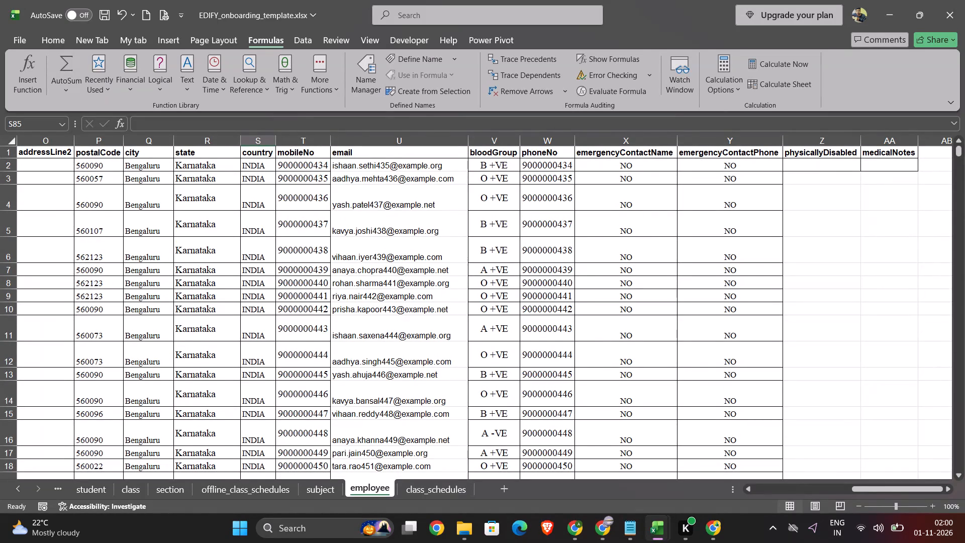
pyautogui.hscroll(3, 419, 254)
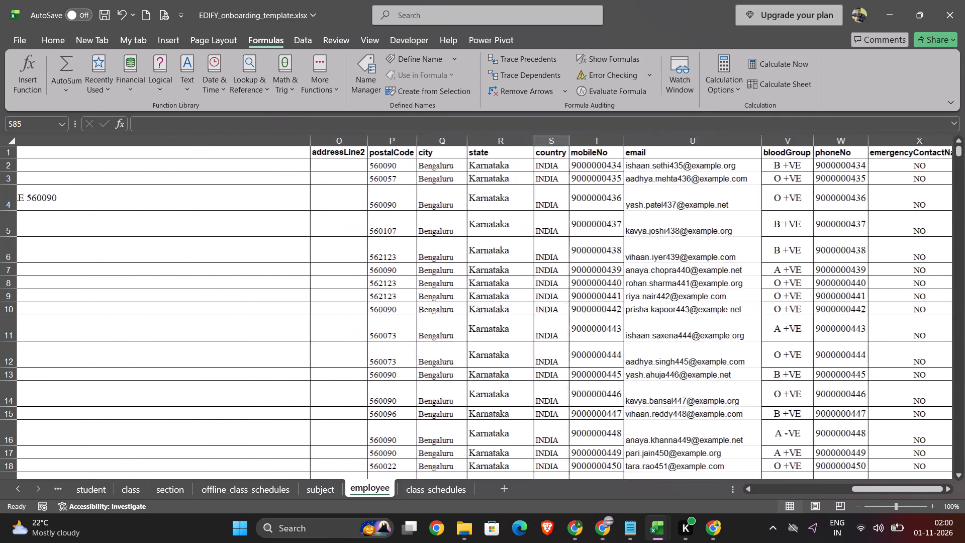
pyautogui.hscroll(6, 419, 254)
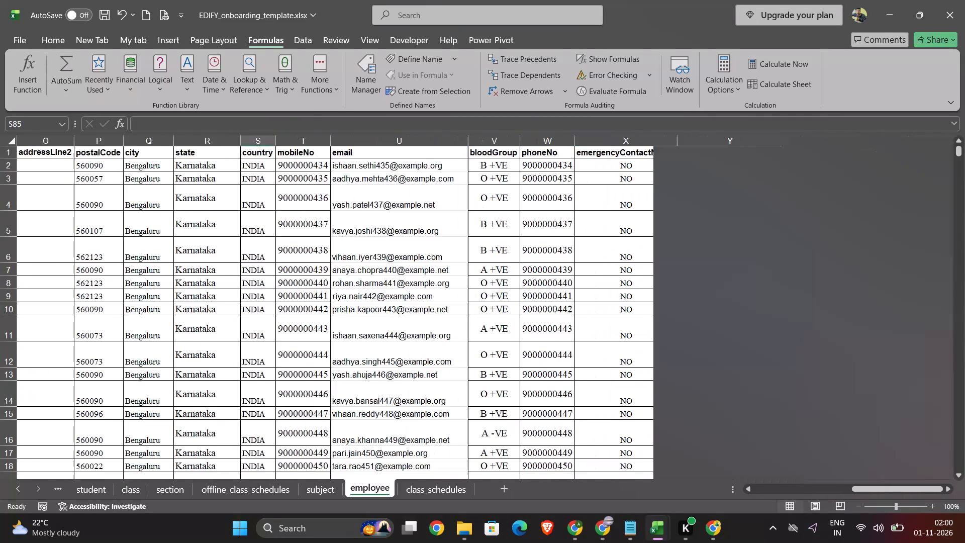
pyautogui.hscroll(9, 419, 254)
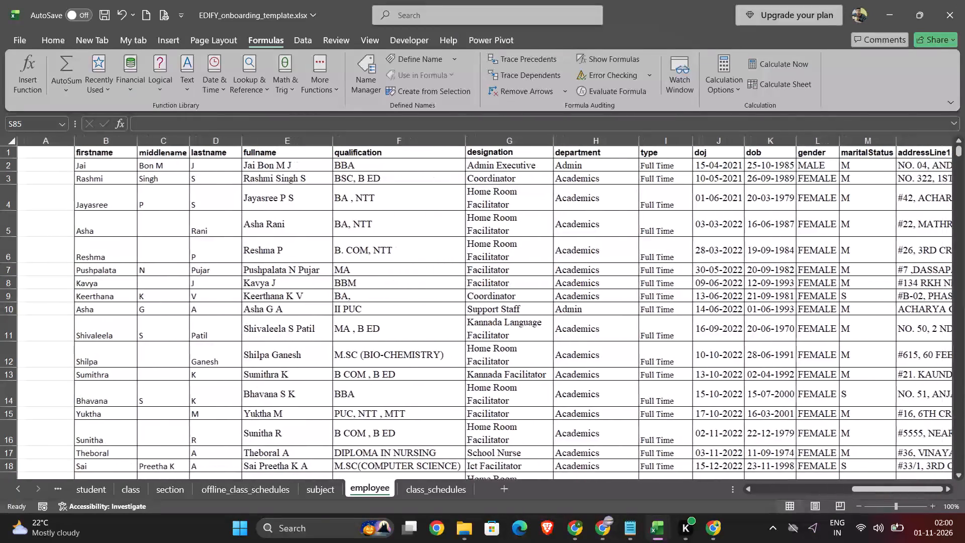
pyautogui.hscroll(-1, 419, 254)
pyautogui.hscroll(3, 419, 254)
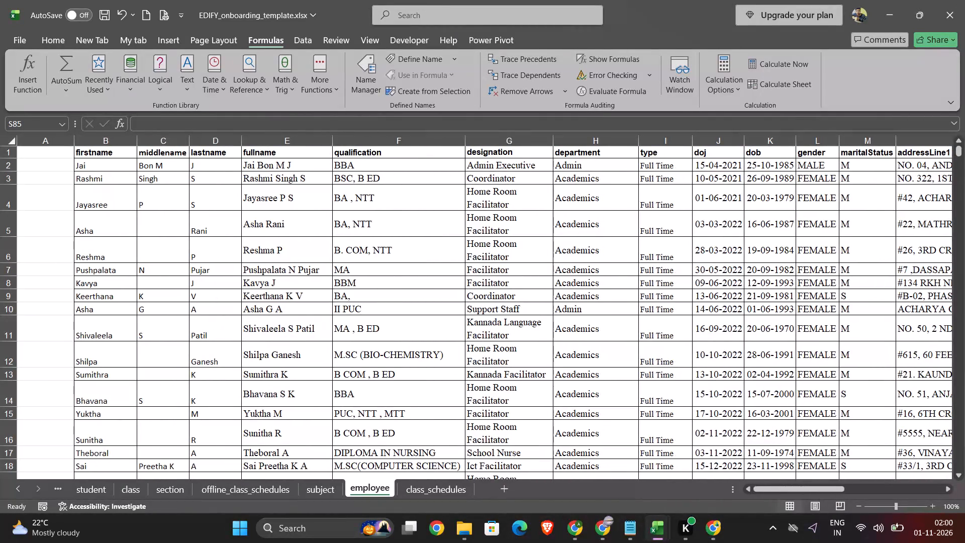
pyautogui.click(34, 144)
pyautogui.rightClick(34, 144)
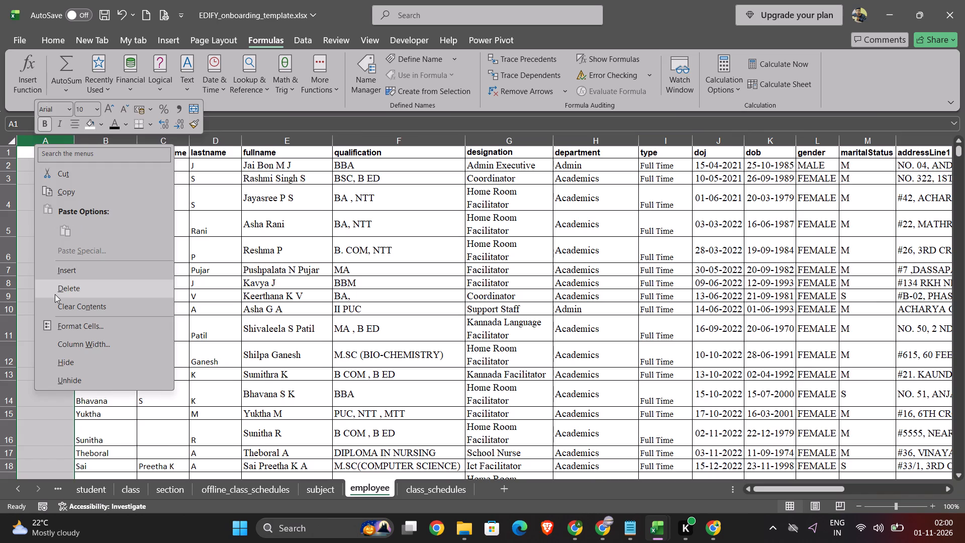
pyautogui.click(55, 294)
# Check the employee sheet's column layout and open the department sheet to examine its department entries.
pyautogui.hscroll(-1, 338, 234)
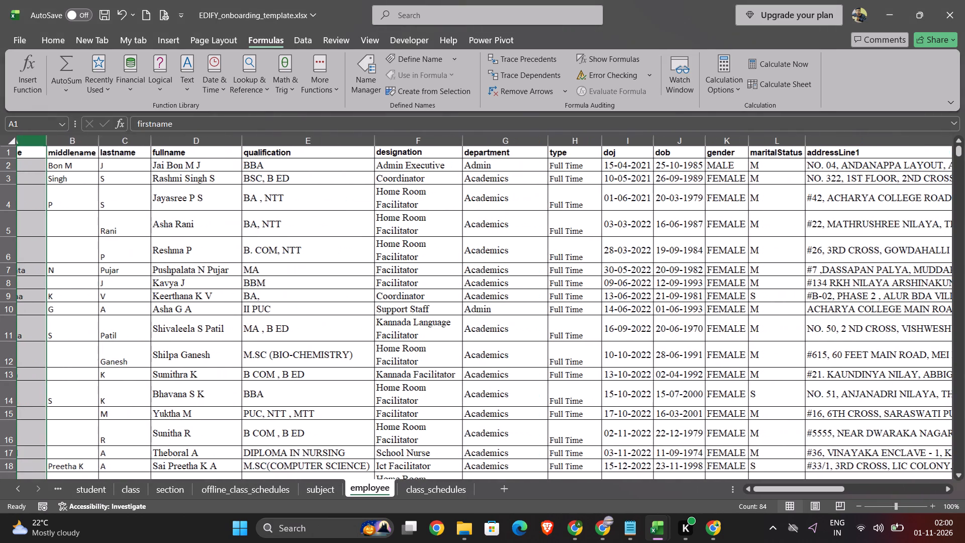
pyautogui.hscroll(-2, 338, 234)
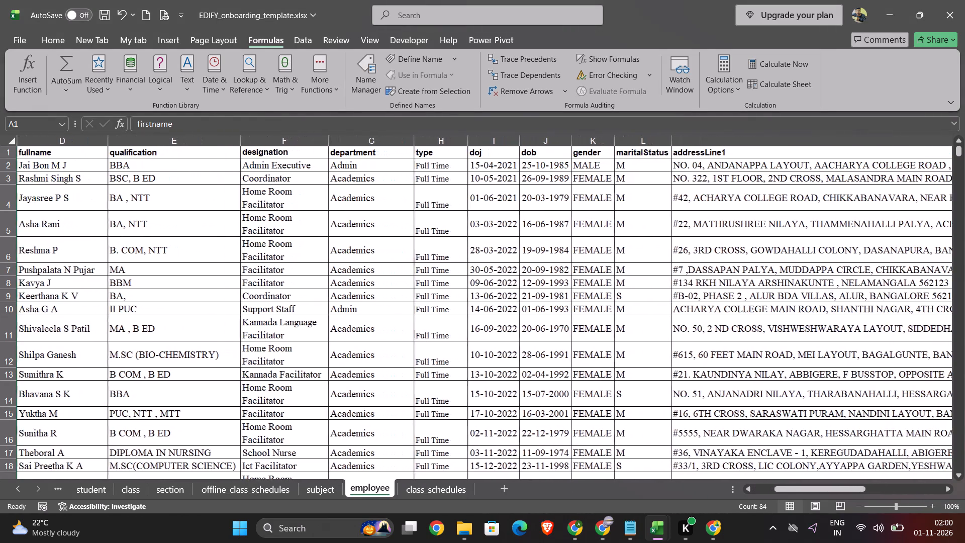
pyautogui.hscroll(-1, 338, 234)
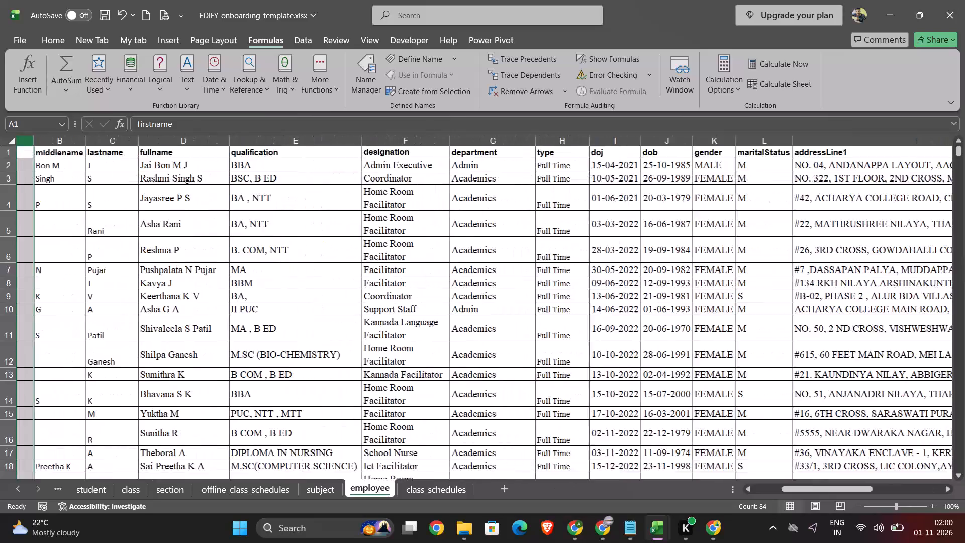
pyautogui.click(60, 488)
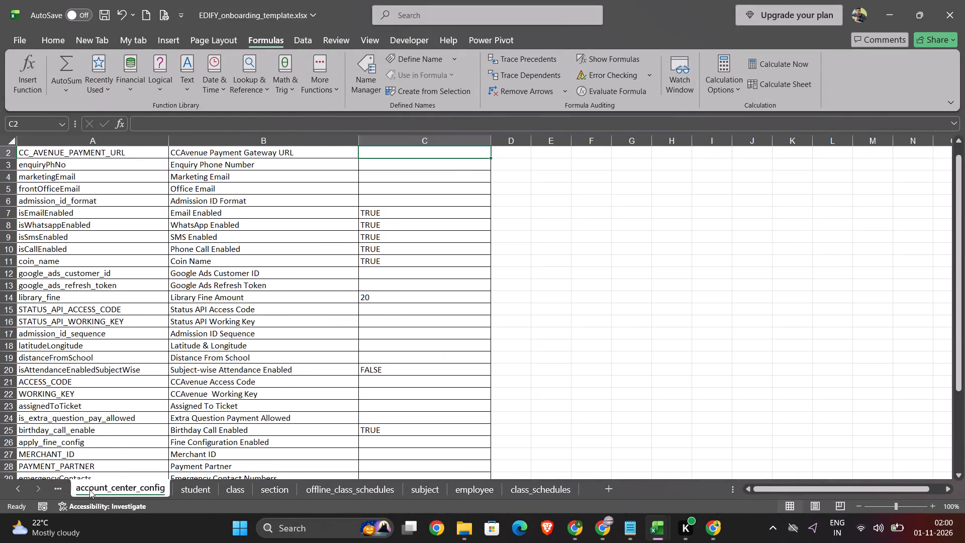
pyautogui.click(60, 488)
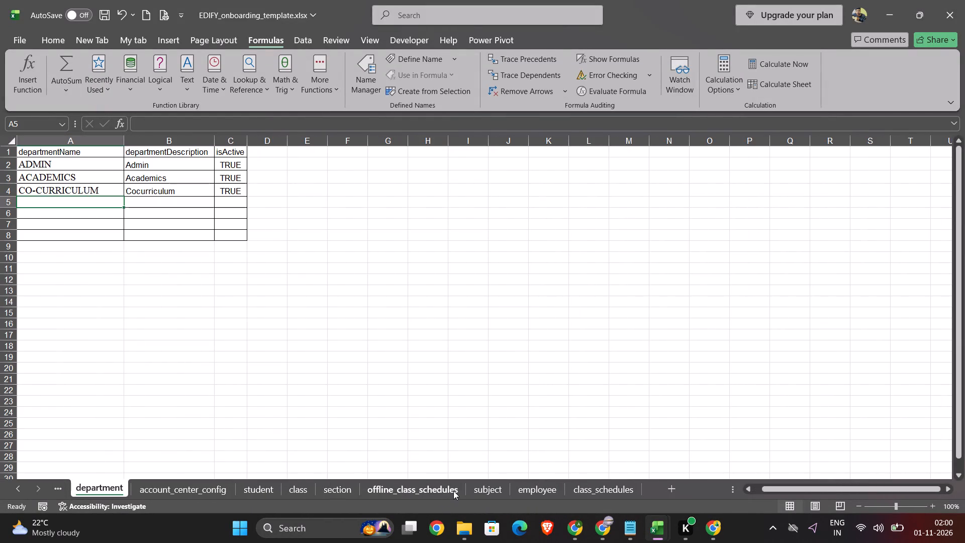
# Replace the department names in A2 and A3 with Admin and Academics copied from the departmentDescription column.
pyautogui.click(50, 170)
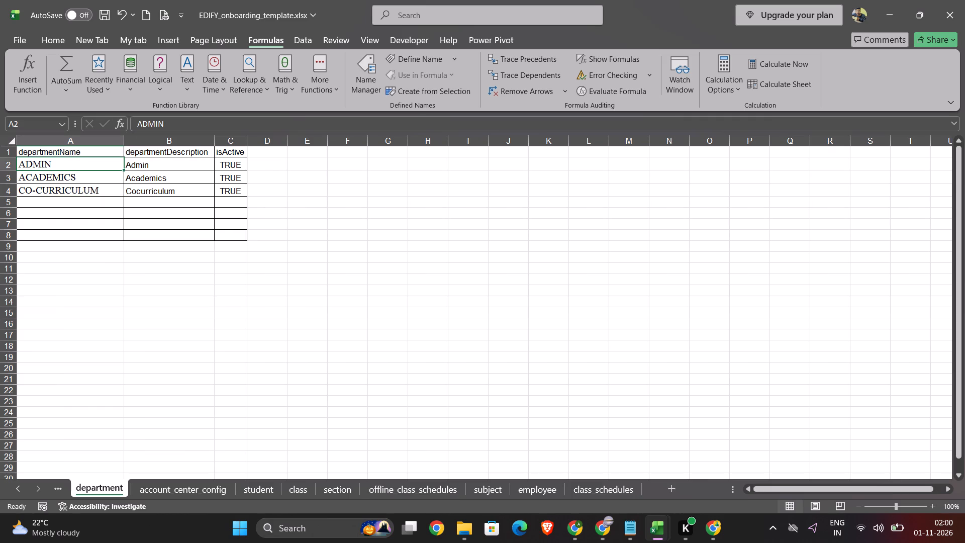
pyautogui.click(142, 165)
pyautogui.hotkey('ctrl', 'c')
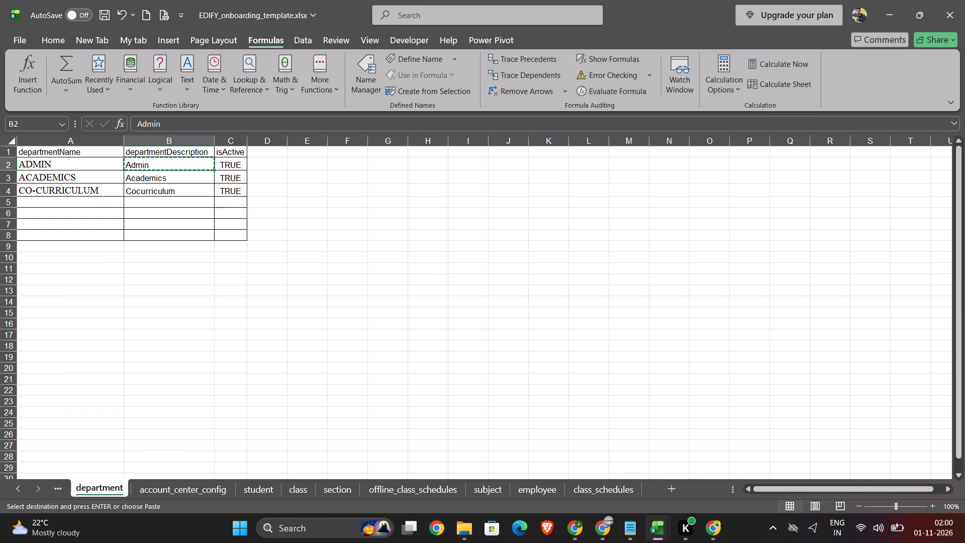
pyautogui.click(90, 162)
pyautogui.hotkey('ctrl', 'v')
pyautogui.click(192, 174)
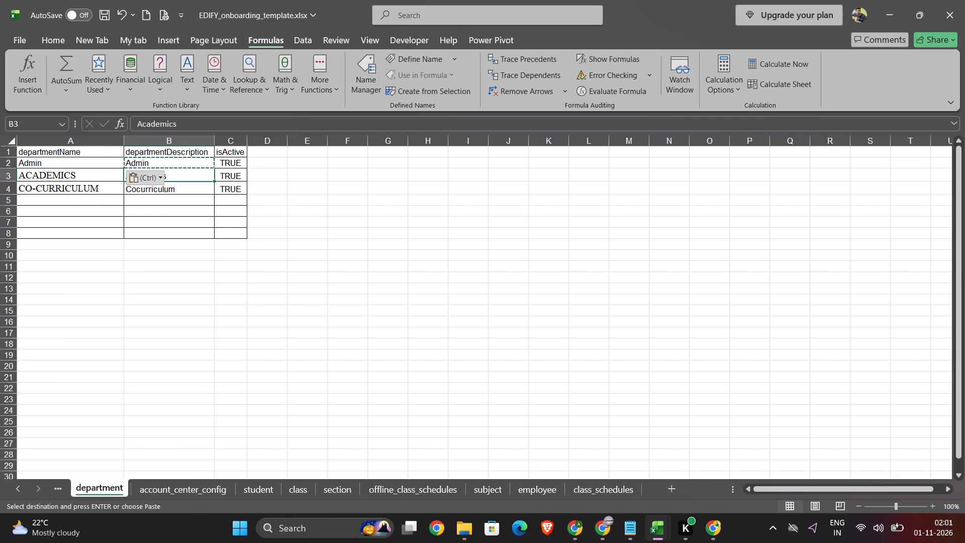
pyautogui.hotkey('ctrl', 'c')
pyautogui.click(79, 175)
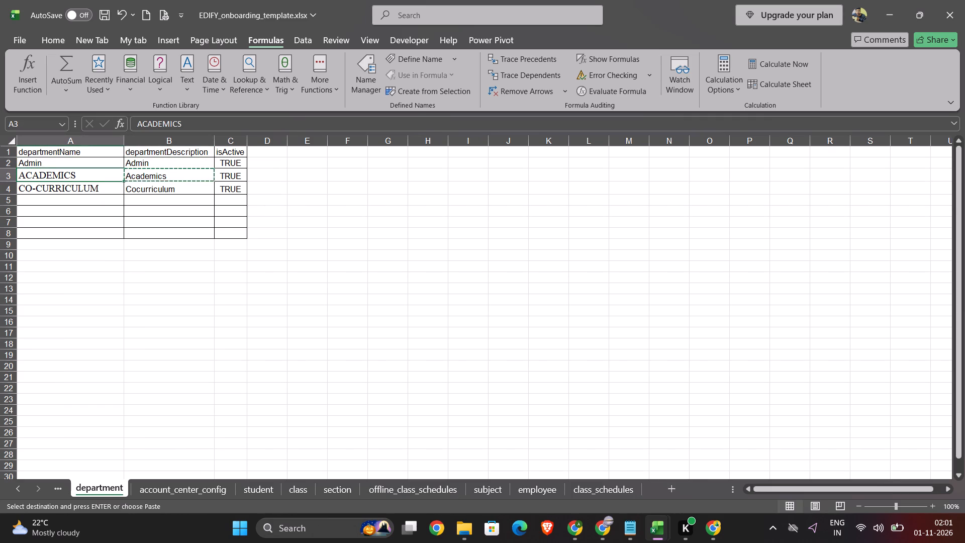
pyautogui.hotkey('ctrl', 'v')
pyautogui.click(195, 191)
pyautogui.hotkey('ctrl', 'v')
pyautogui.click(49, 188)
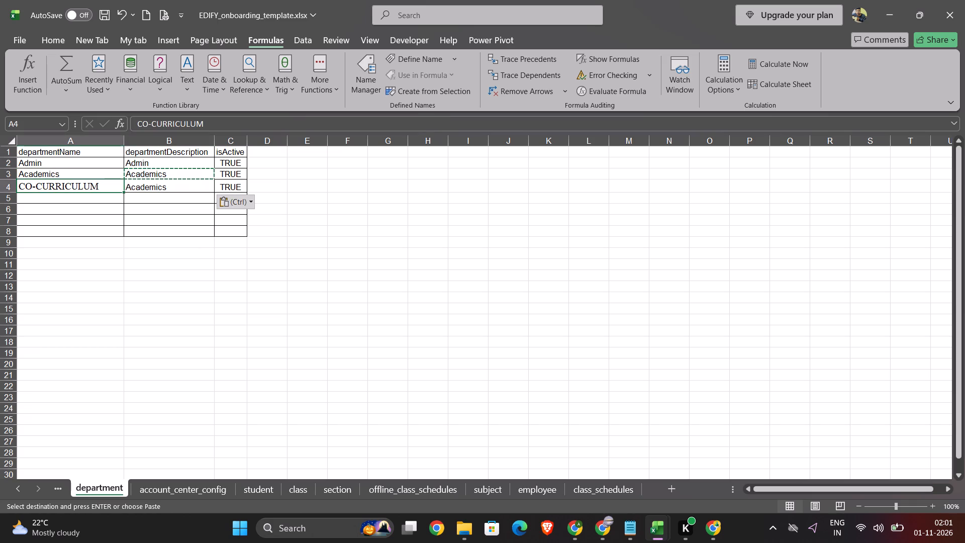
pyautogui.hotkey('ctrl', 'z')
# Copy Cocurriculum from B4 into the department name cell A4 and hyphenate it as Co-curriculum.
pyautogui.click(172, 184)
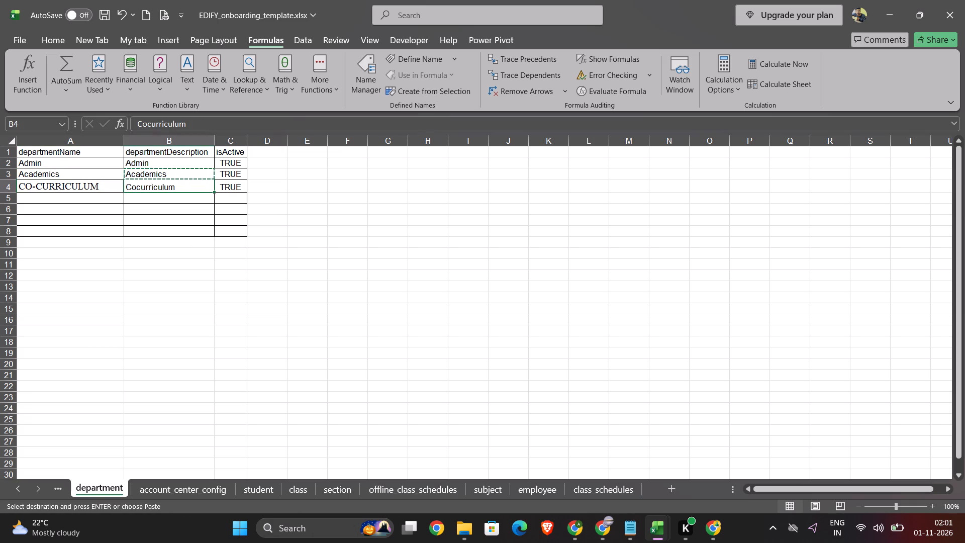
pyautogui.click(166, 187)
pyautogui.hotkey('ctrl', 'c')
pyautogui.click(81, 188)
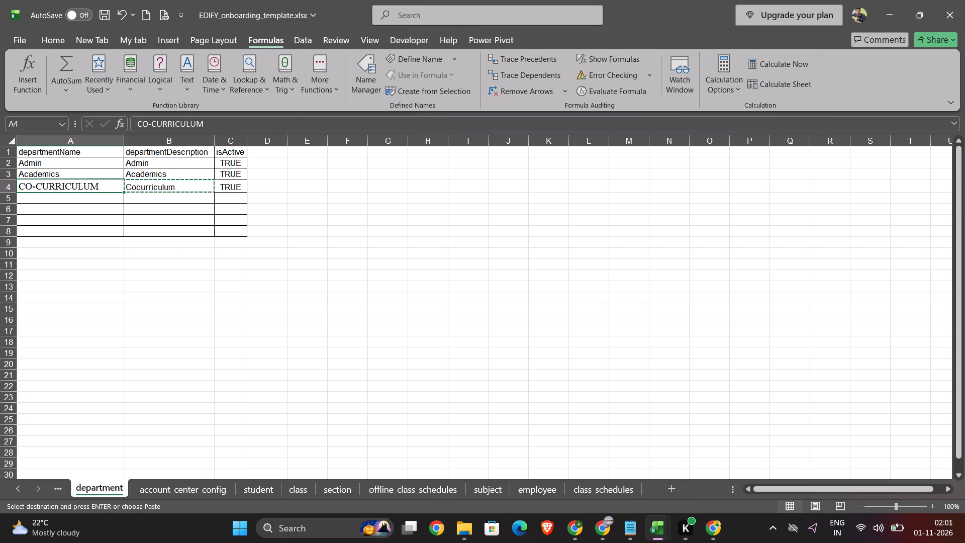
pyautogui.hotkey('ctrl', 'v')
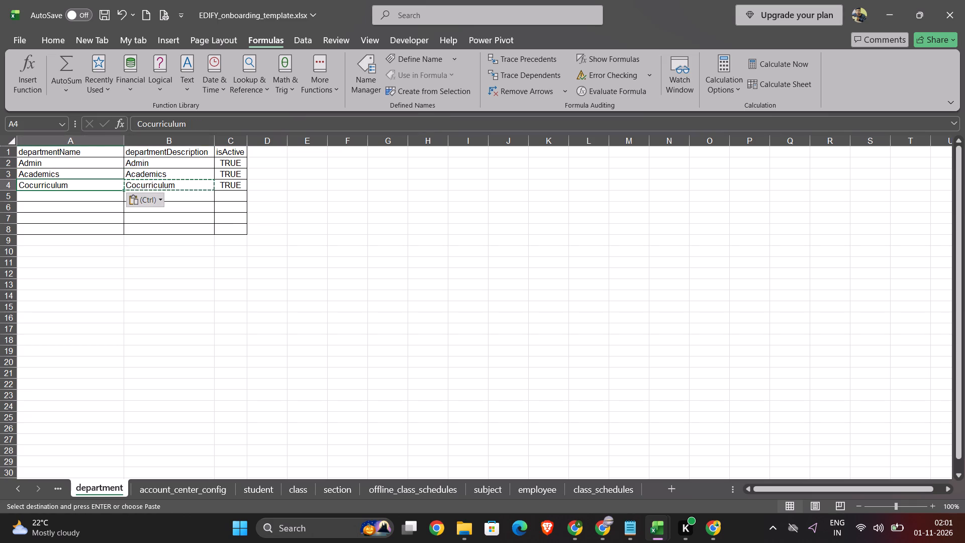
pyautogui.tripleClick(34, 185)
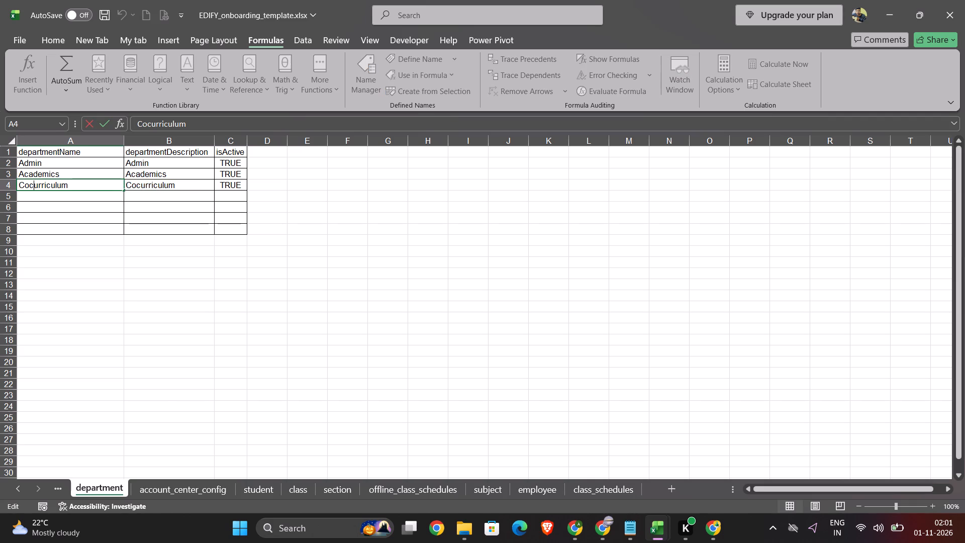
pyautogui.click(28, 184)
pyautogui.press('-')
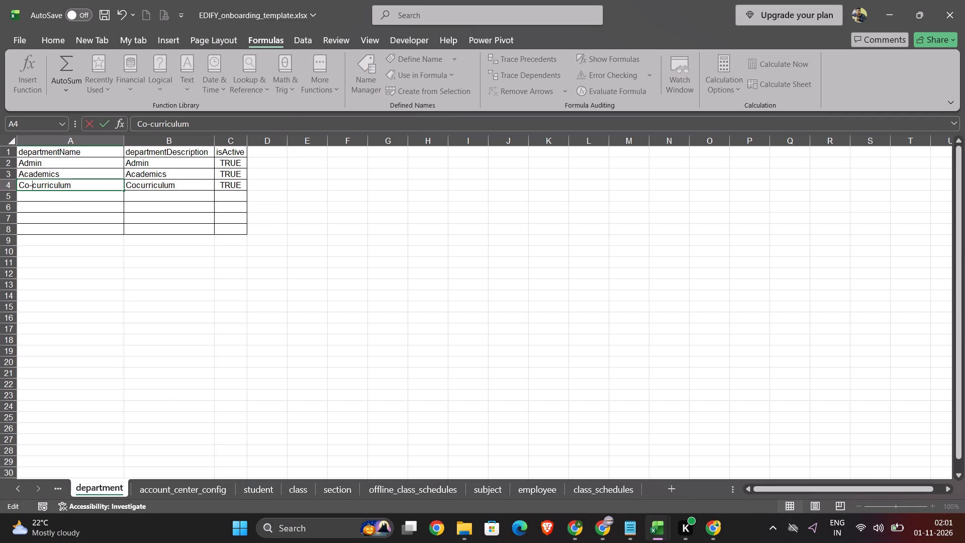
pyautogui.click(99, 250)
# Check the department spelling on the employee sheet and change the department name in A4 to Co-Curriculum.
pyautogui.click(542, 488)
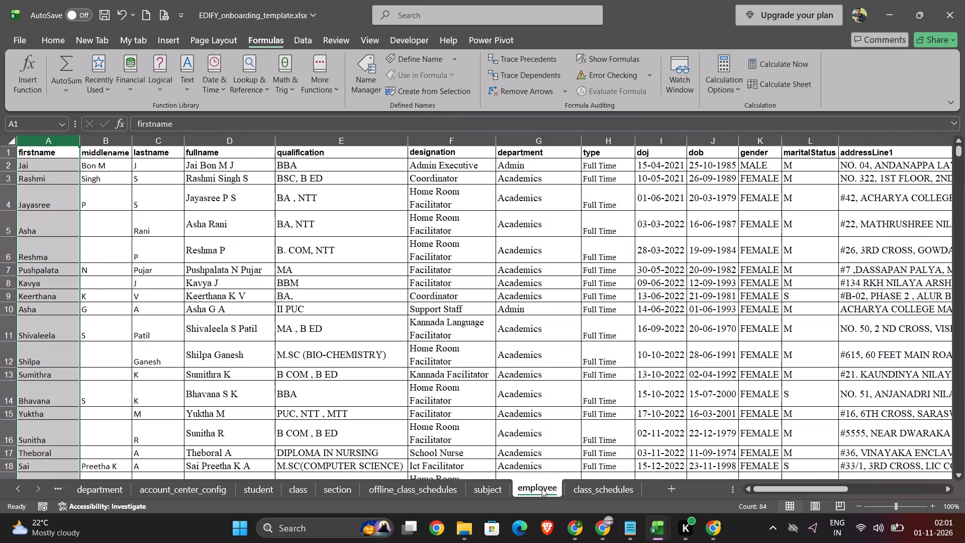
pyautogui.scroll(-2, 594, 354)
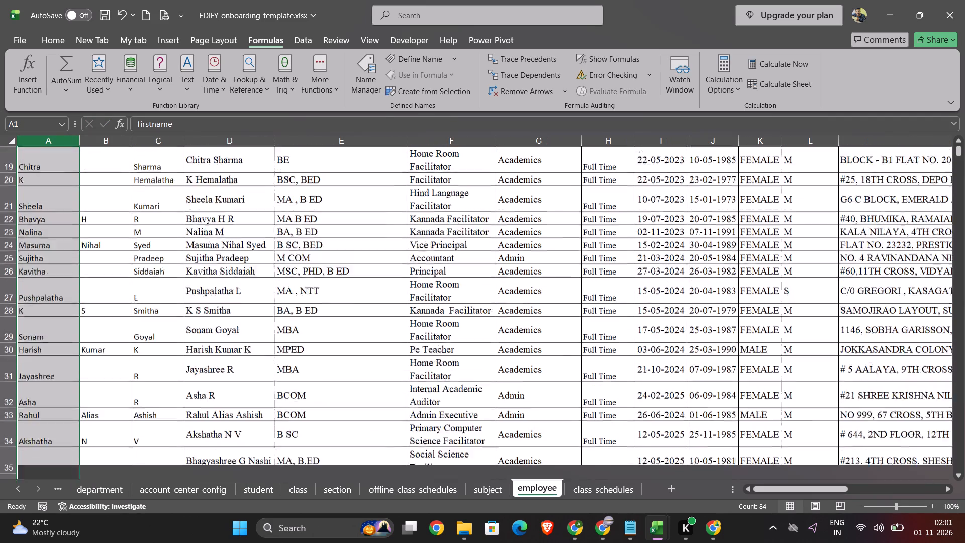
pyautogui.scroll(-10, 594, 354)
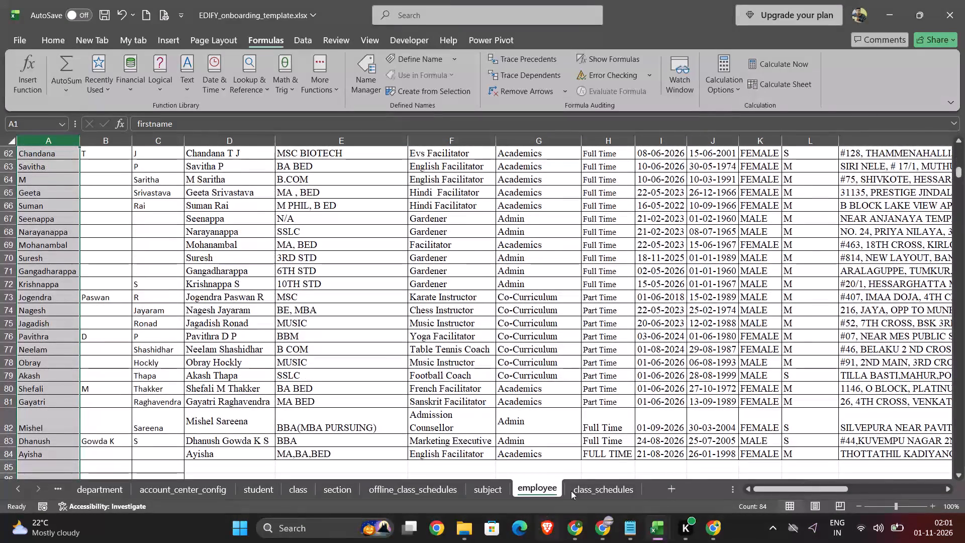
pyautogui.click(117, 489)
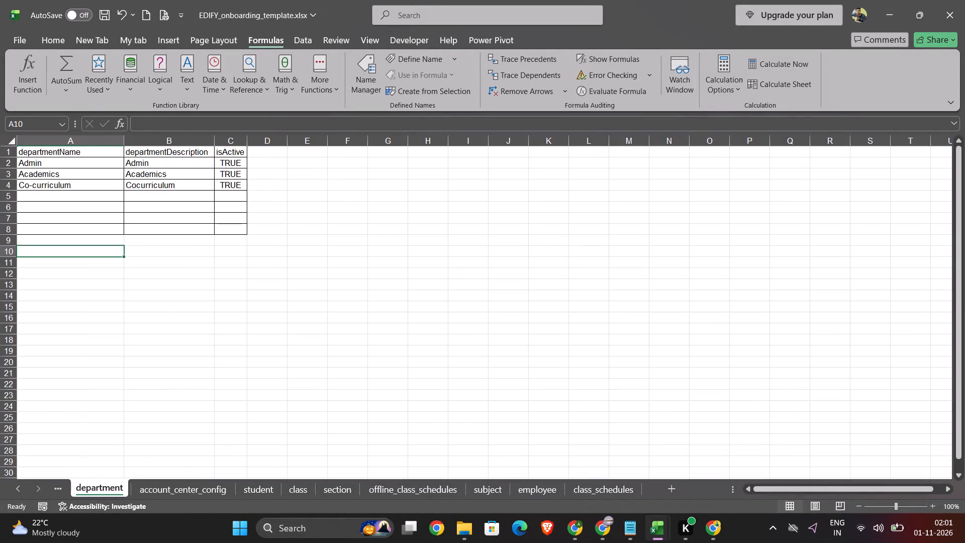
pyautogui.tripleClick(33, 184)
pyautogui.click(38, 184)
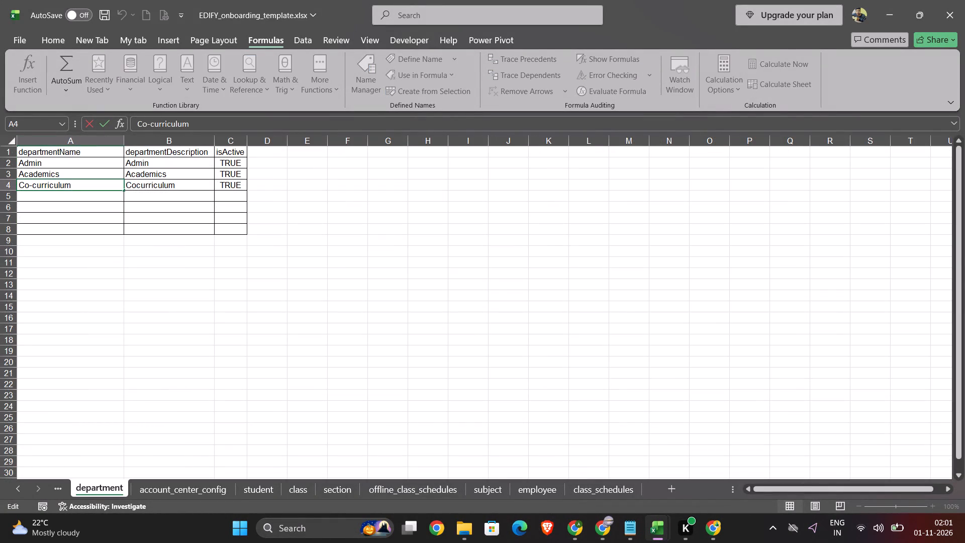
pyautogui.press('BackSpace')
pyautogui.hotkey('shift', 'c')
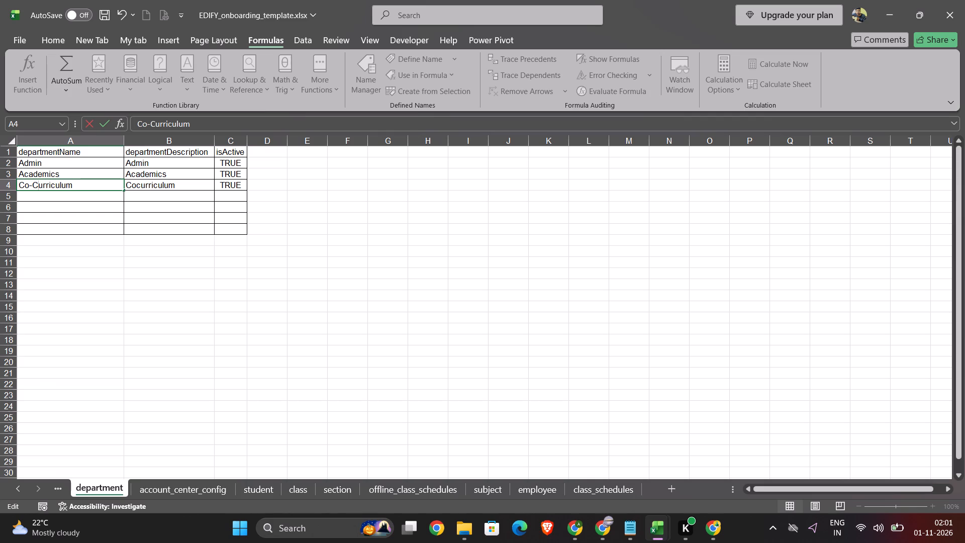
pyautogui.click(46, 267)
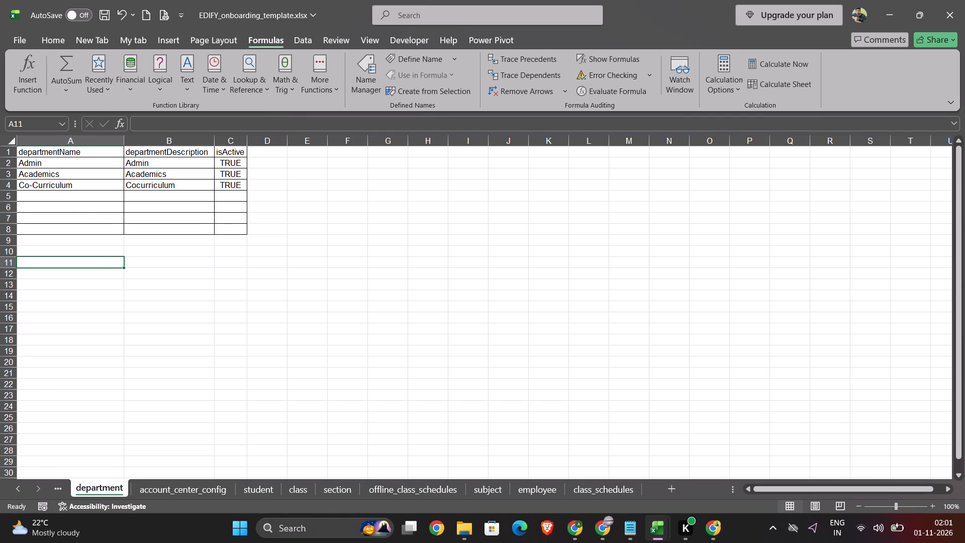
# Look over the employee and student sheets, examining the letter case of the student sheet's fatherName entries.
pyautogui.click(530, 492)
pyautogui.scroll(1, 442, 351)
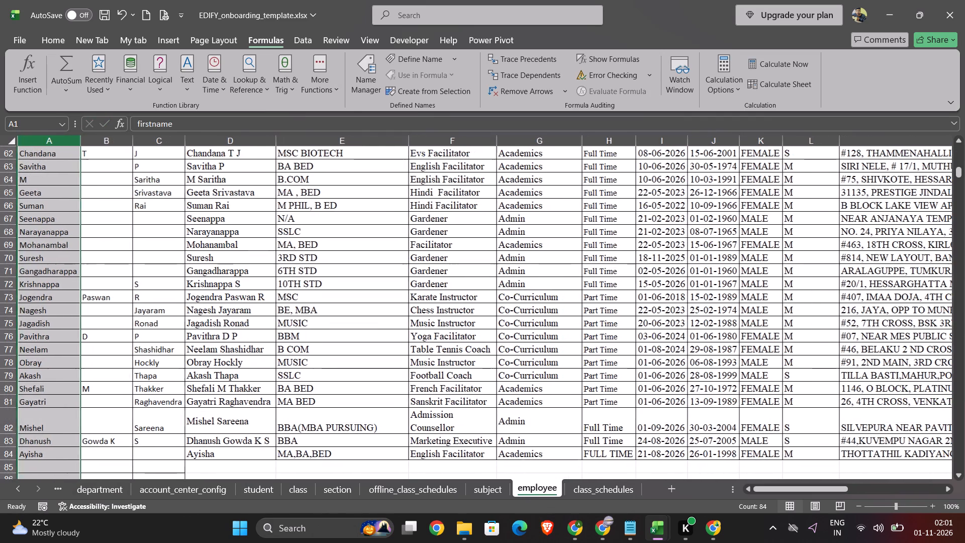
pyautogui.click(246, 498)
pyautogui.scroll(1, 299, 332)
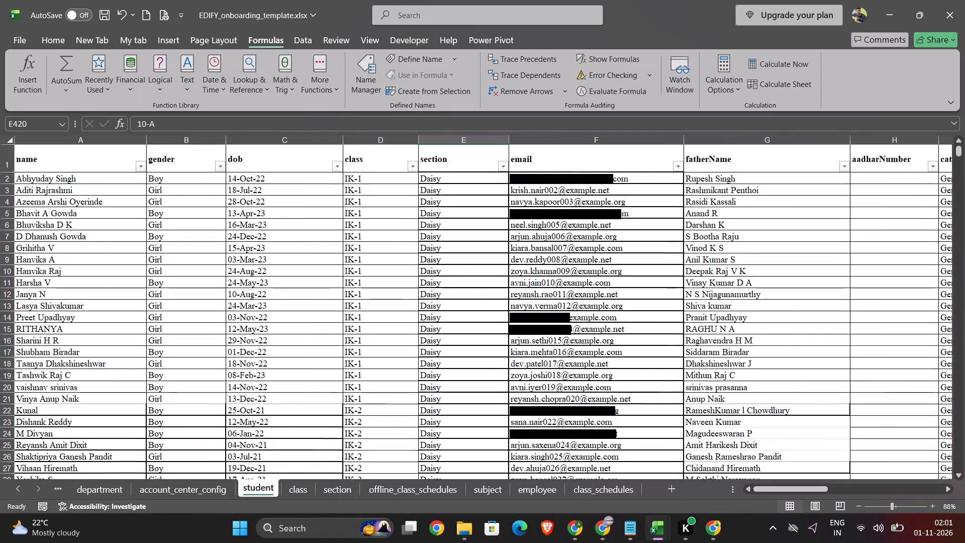
pyautogui.hscroll(-2, 507, 343)
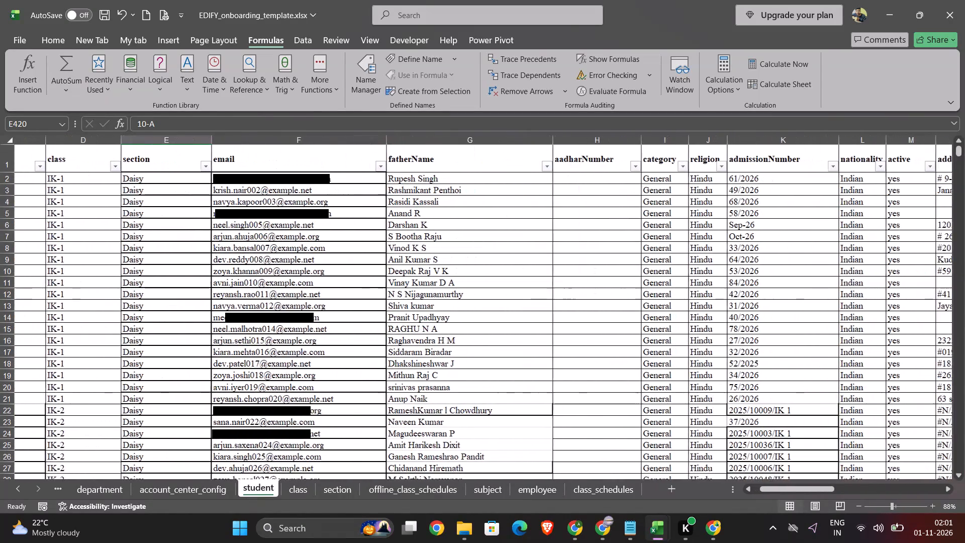
pyautogui.hscroll(-3, 507, 343)
pyautogui.scroll(-2, 507, 343)
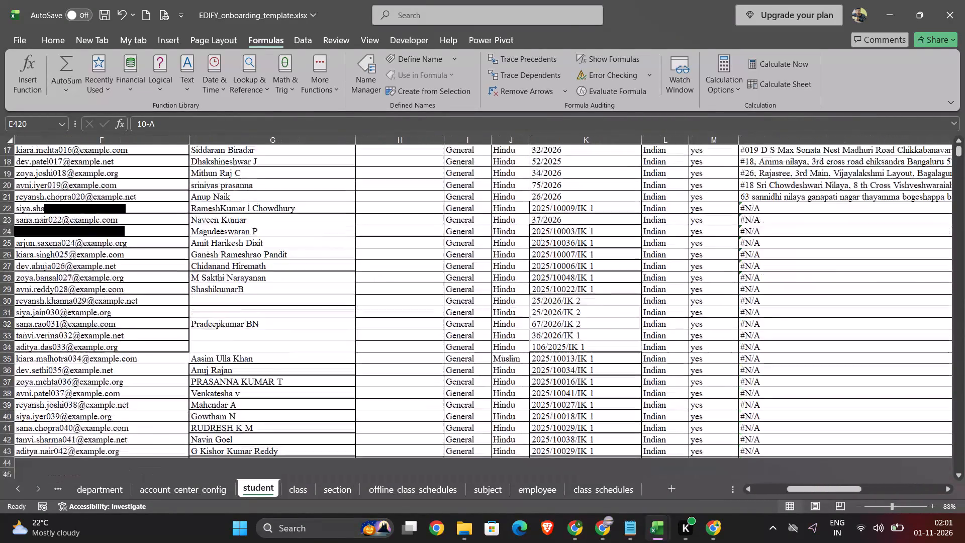
pyautogui.scroll(-2, 507, 343)
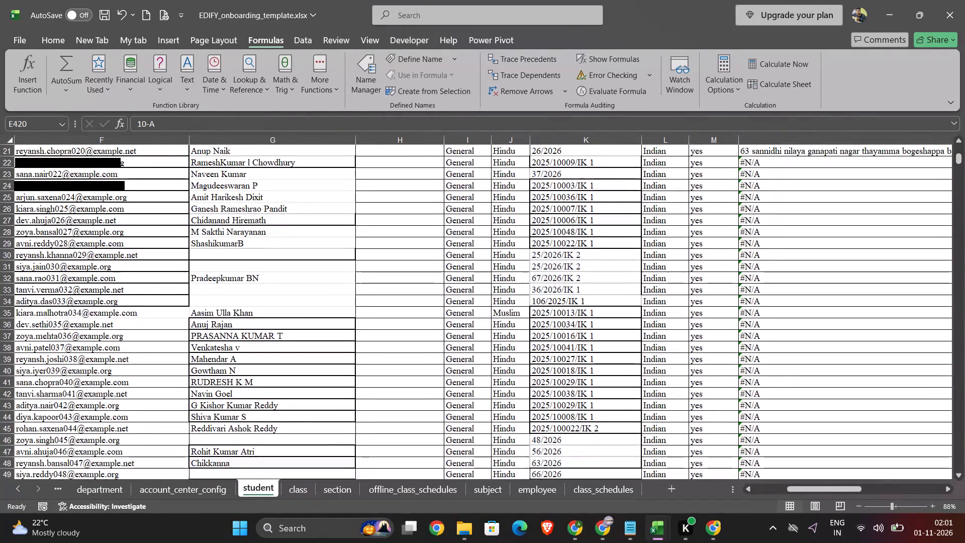
pyautogui.click(232, 339)
pyautogui.scroll(5, 273, 300)
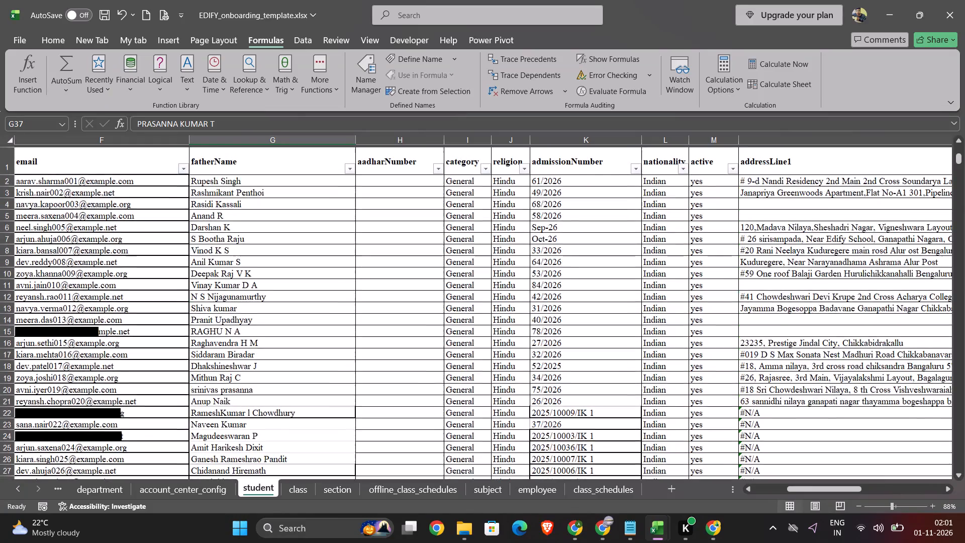
pyautogui.scroll(-5, 288, 352)
pyautogui.scroll(7, 288, 352)
pyautogui.scroll(-6, 288, 352)
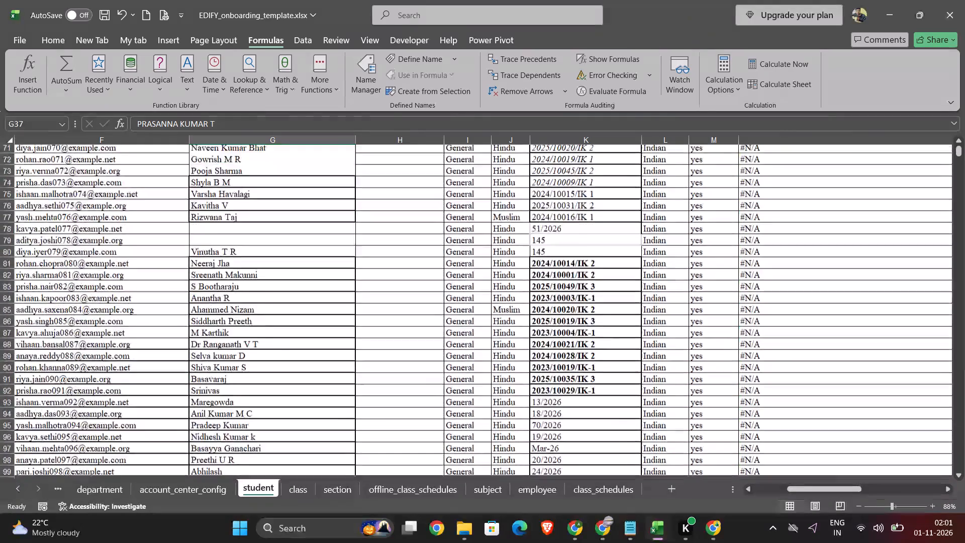
pyautogui.scroll(-9, 288, 352)
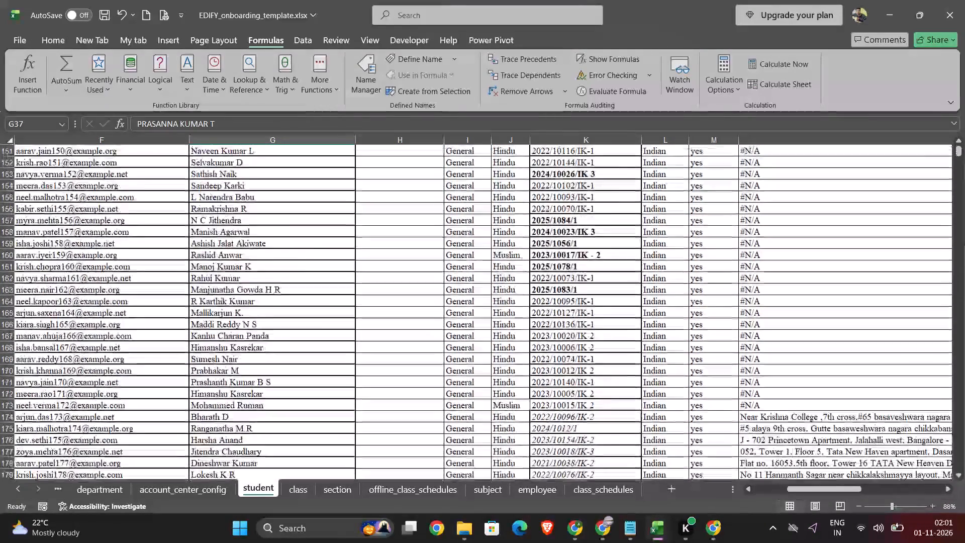
pyautogui.scroll(-4, 288, 352)
pyautogui.scroll(3, 288, 352)
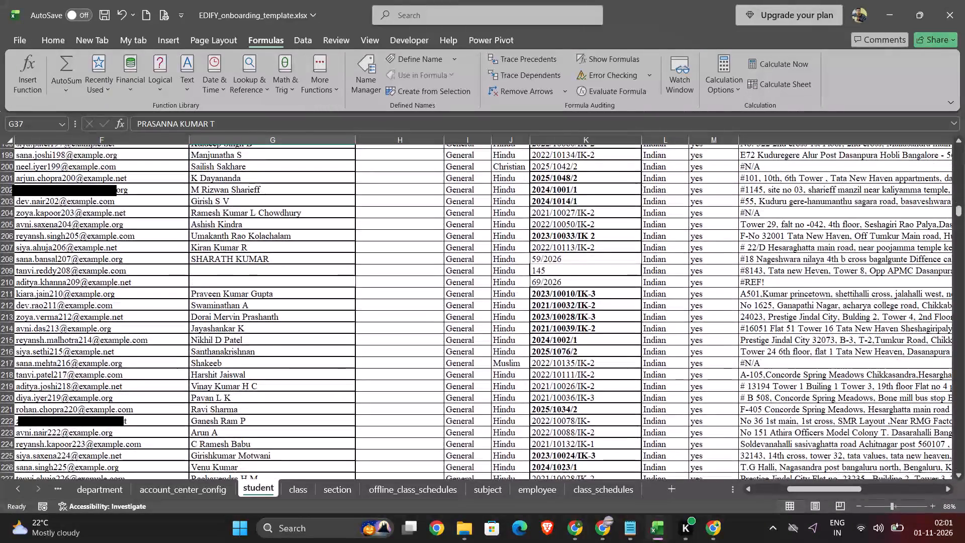
pyautogui.scroll(11, 288, 352)
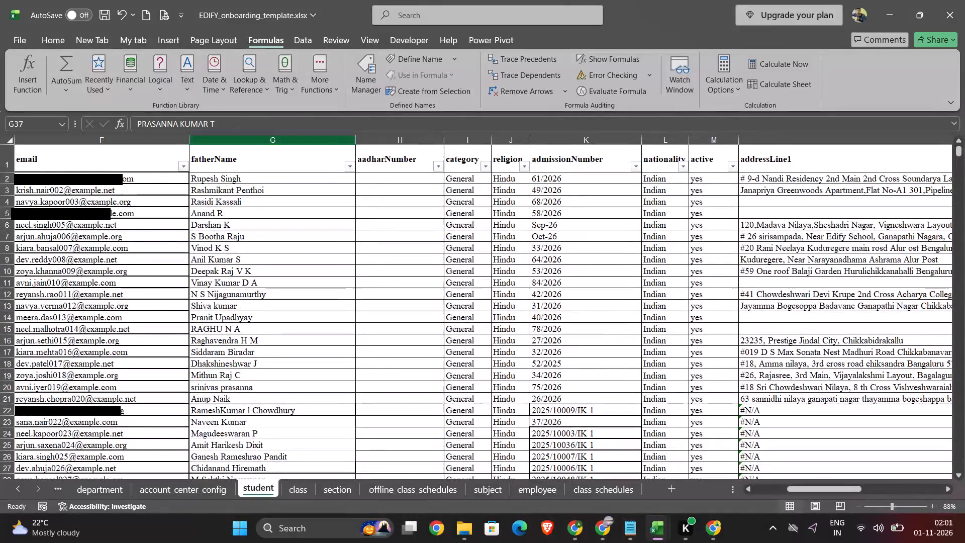
# Insert a new column G before fatherName on the student sheet and copy the whole fatherName column into it.
pyautogui.click(235, 143)
pyautogui.rightClick(235, 143)
pyautogui.click(264, 271)
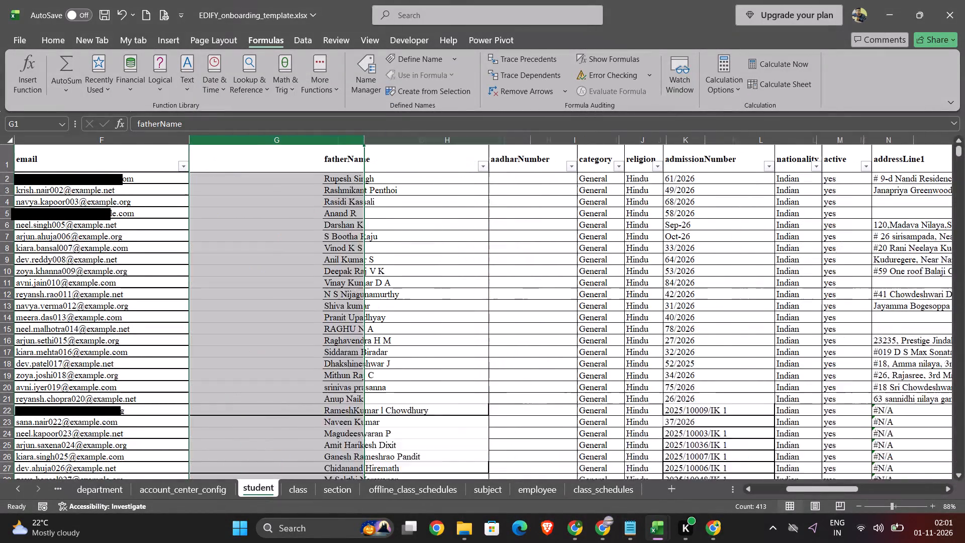
pyautogui.click(415, 145)
pyautogui.click(417, 129)
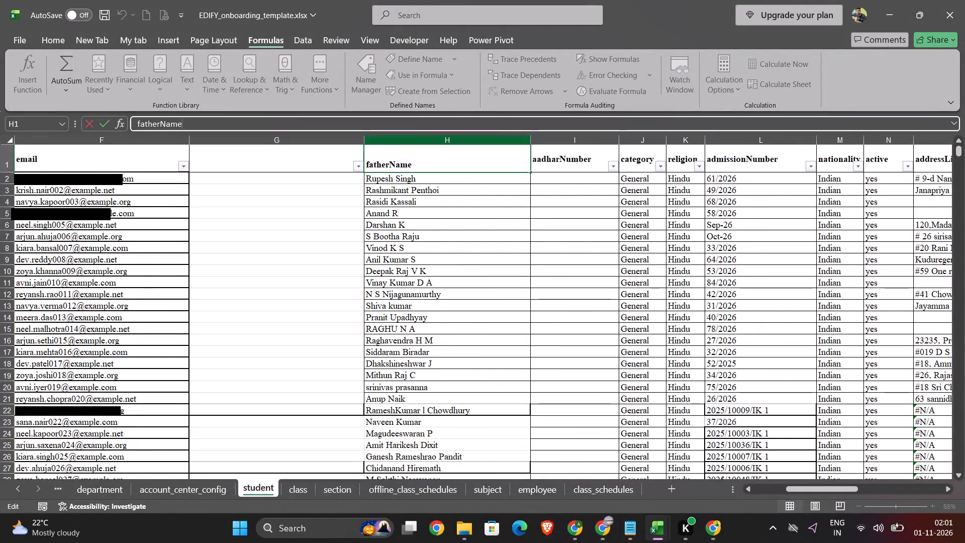
pyautogui.click(414, 138)
pyautogui.hotkey('ctrl', 'c')
pyautogui.click(326, 141)
pyautogui.hotkey('ctrl', 'v')
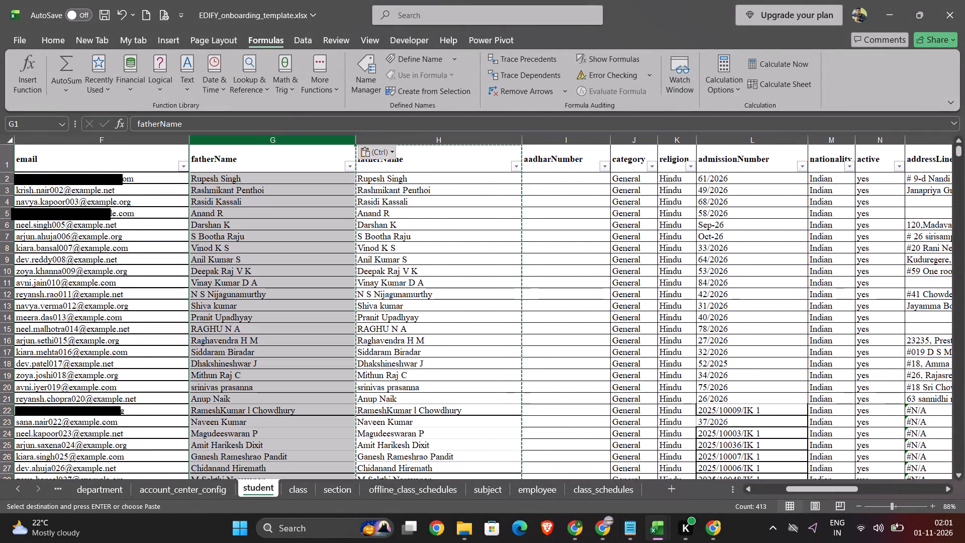
# Enter =PROPER(H2) in G2 under the new fatherName column and fill the formula down to row 435.
pyautogui.click(285, 178)
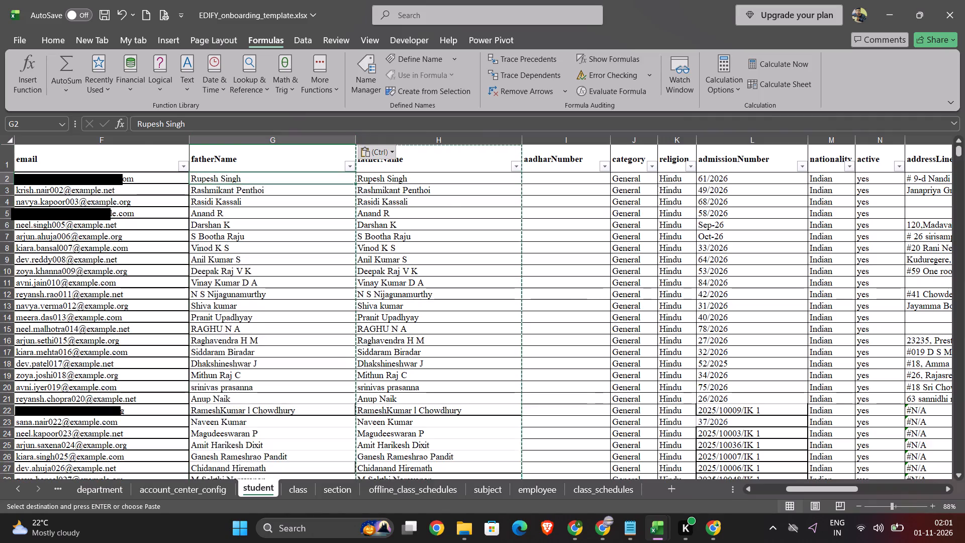
pyautogui.click(182, 91)
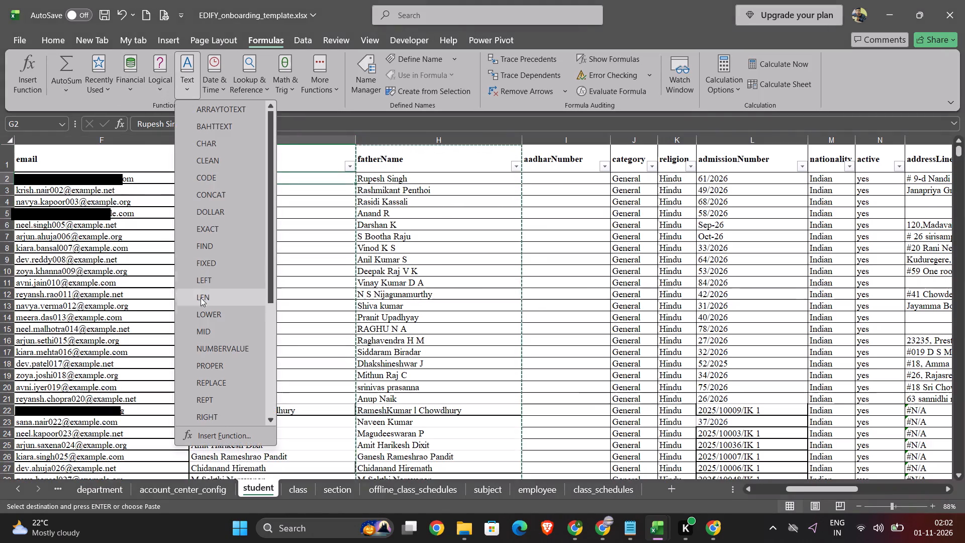
pyautogui.click(198, 366)
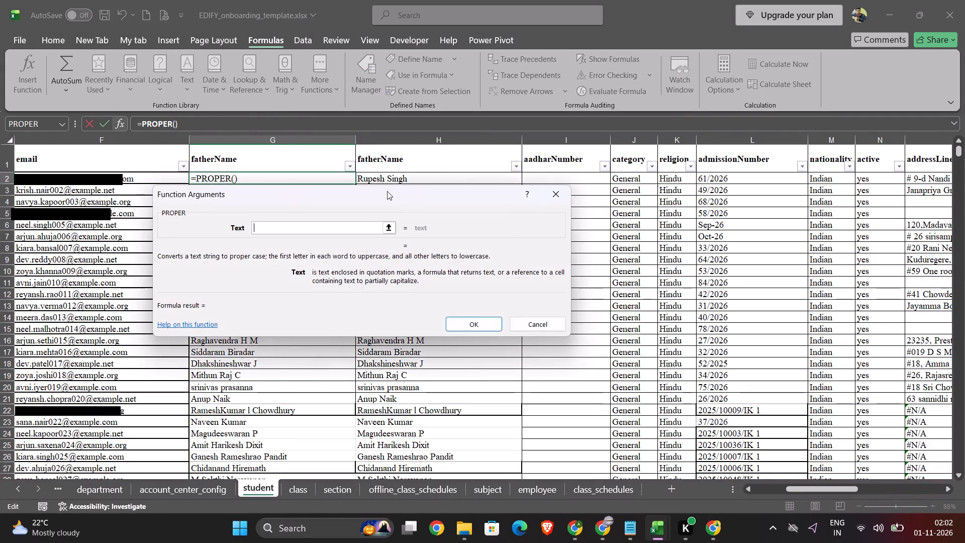
pyautogui.click(409, 179)
pyautogui.click(485, 323)
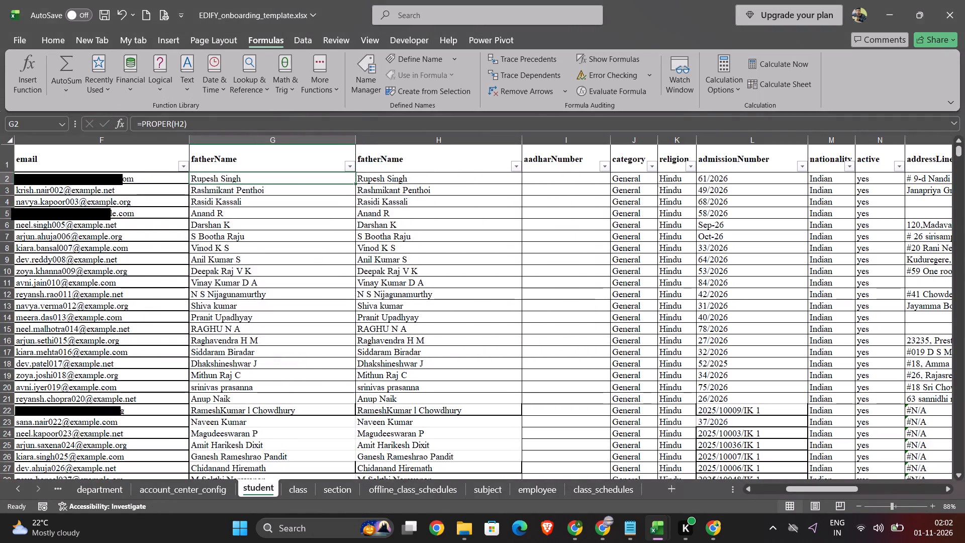
pyautogui.moveTo(355, 185); pyautogui.dragTo(330, 542)
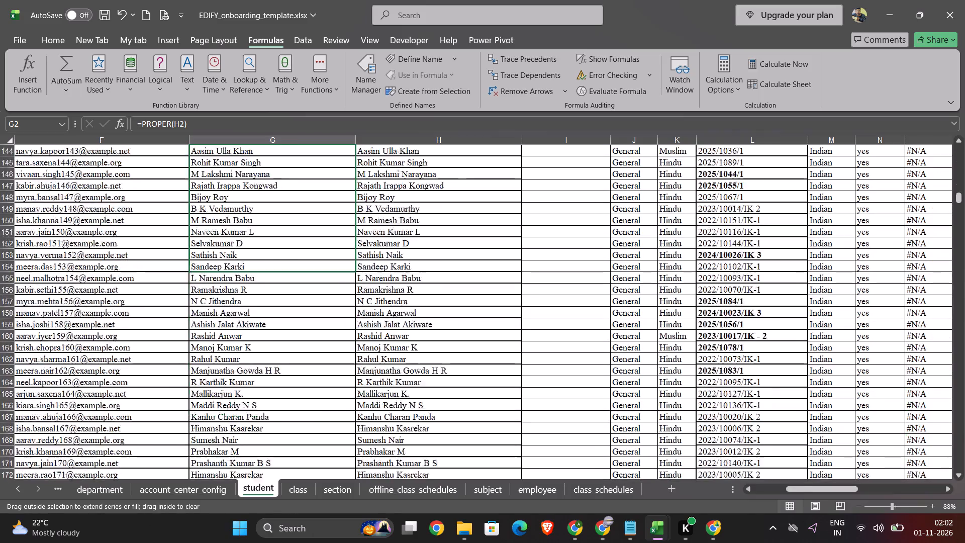
pyautogui.moveTo(330, 542); pyautogui.dragTo(322, 486)
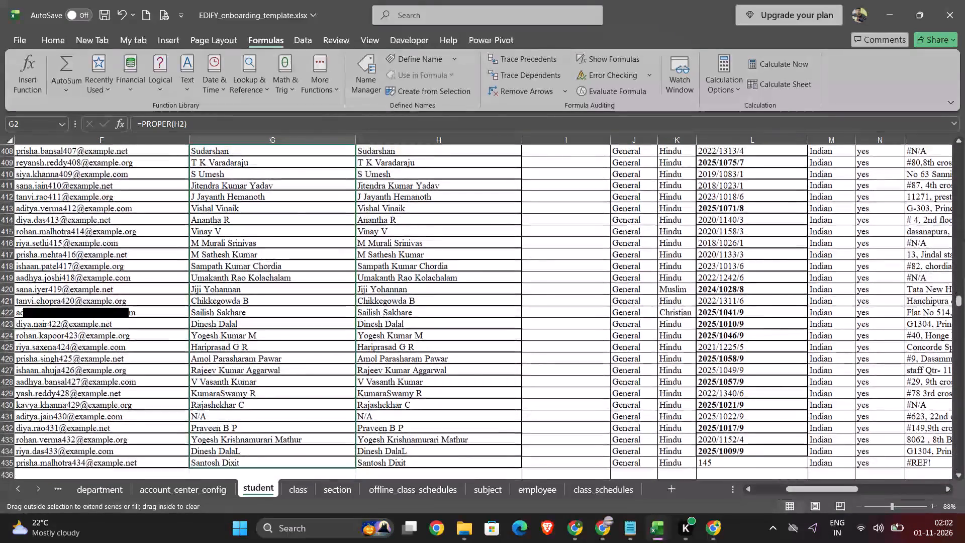
pyautogui.moveTo(322, 486); pyautogui.dragTo(323, 466)
# Copy the proper-case fatherName column G and paste it over itself as values only.
pyautogui.scroll(7, 320, 248)
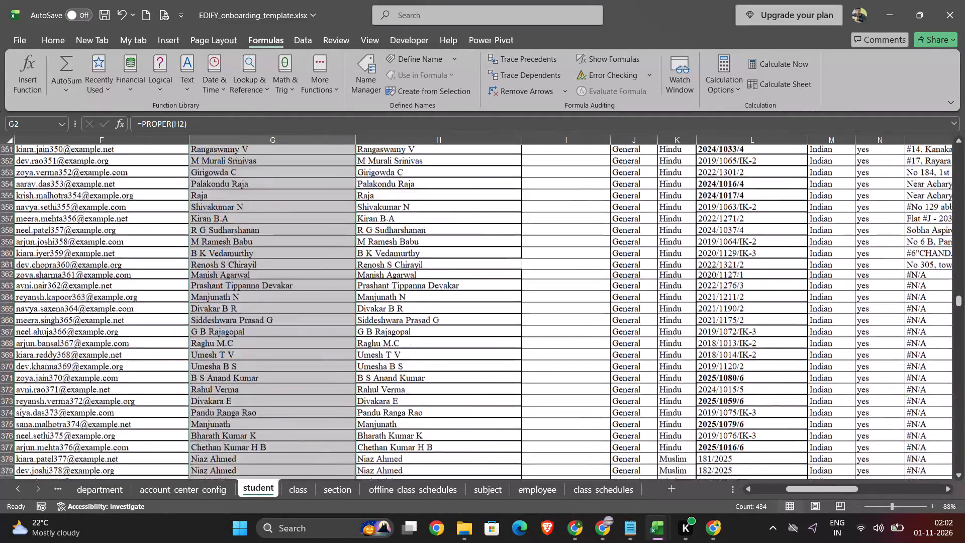
pyautogui.scroll(7, 320, 248)
pyautogui.scroll(4, 253, 248)
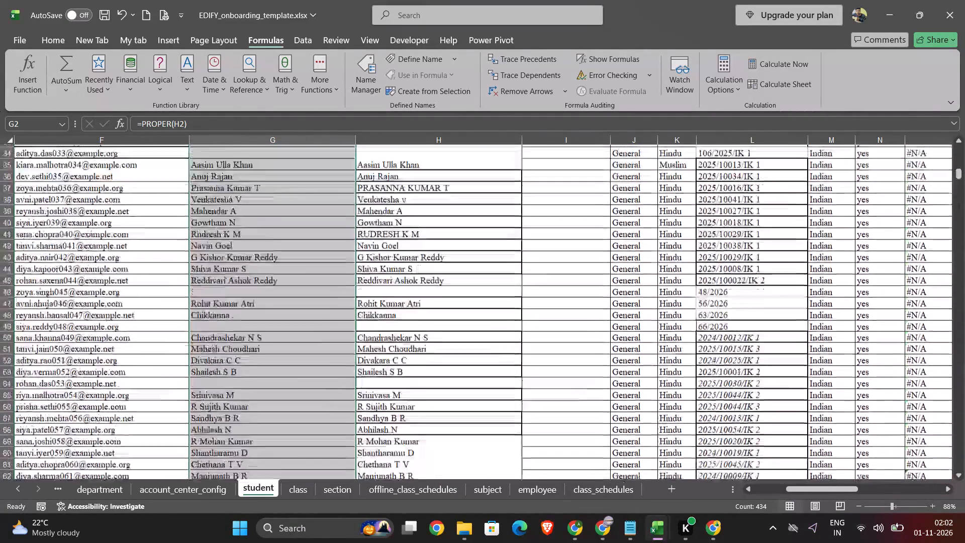
pyautogui.scroll(9, 253, 248)
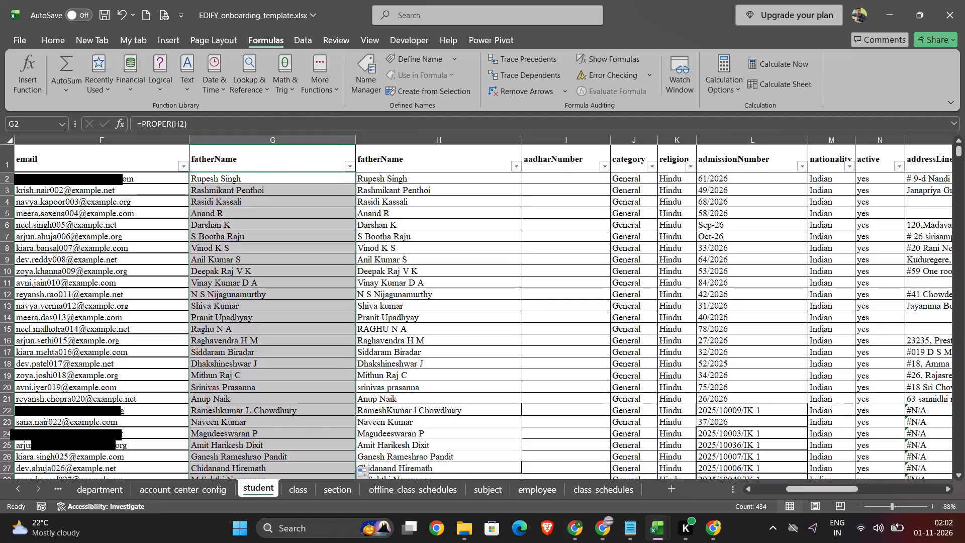
pyautogui.hotkey('ctrl', 'c')
pyautogui.click(286, 140)
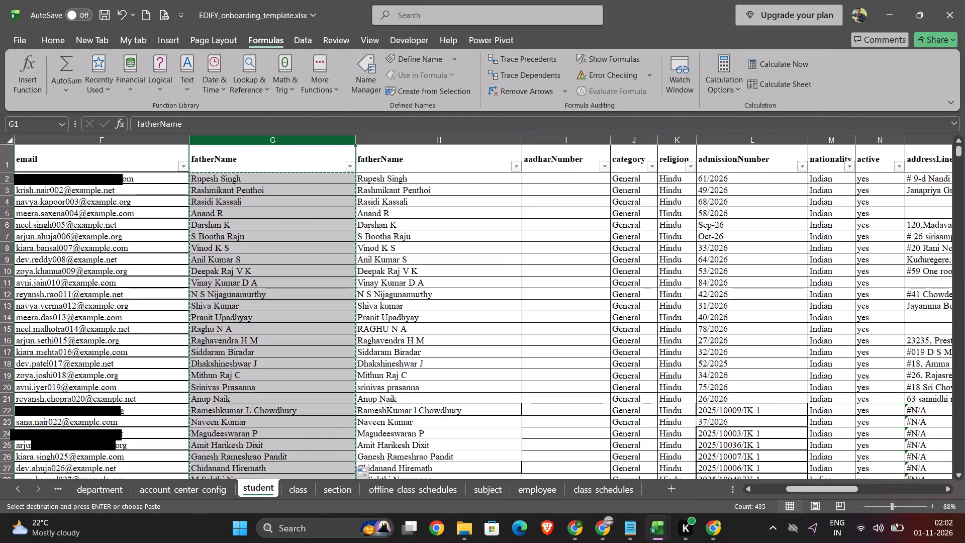
pyautogui.hotkey('ctrl', 'c')
pyautogui.rightClick(258, 186)
pyautogui.click(292, 292)
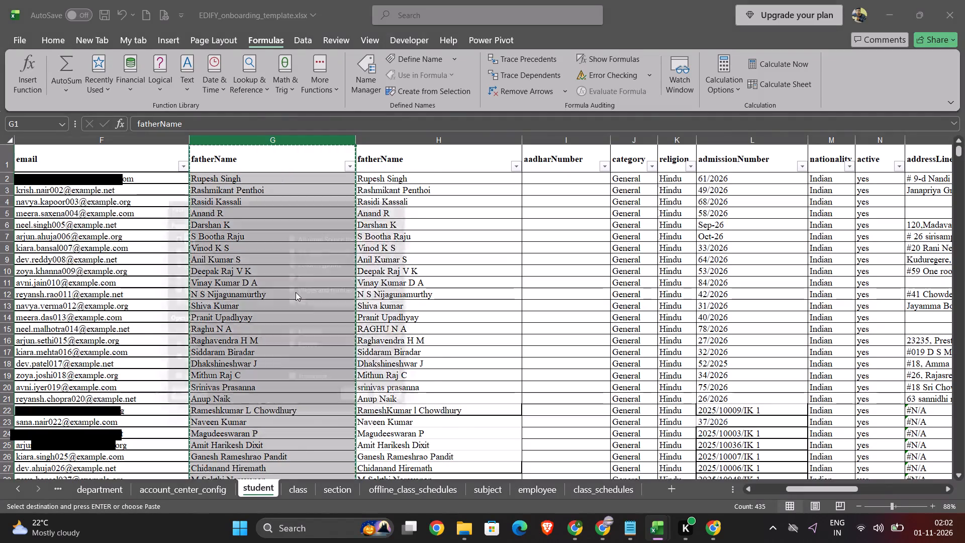
pyautogui.click(167, 260)
pyautogui.click(365, 412)
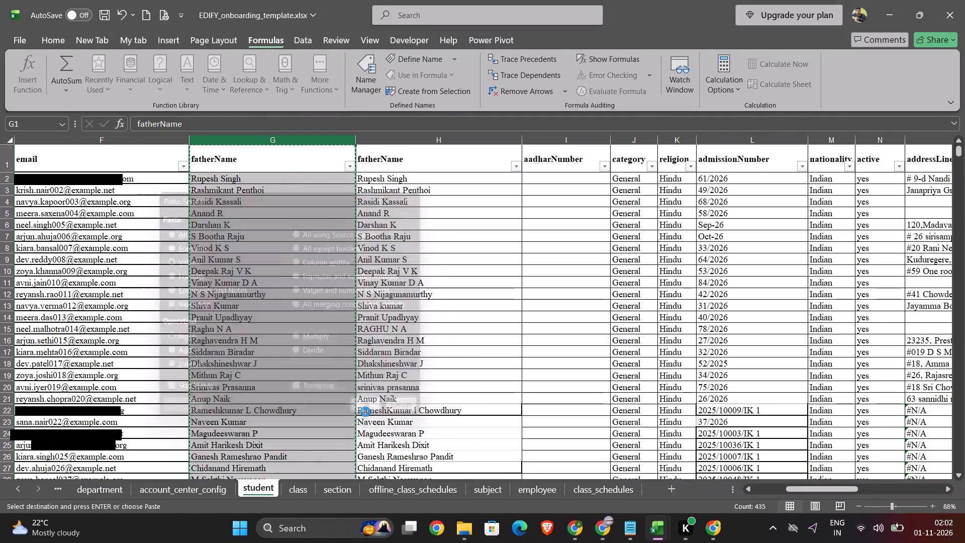
# Delete the original fatherName column H from the student sheet.
pyautogui.click(449, 143)
pyautogui.rightClick(449, 143)
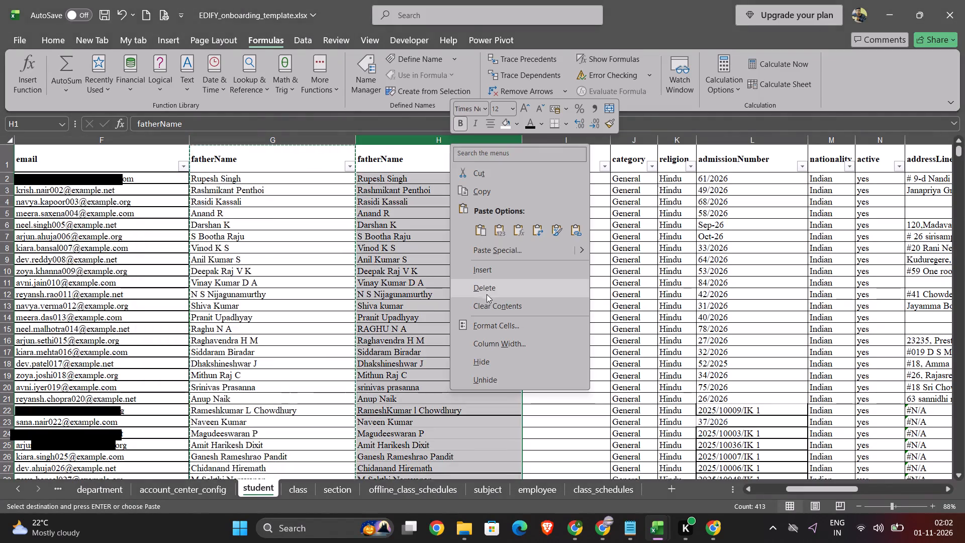
pyautogui.click(486, 287)
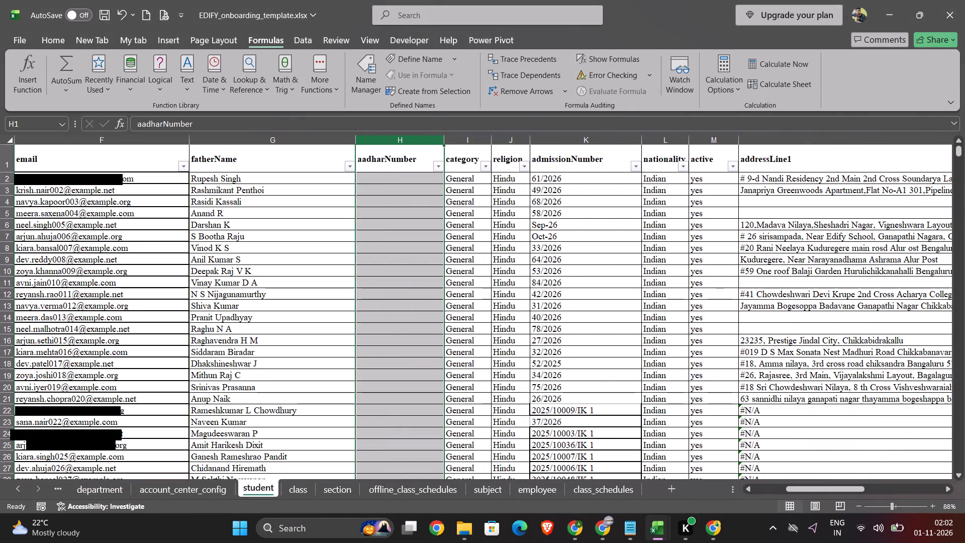
# Look over the student sheet's remaining columns from fatherName to motherName, and examine the distinct values in the state column.
pyautogui.scroll(-5, 514, 243)
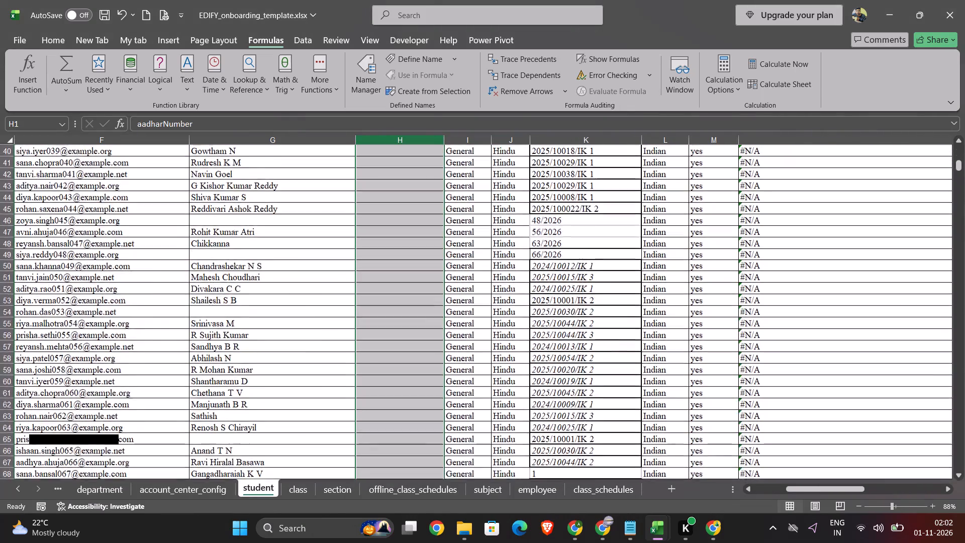
pyautogui.scroll(-5, 514, 243)
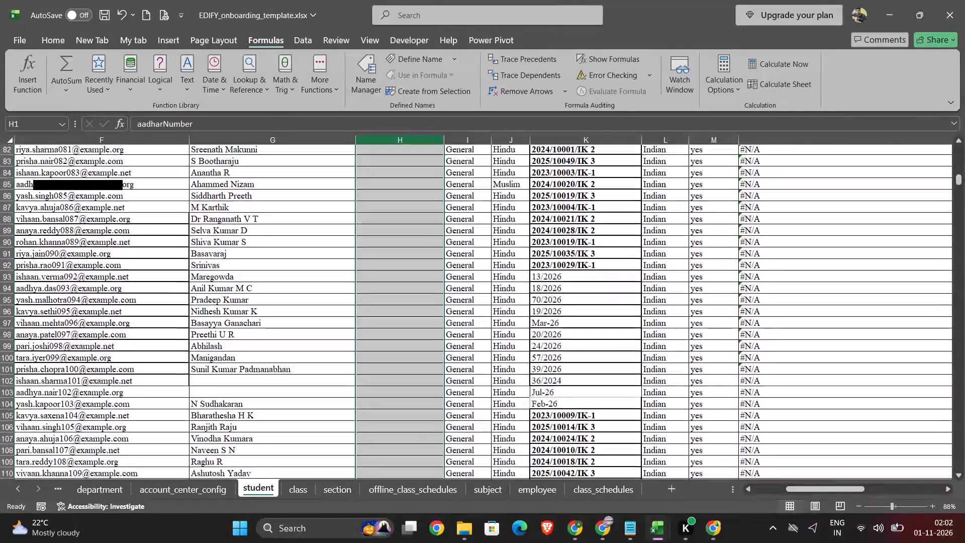
pyautogui.scroll(-3, 514, 243)
pyautogui.scroll(5, 514, 243)
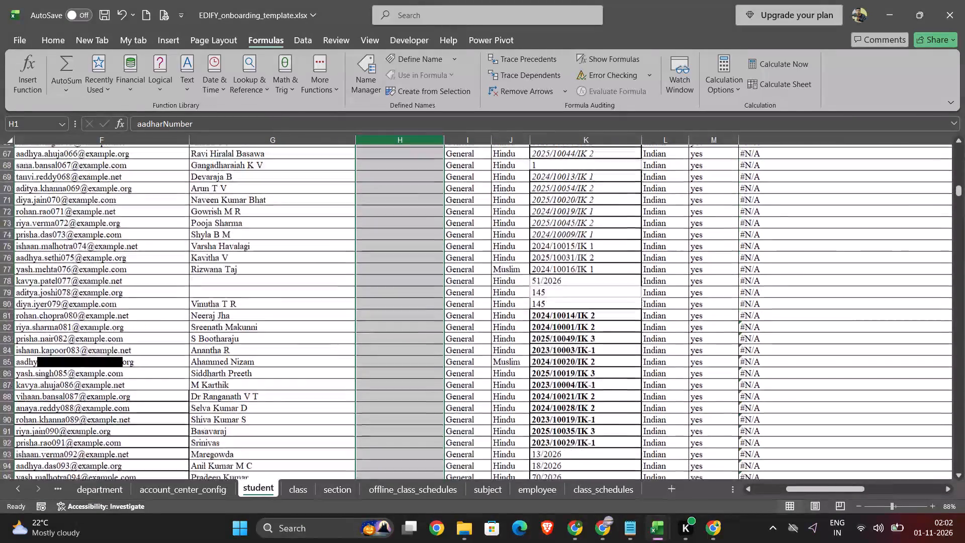
pyautogui.scroll(13, 514, 243)
pyautogui.hscroll(-1, 603, 309)
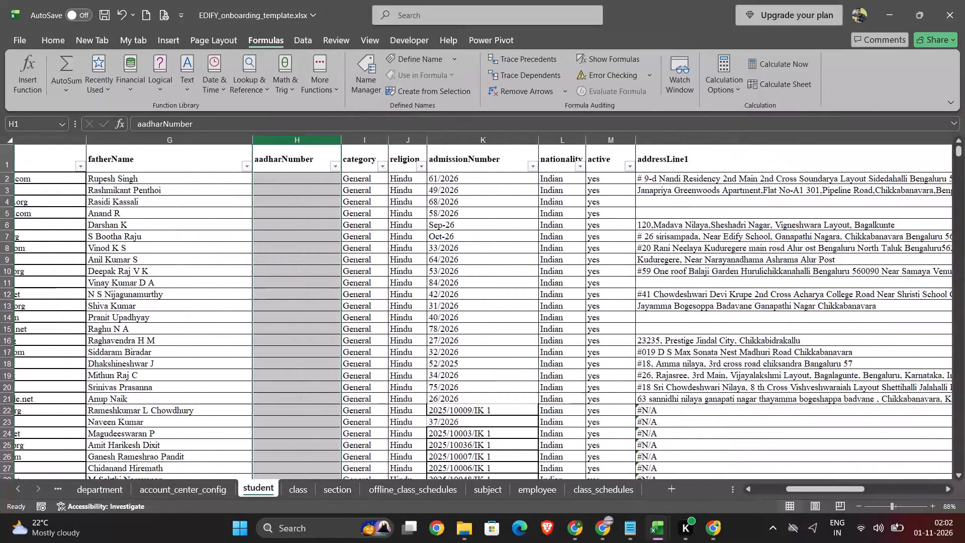
pyautogui.hscroll(-2, 603, 309)
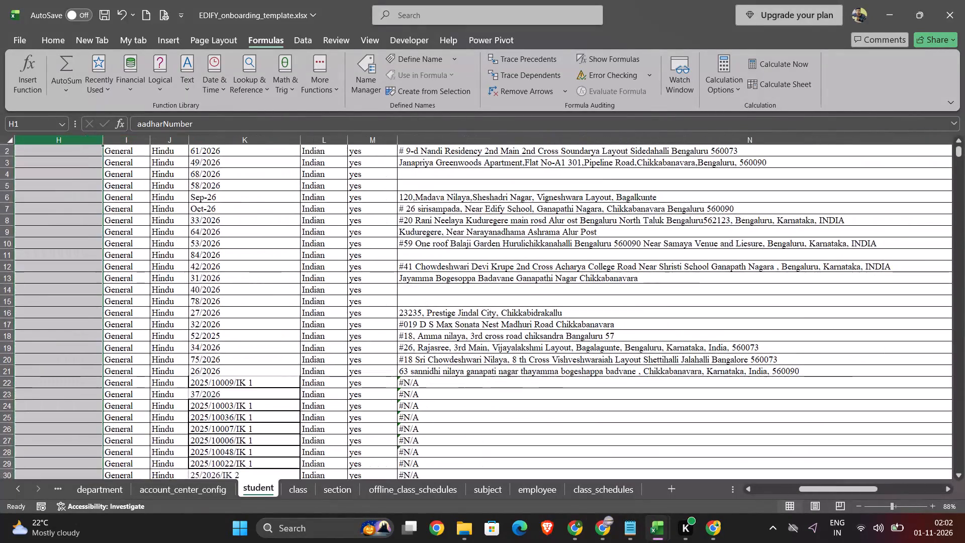
pyautogui.scroll(-15, 603, 309)
pyautogui.scroll(7, 603, 309)
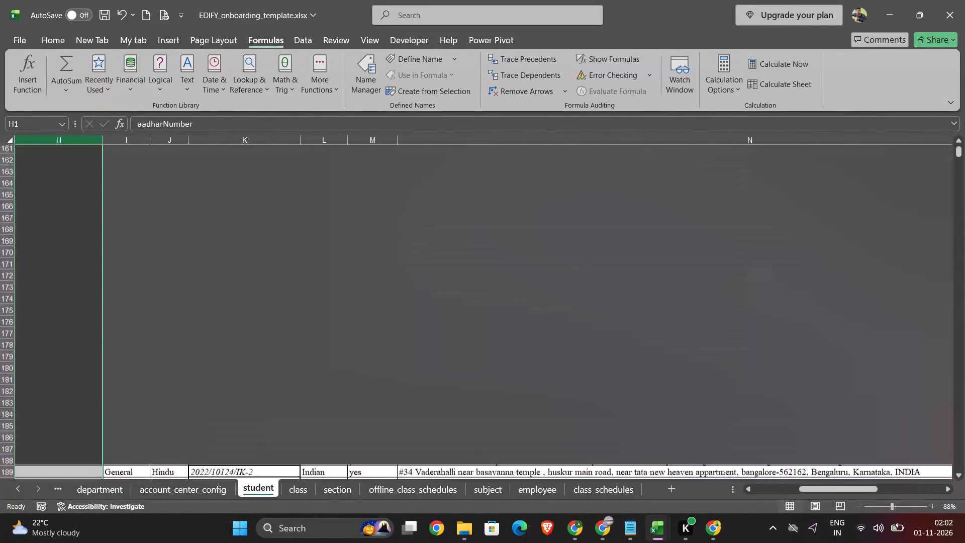
pyautogui.scroll(7, 603, 309)
pyautogui.hscroll(-8, 603, 309)
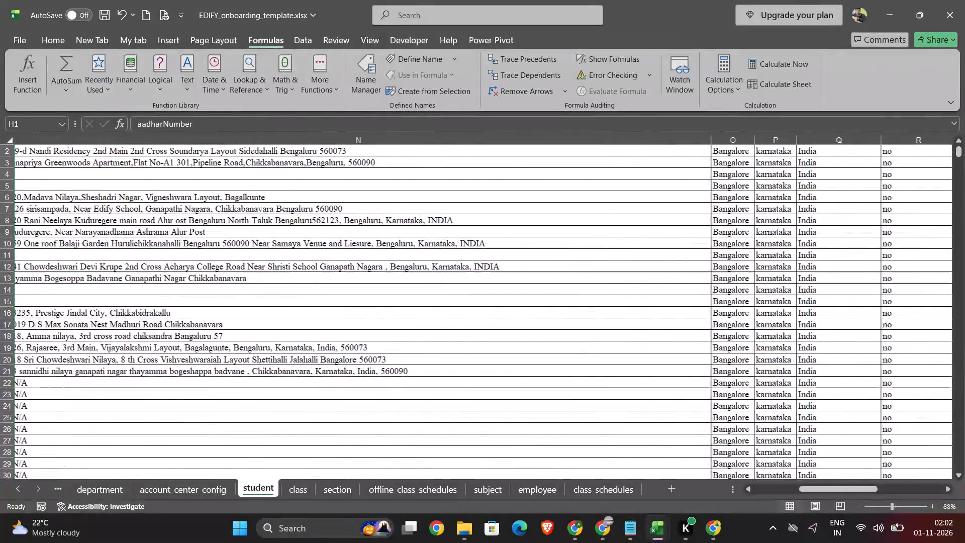
pyautogui.hscroll(-2, 603, 309)
pyautogui.hscroll(4, 603, 309)
pyautogui.hscroll(-1, 603, 309)
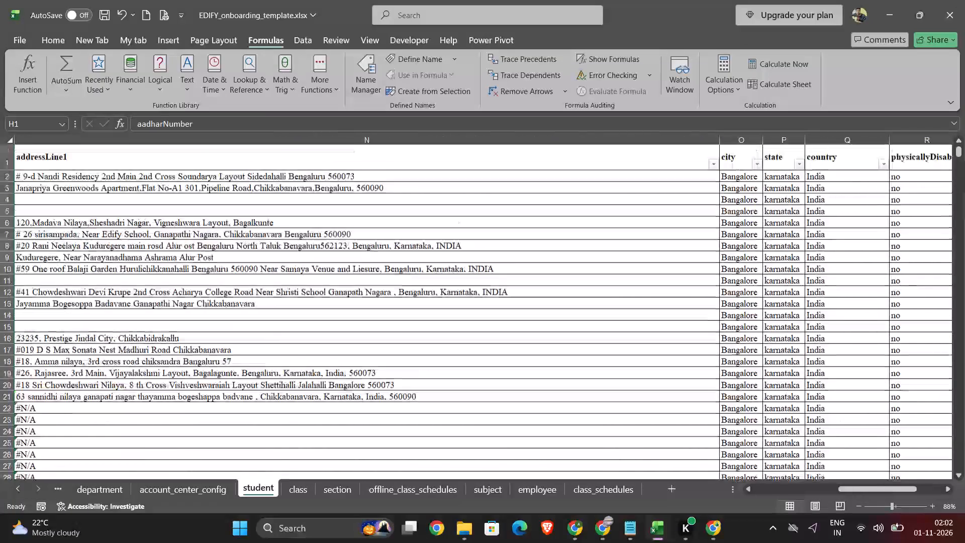
pyautogui.hscroll(-1, 603, 309)
pyautogui.scroll(-8, 603, 309)
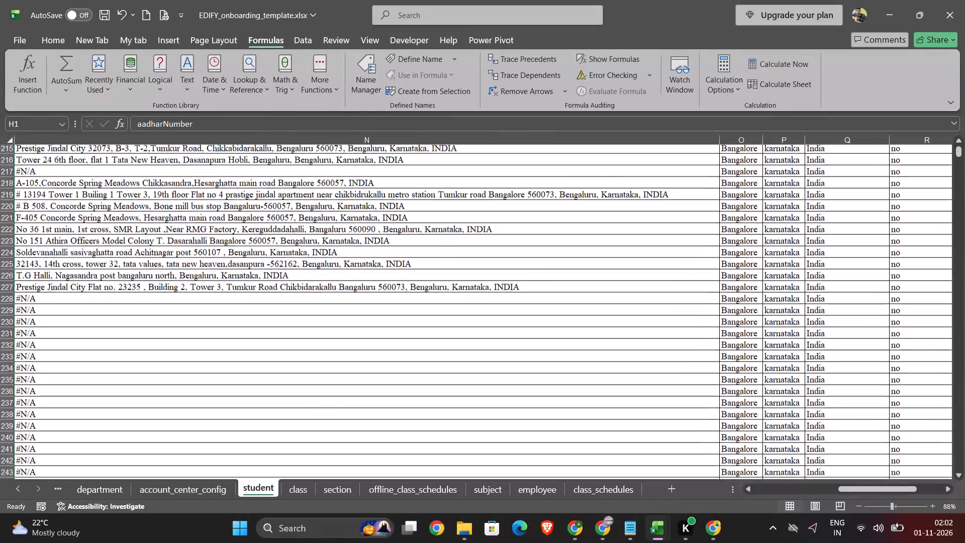
pyautogui.scroll(-12, 775, 289)
pyautogui.scroll(5, 775, 289)
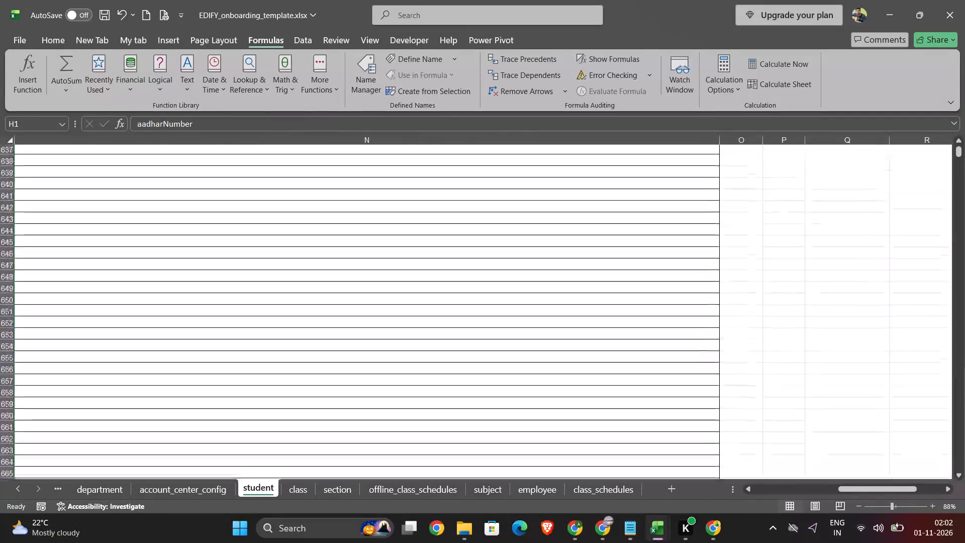
pyautogui.scroll(20, 775, 289)
pyautogui.scroll(16, 775, 289)
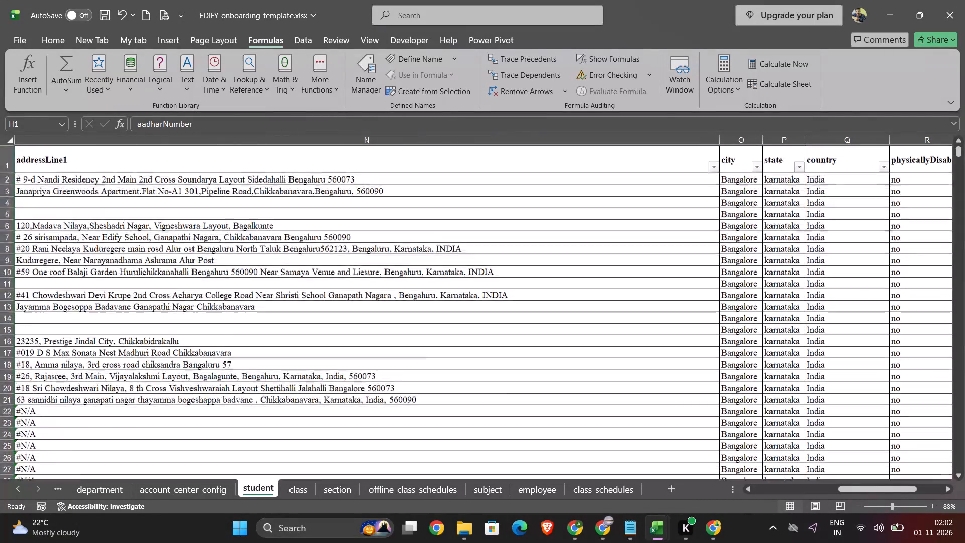
pyautogui.scroll(3, 775, 289)
pyautogui.hscroll(-2, 813, 281)
pyautogui.hscroll(-1, 750, 195)
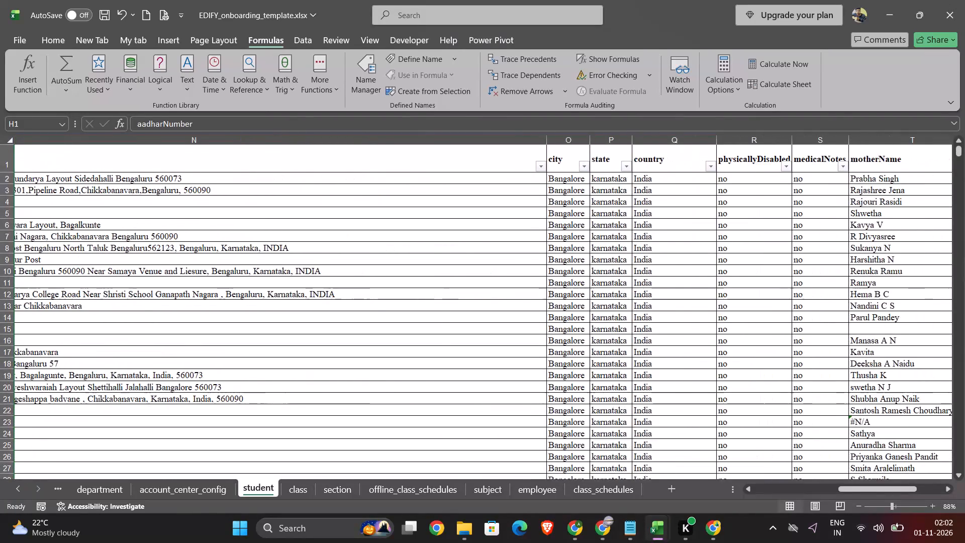
pyautogui.hscroll(-1, 750, 195)
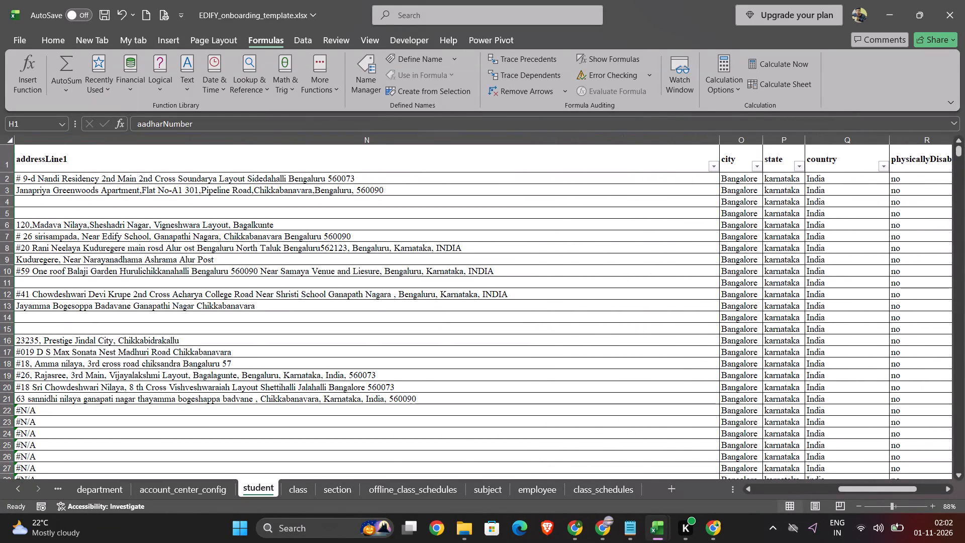
pyautogui.click(800, 165)
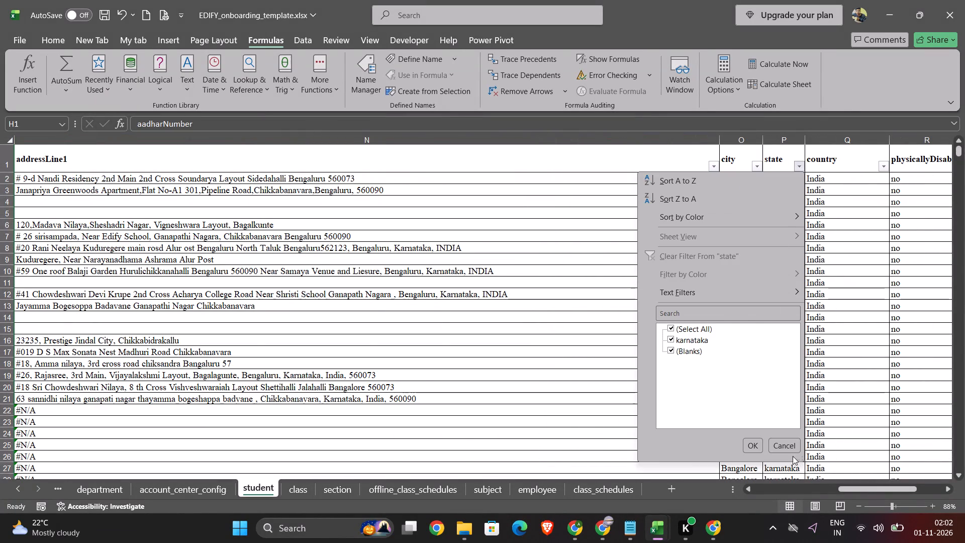
pyautogui.click(790, 447)
# Change the state in P2 of the student sheet to Karnataka and fill it down the column to row 435.
pyautogui.click(779, 180)
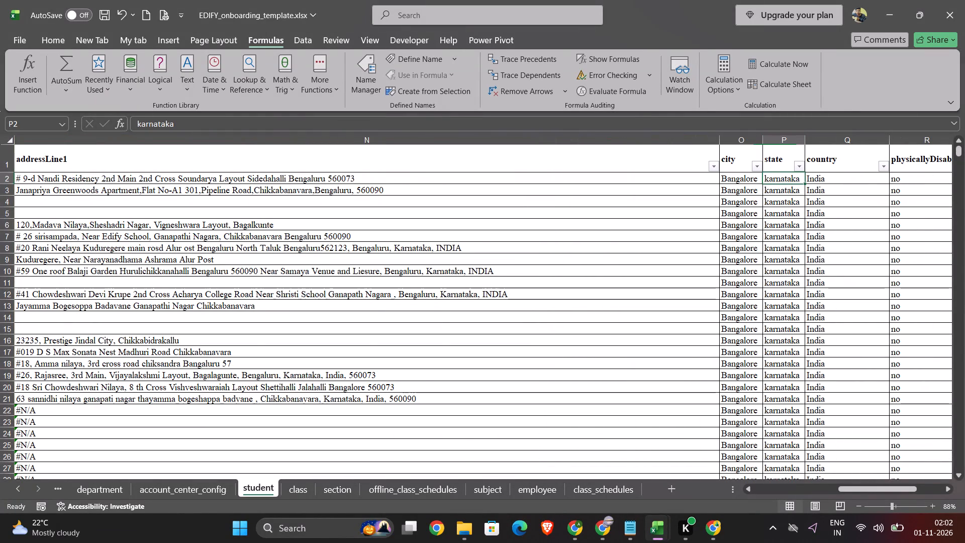
pyautogui.tripleClick(781, 179)
pyautogui.click(769, 179)
pyautogui.press('BackSpace')
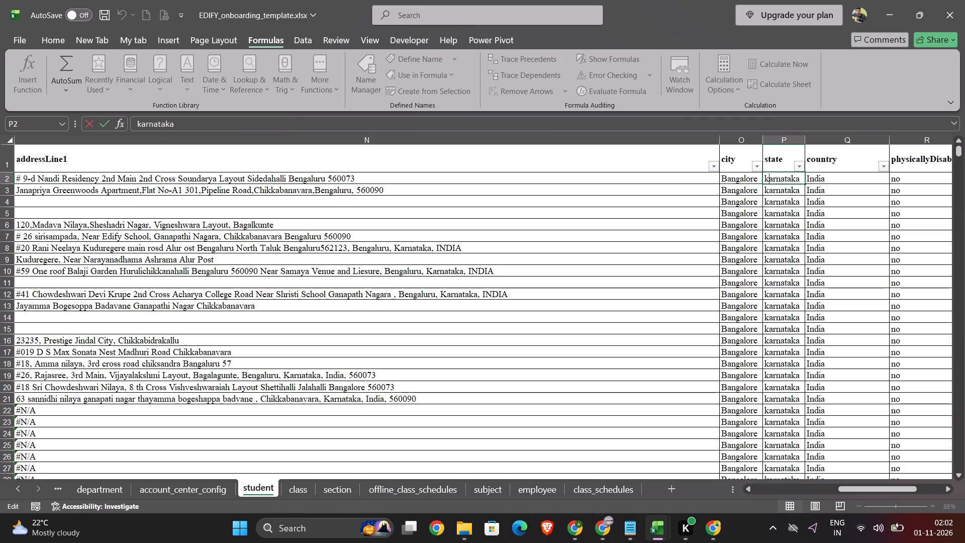
pyautogui.hotkey('shift', 'k')
pyautogui.moveTo(803, 184); pyautogui.dragTo(777, 506)
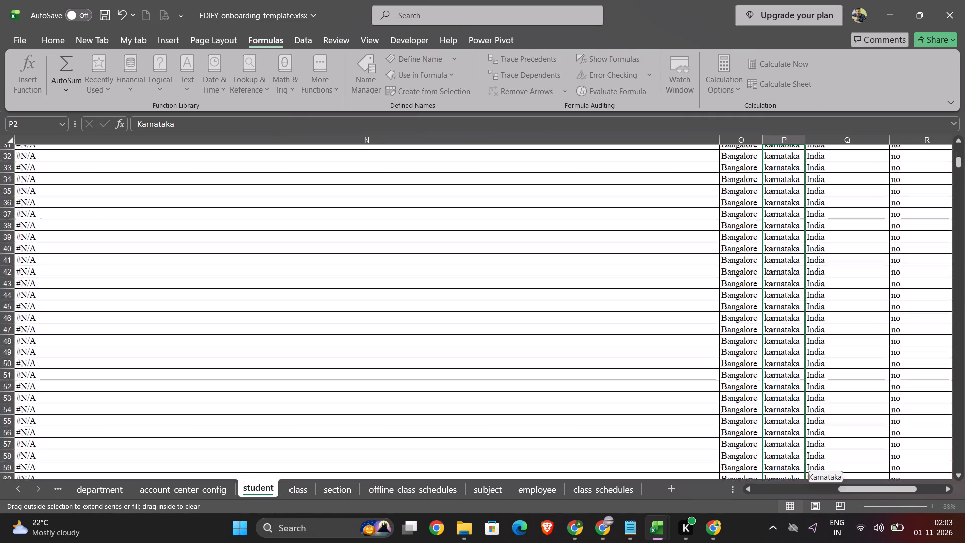
pyautogui.moveTo(777, 506); pyautogui.dragTo(778, 503)
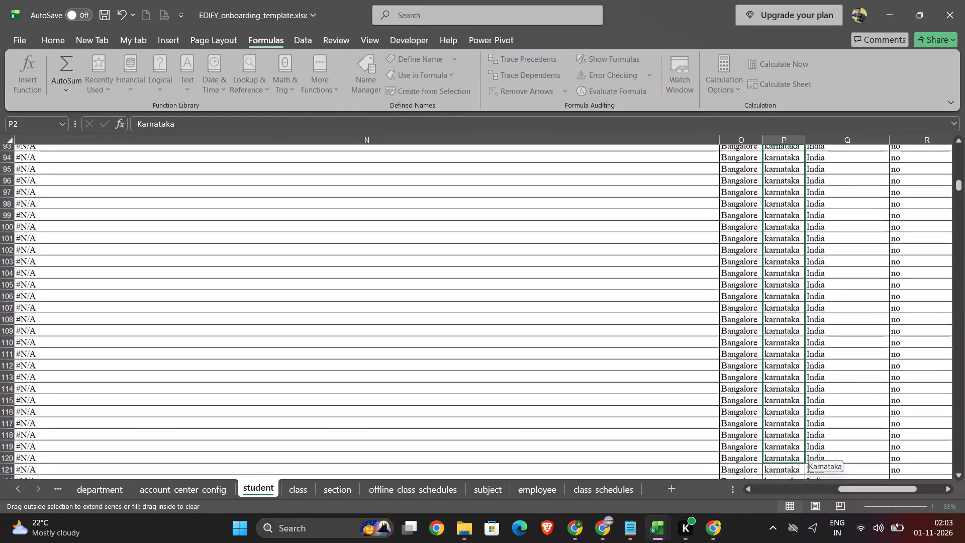
pyautogui.moveTo(778, 503); pyautogui.dragTo(789, 338)
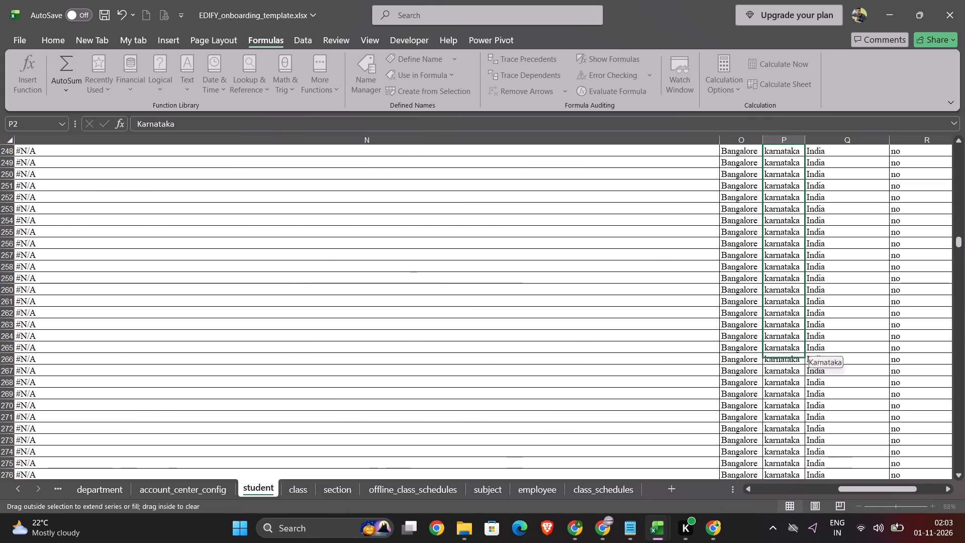
pyautogui.moveTo(789, 338); pyautogui.dragTo(778, 129)
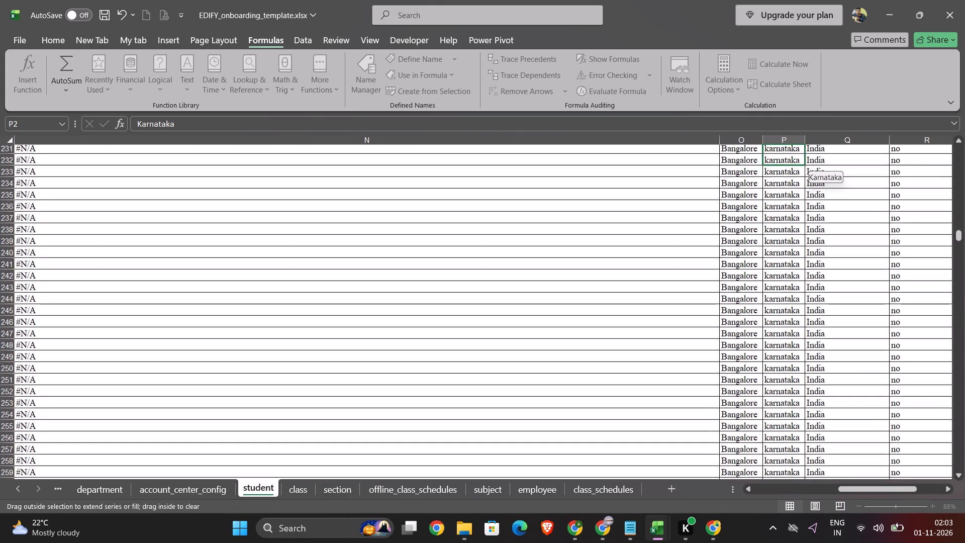
pyautogui.moveTo(778, 129); pyautogui.dragTo(769, 293)
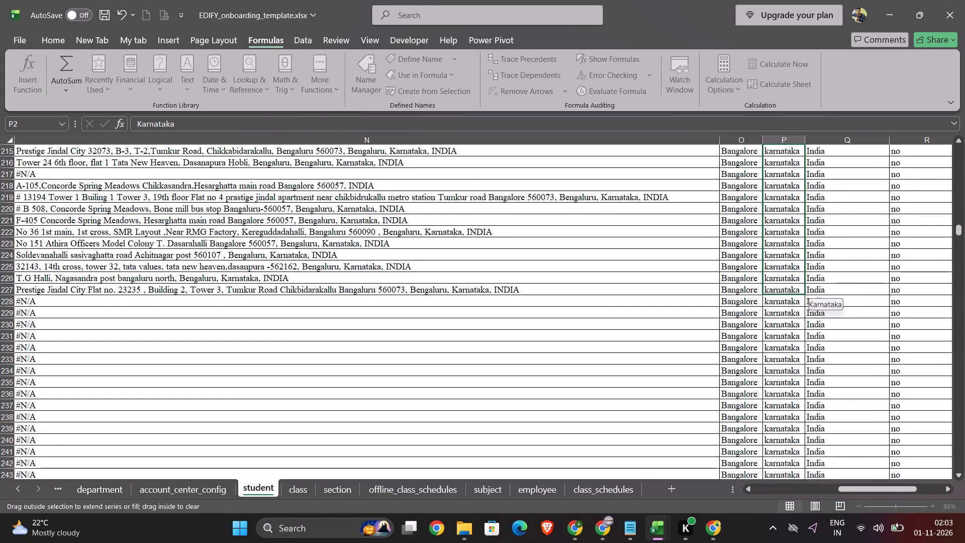
pyautogui.moveTo(769, 293); pyautogui.dragTo(764, 518)
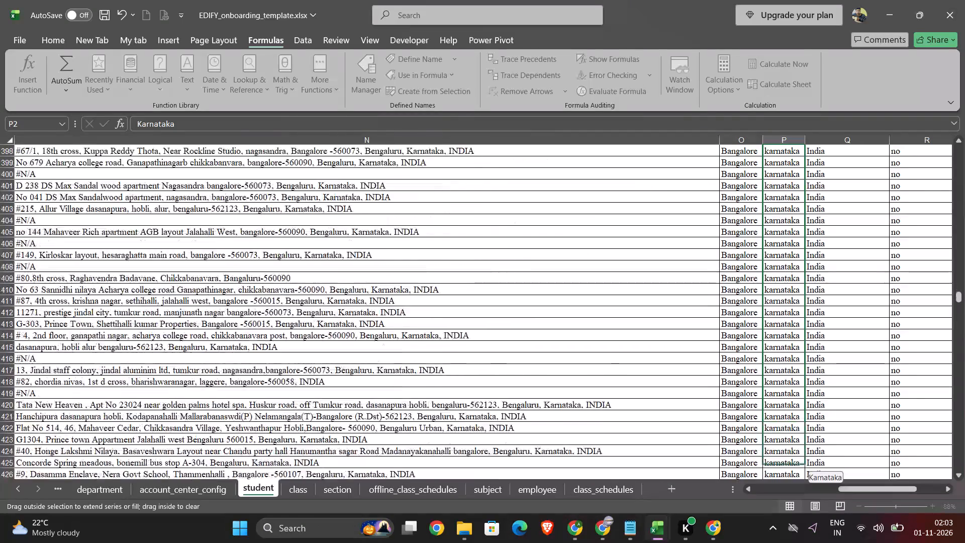
pyautogui.moveTo(764, 518); pyautogui.dragTo(765, 439)
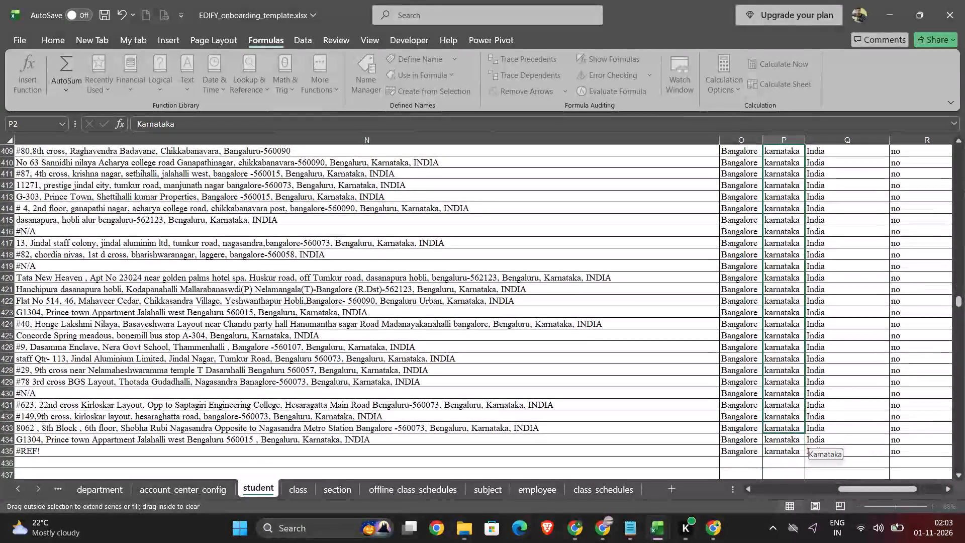
pyautogui.moveTo(765, 439); pyautogui.dragTo(769, 455)
pyautogui.scroll(8, 787, 271)
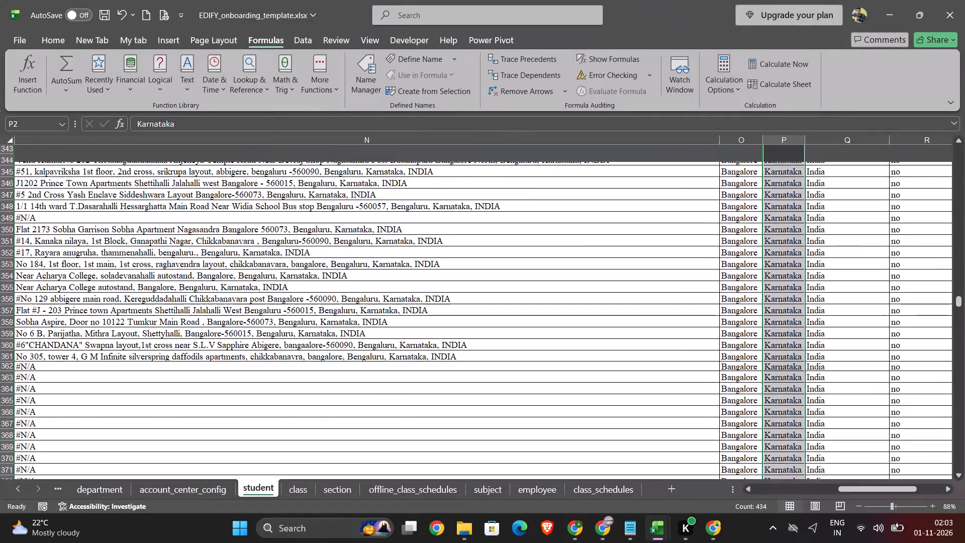
pyautogui.scroll(20, 787, 271)
pyautogui.scroll(5, 787, 271)
pyautogui.click(919, 374)
# Look over the student sheet's columns from dob to UHID, checking the motherName and phone number values down the rows.
pyautogui.hscroll(-3, 919, 374)
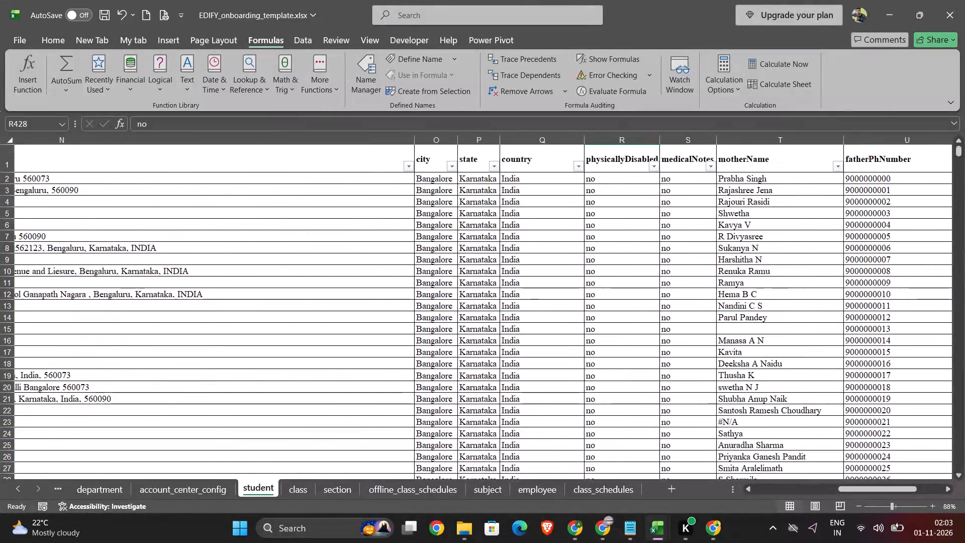
pyautogui.hscroll(-6, 919, 374)
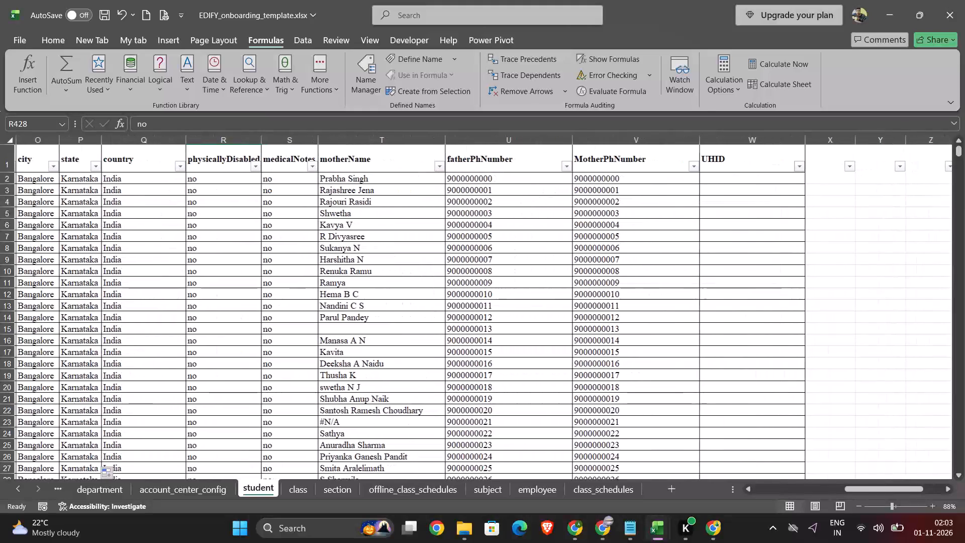
pyautogui.scroll(-3, 361, 252)
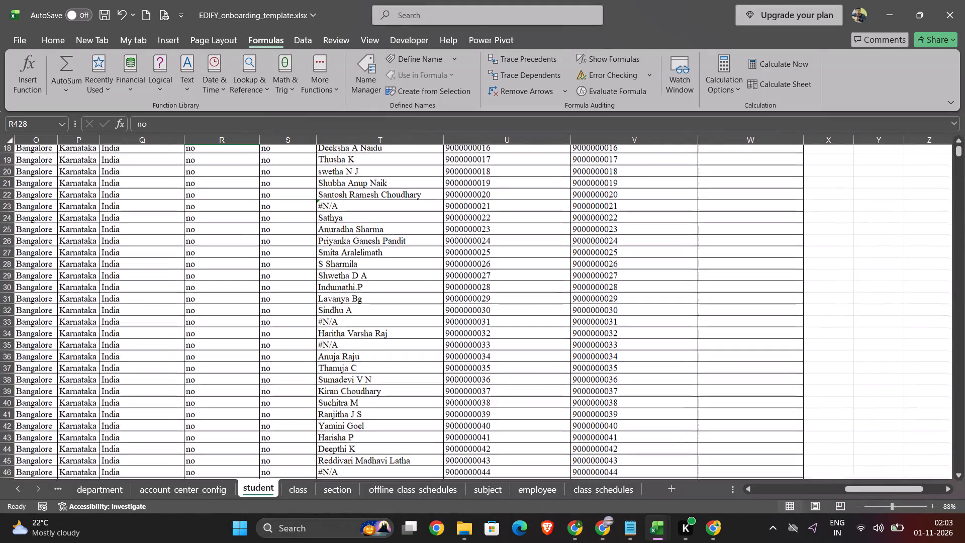
pyautogui.scroll(-6, 361, 252)
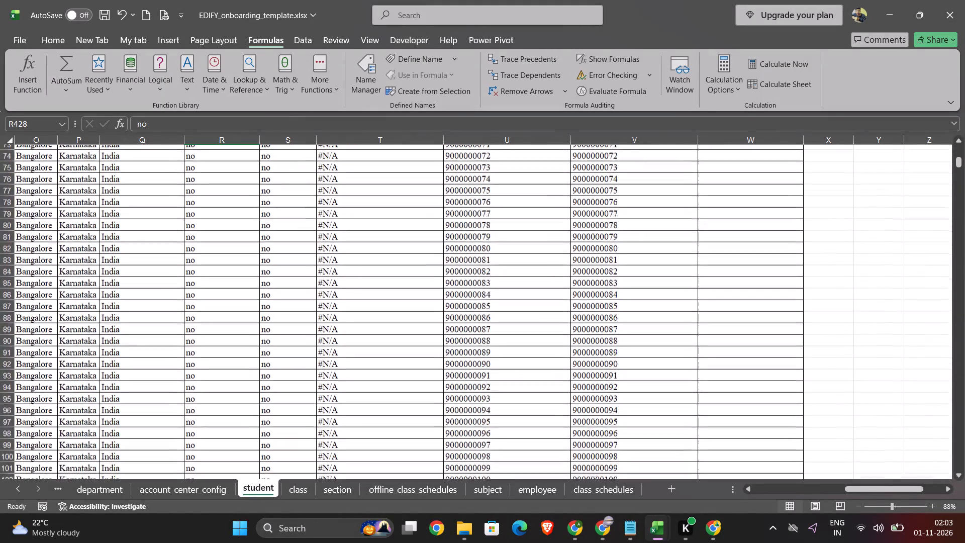
pyautogui.scroll(-8, 361, 252)
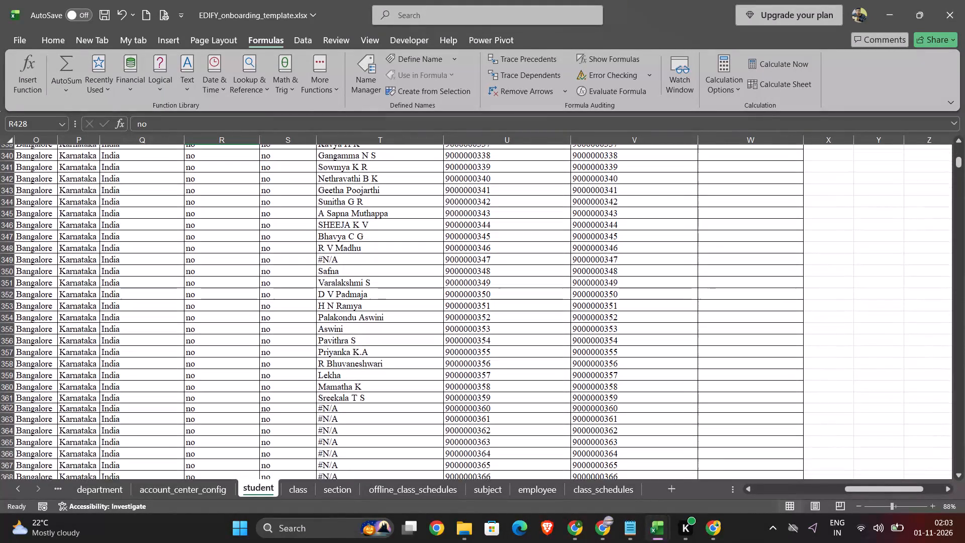
pyautogui.scroll(-8, 361, 252)
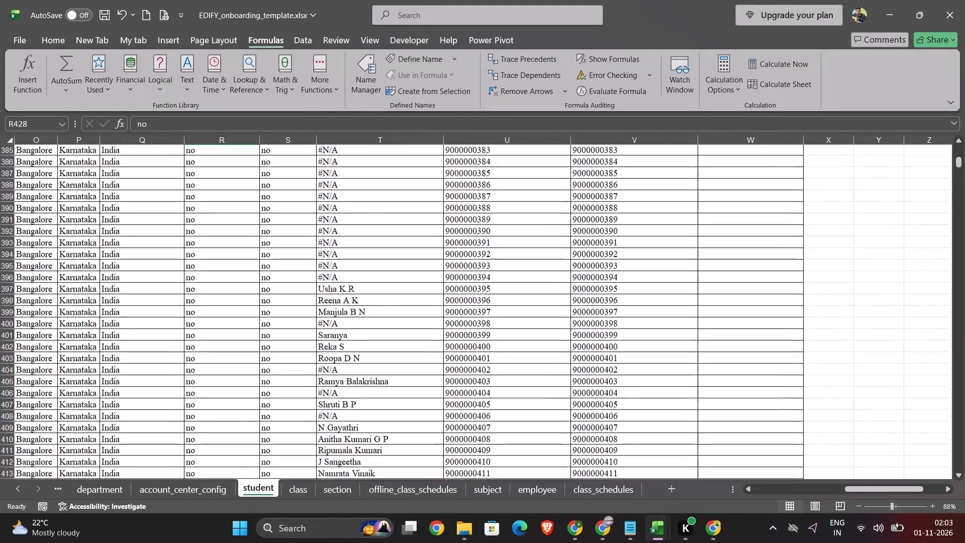
pyautogui.scroll(20, 361, 252)
pyautogui.scroll(6, 361, 252)
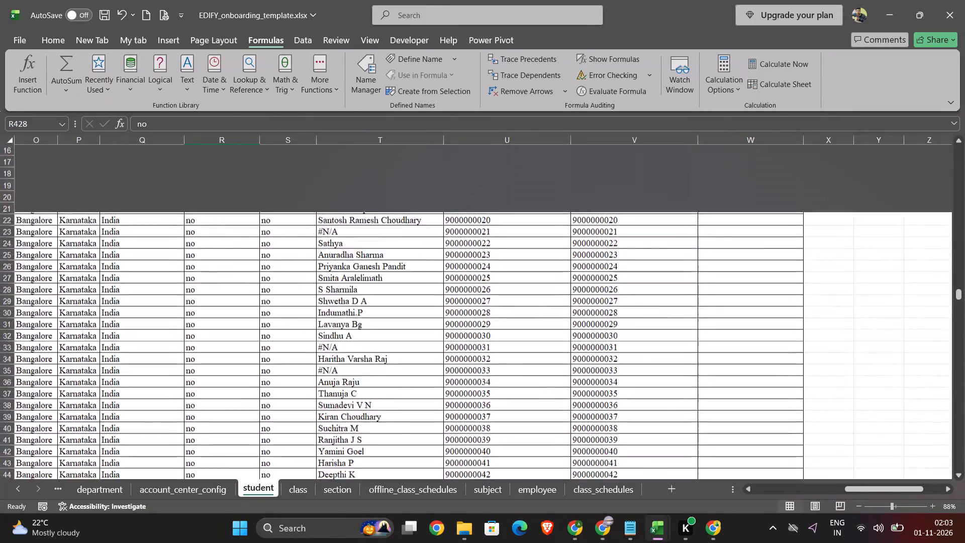
pyautogui.scroll(9, 361, 252)
pyautogui.hscroll(8, 363, 346)
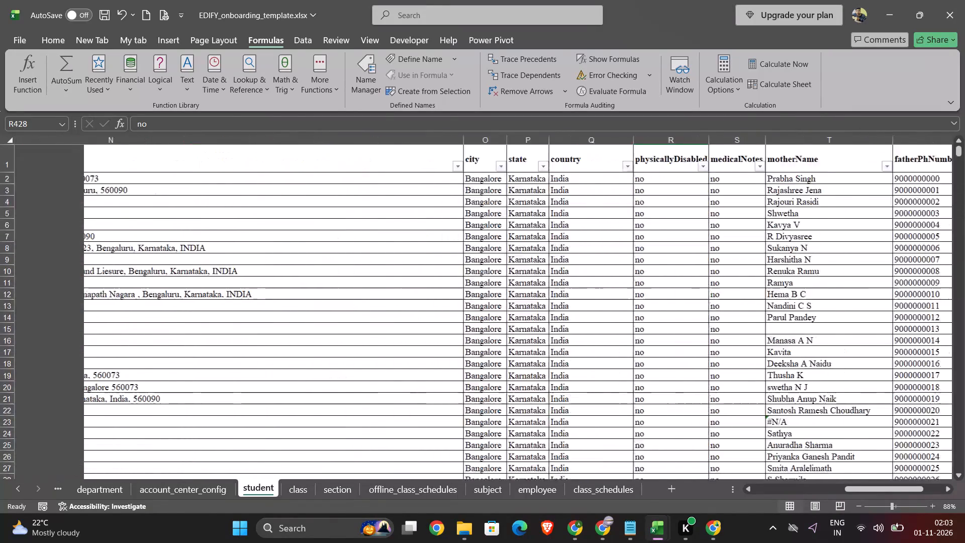
pyautogui.hscroll(1, 363, 346)
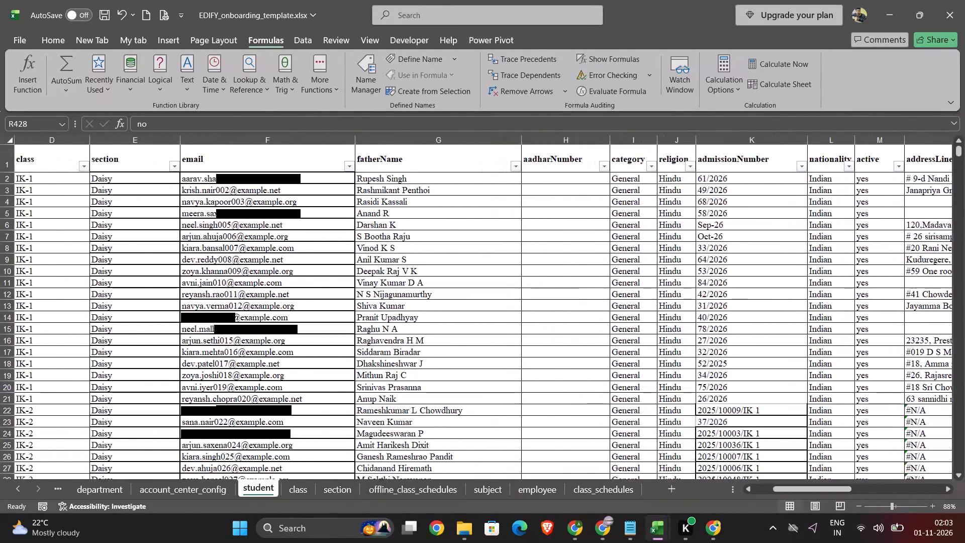
pyautogui.hscroll(6, 363, 346)
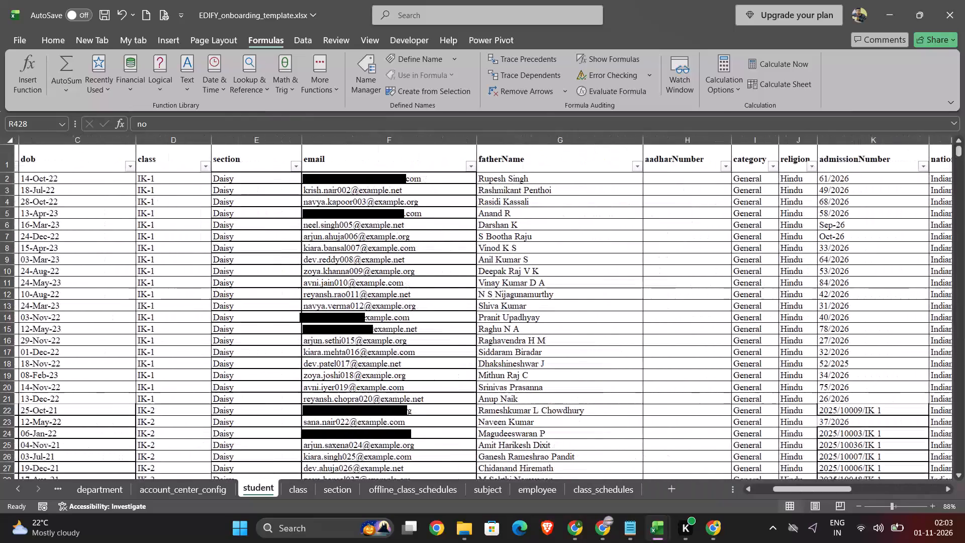
# Look through the account_center_config, class, section and offline_class_schedules sheets.
pyautogui.click(152, 489)
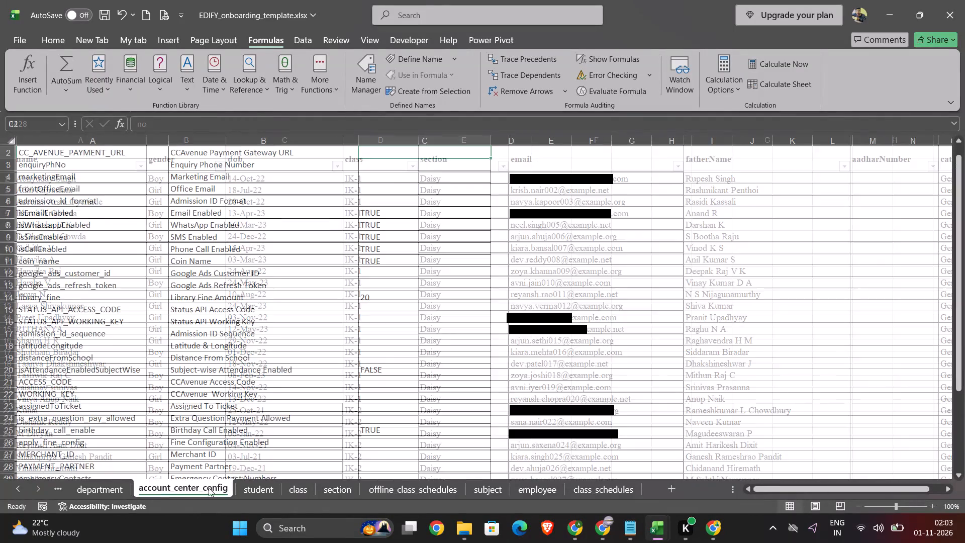
pyautogui.click(303, 489)
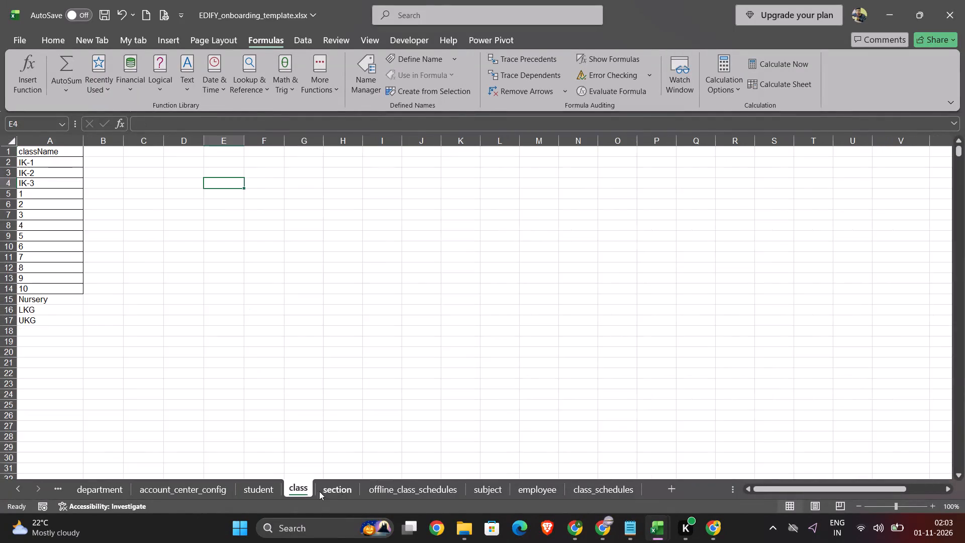
pyautogui.click(350, 493)
pyautogui.hscroll(-1, 396, 500)
pyautogui.click(379, 487)
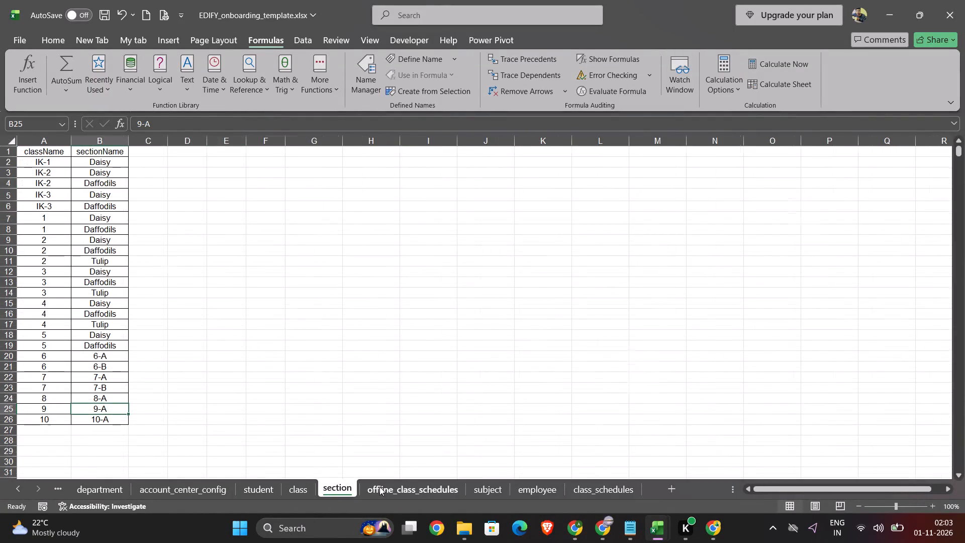
# Look over the subject sheet from the first row to the last, checking subject names, subject codes, classes and categories.
pyautogui.click(482, 487)
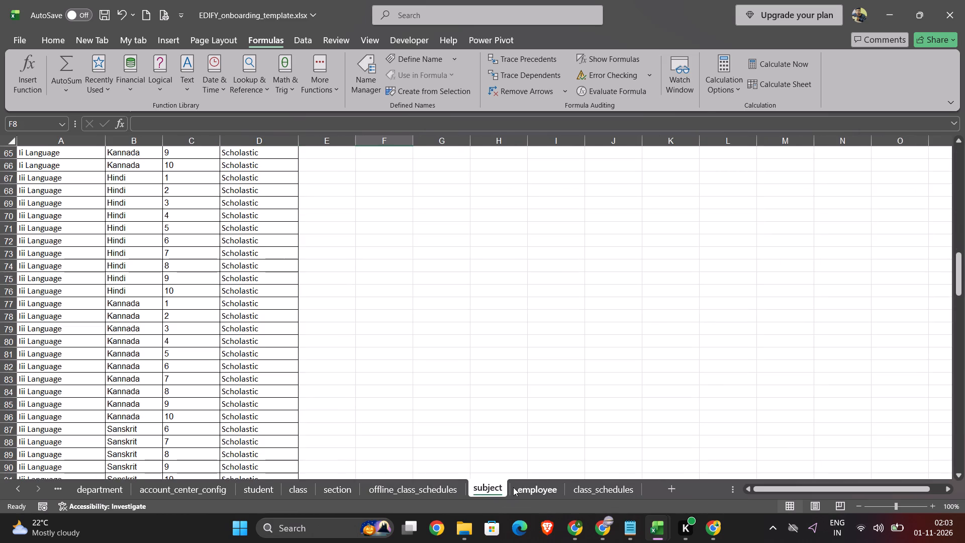
pyautogui.scroll(11, 243, 281)
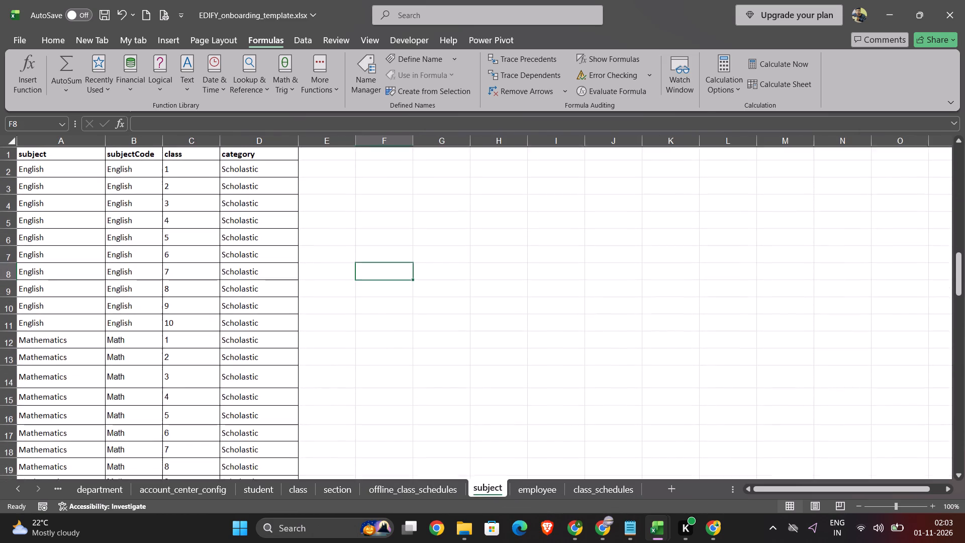
pyautogui.scroll(-5, 97, 279)
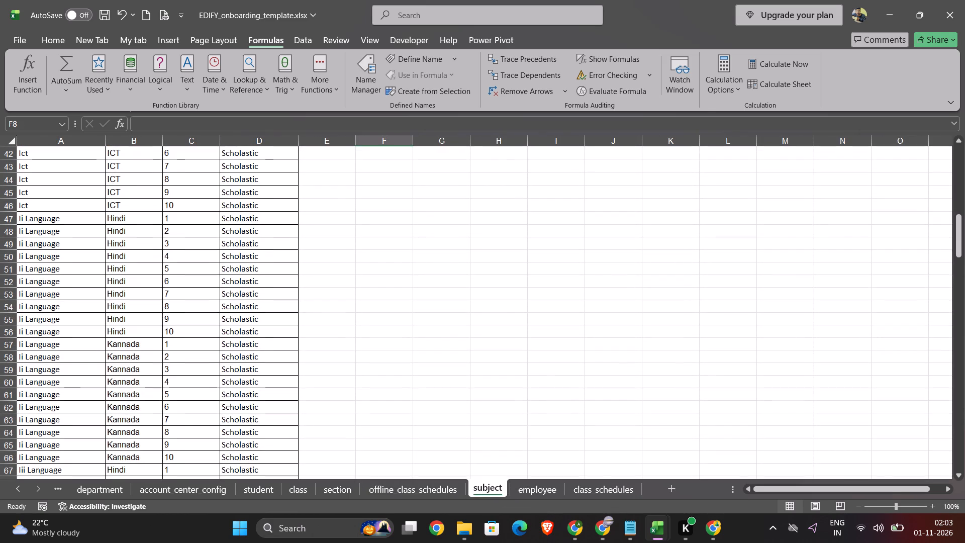
pyautogui.scroll(1, 97, 279)
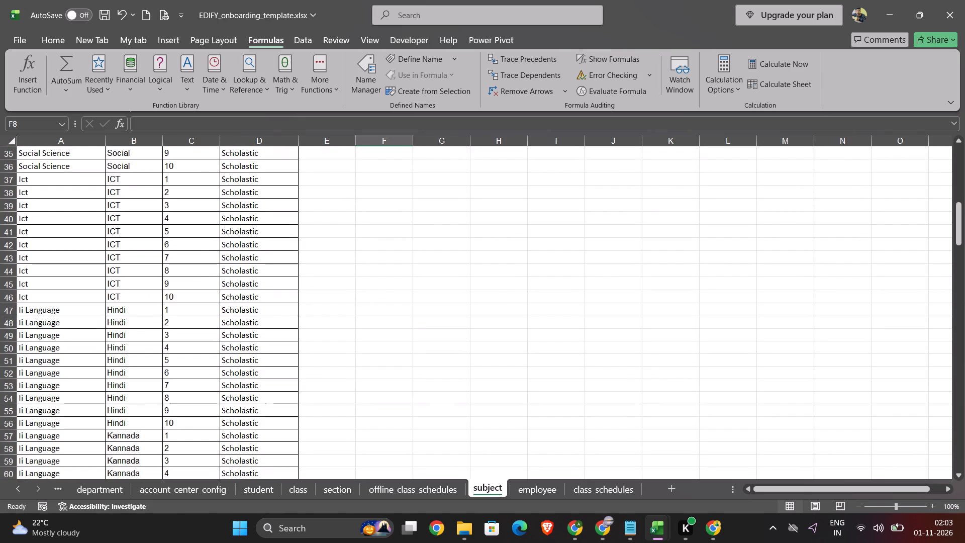
pyautogui.scroll(1, 112, 234)
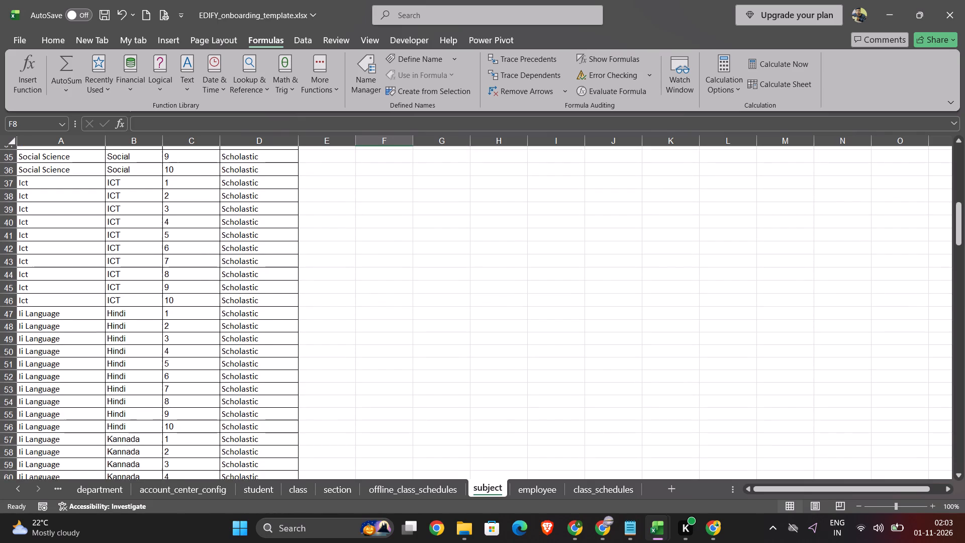
pyautogui.scroll(2, 112, 234)
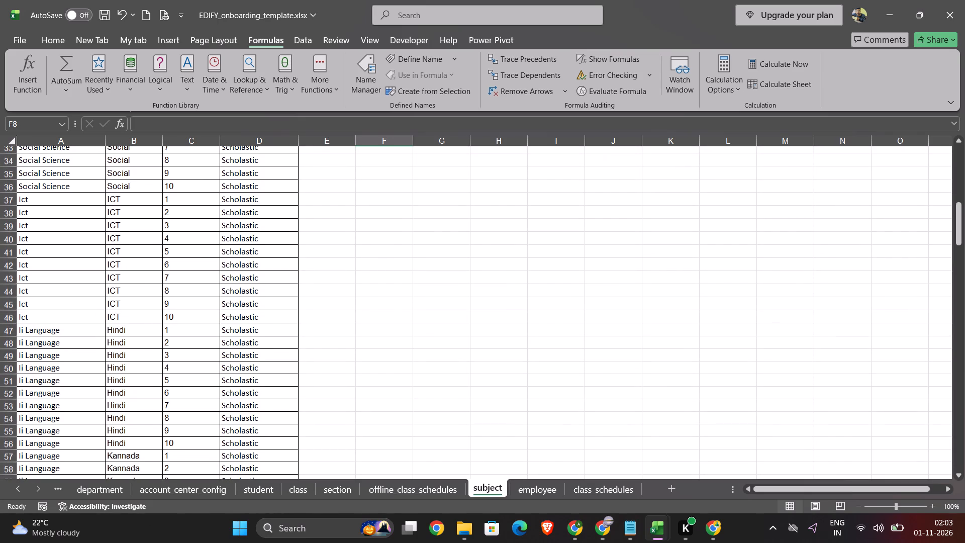
pyautogui.scroll(1, 112, 234)
pyautogui.scroll(-1, 112, 234)
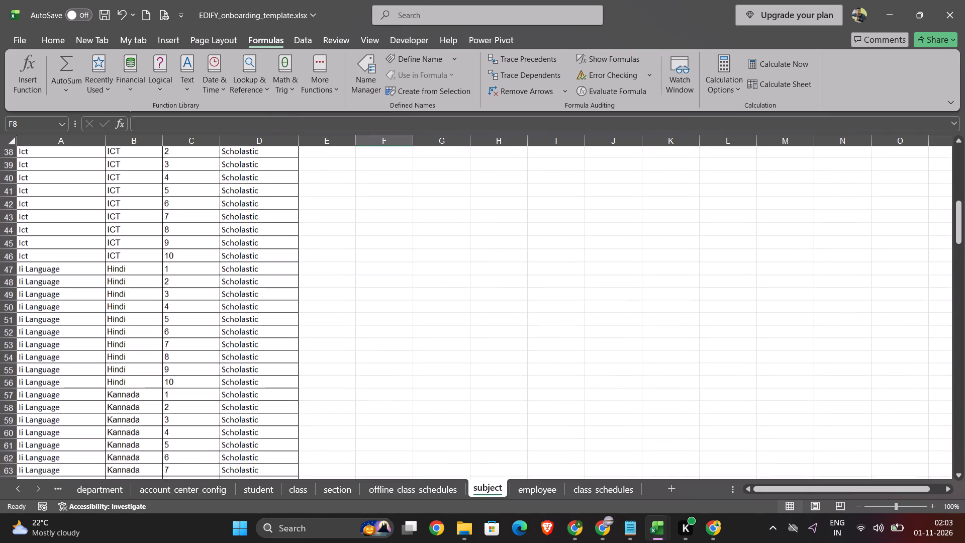
pyautogui.scroll(6, 112, 234)
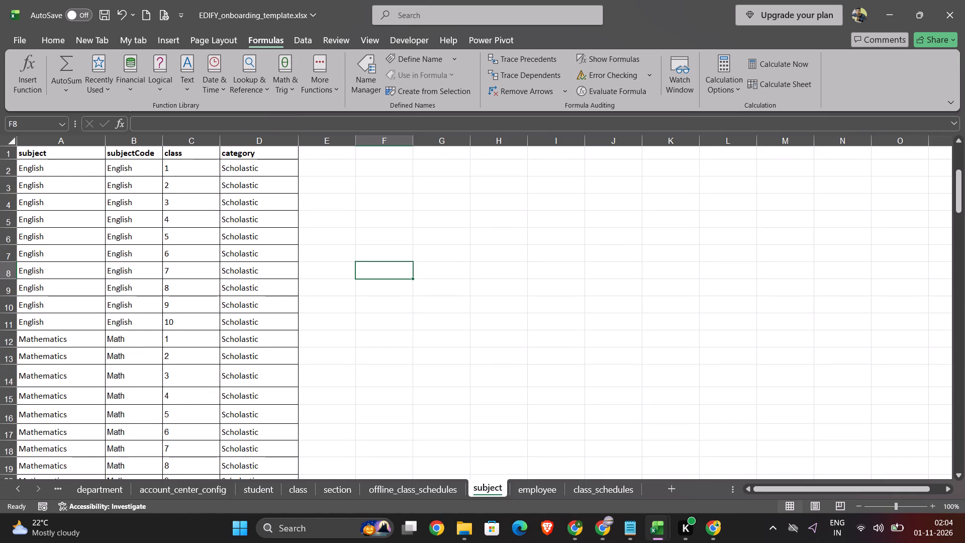
pyautogui.scroll(-3, 229, 280)
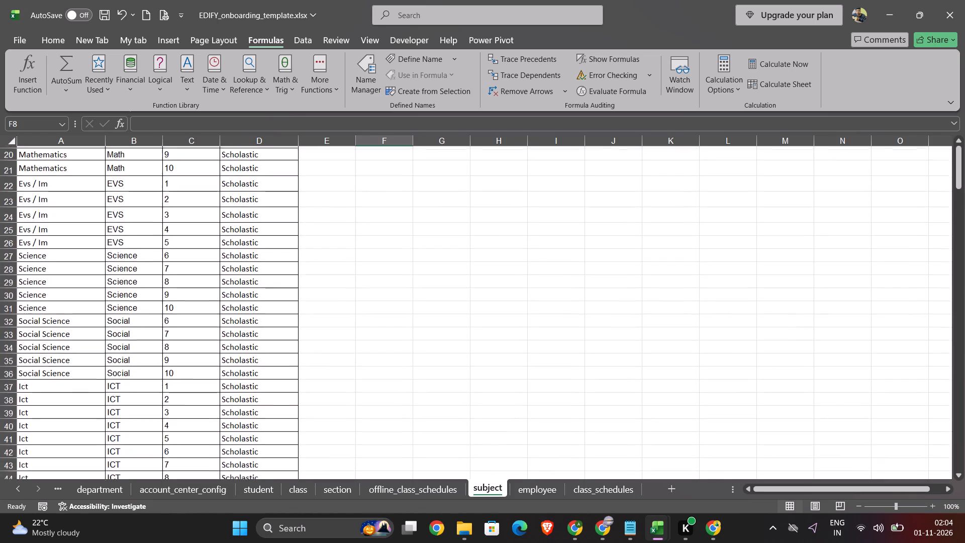
pyautogui.scroll(-5, 229, 280)
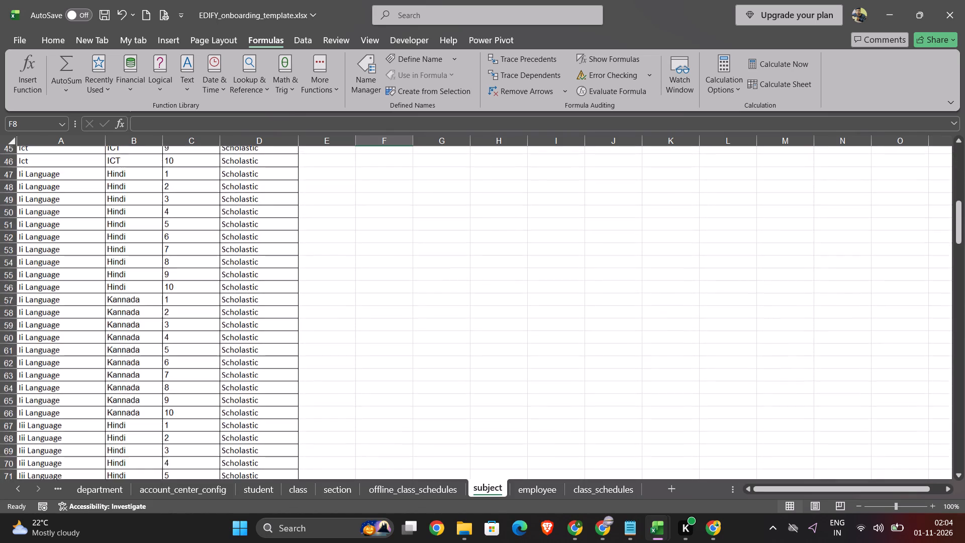
pyautogui.scroll(-3, 229, 280)
pyautogui.scroll(1, 229, 280)
pyautogui.scroll(-1, 229, 280)
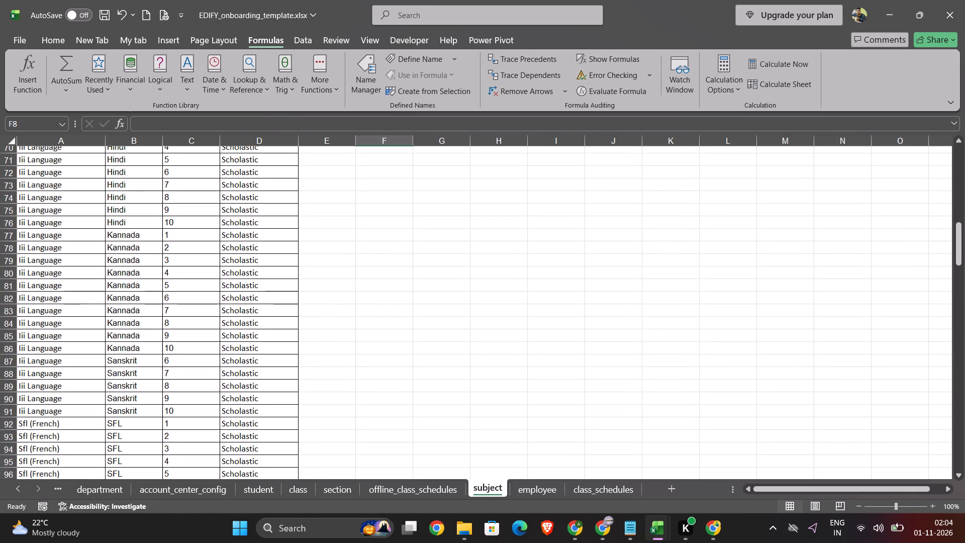
pyautogui.scroll(-3, 229, 280)
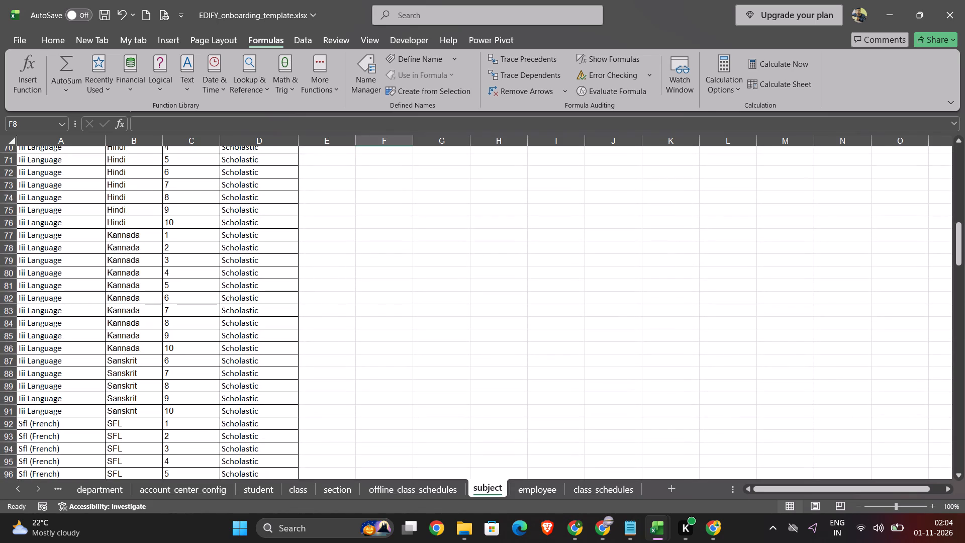
pyautogui.scroll(-6, 229, 280)
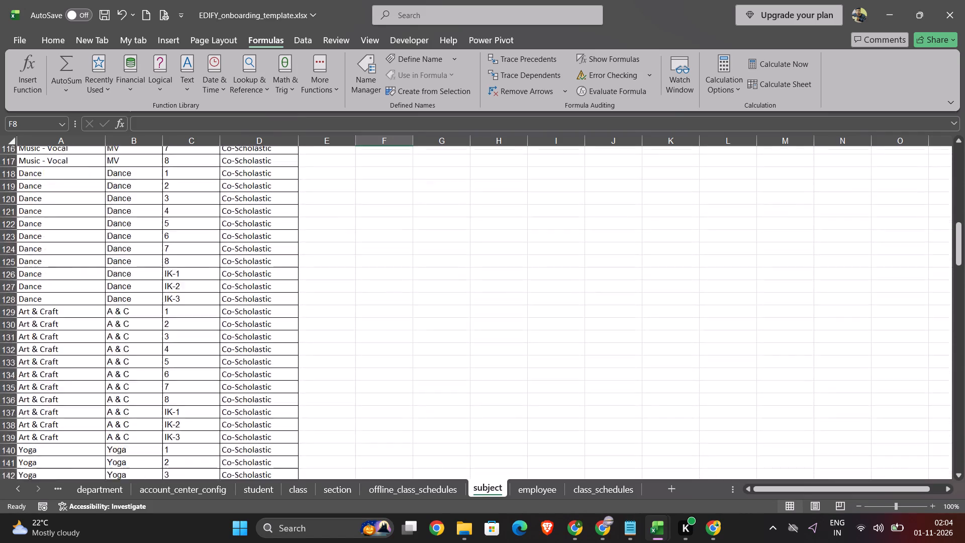
pyautogui.scroll(-5, 229, 280)
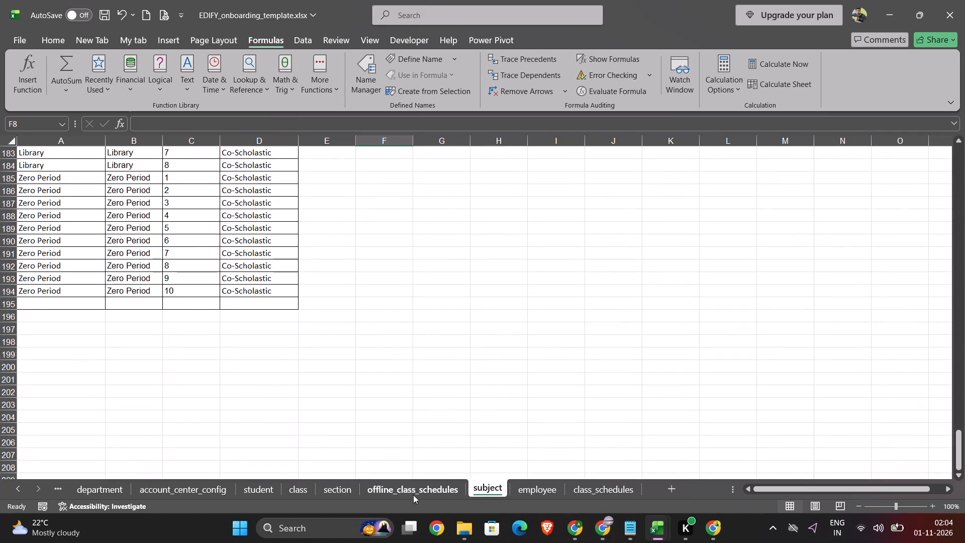
# On the offline_class_schedules sheet, change the Grade 1 to 10 schedule name in C6 to Fruit Break.
pyautogui.click(423, 493)
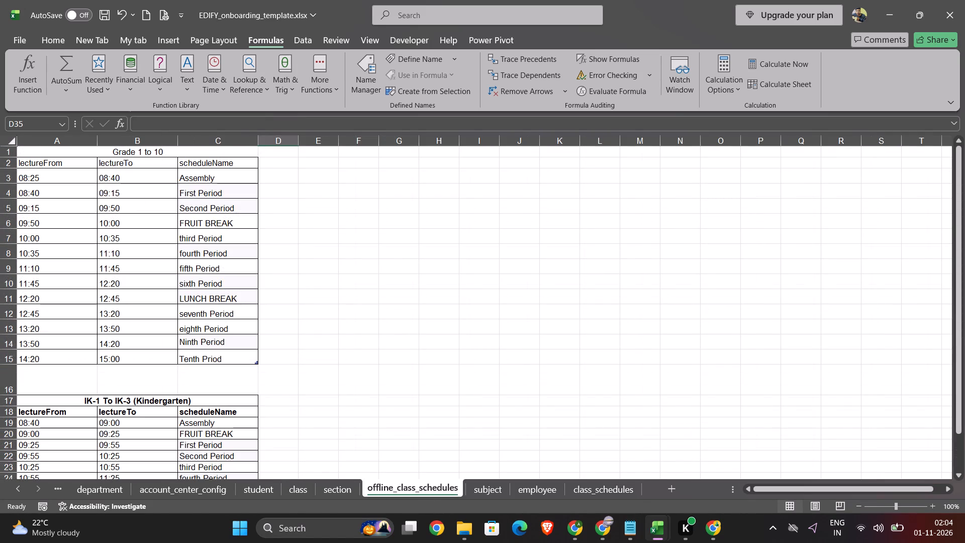
pyautogui.click(210, 226)
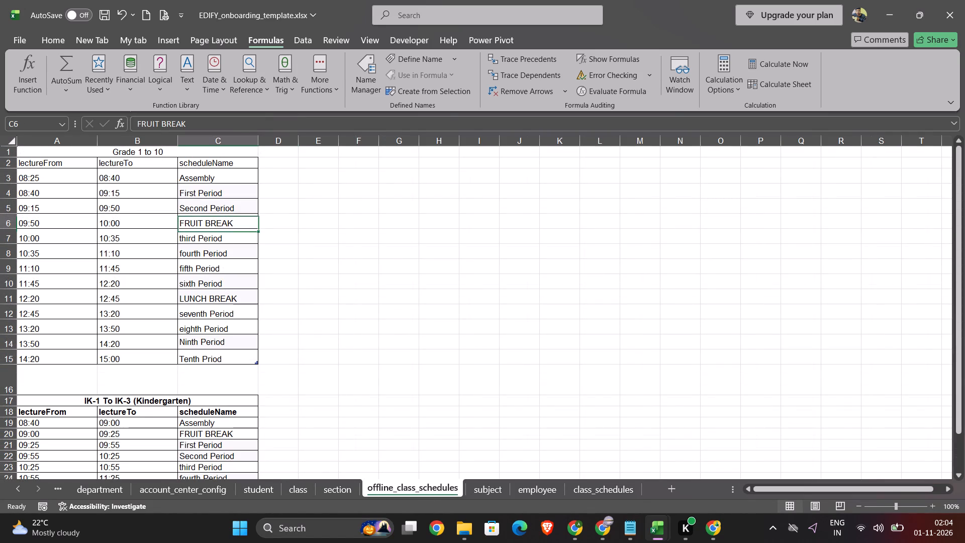
pyautogui.tripleClick(210, 226)
pyautogui.click(229, 224)
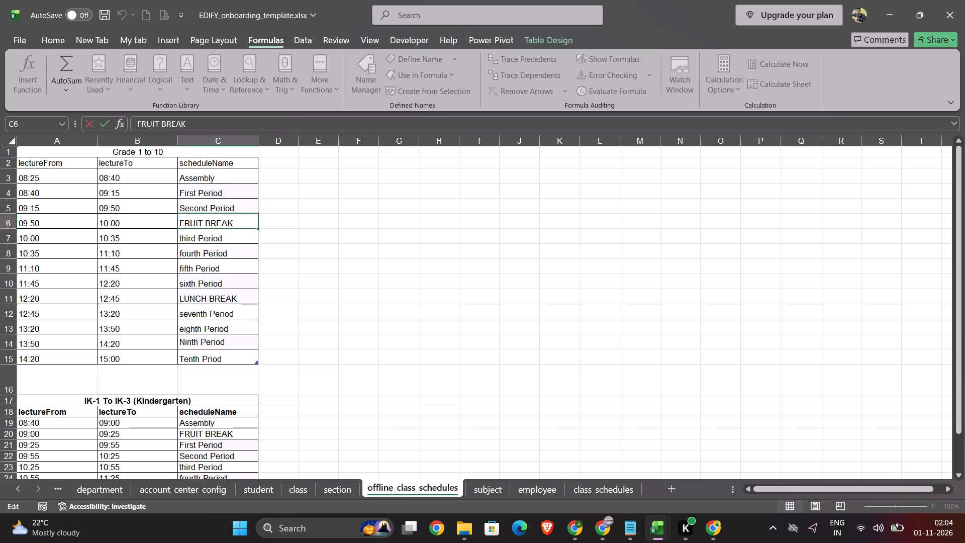
pyautogui.click(234, 221)
pyautogui.moveTo(234, 221); pyautogui.dragTo(182, 223)
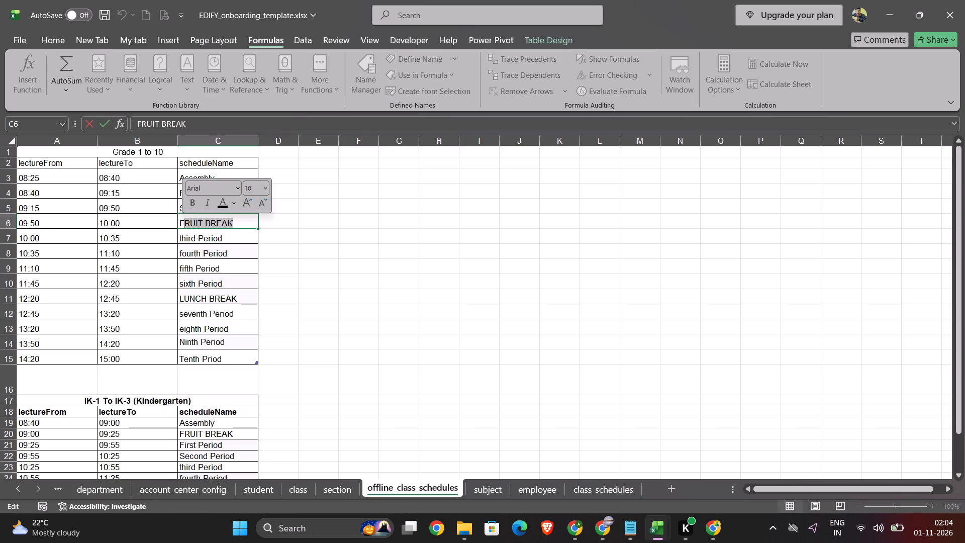
pyautogui.write('ruit')
pyautogui.press('space')
pyautogui.write('Break')
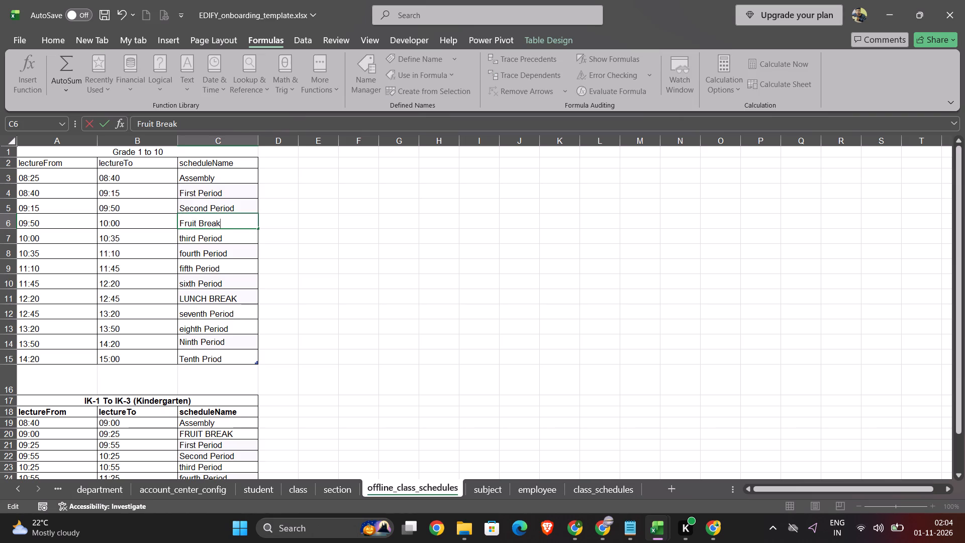
# Change the Grade 1 to 10 schedule name in C11 to Lunch Break.
pyautogui.click(205, 298)
pyautogui.tripleClick(205, 298)
pyautogui.press('BackSpace')
pyautogui.press('BackSpace')
pyautogui.press('BackSpace')
pyautogui.press('BackSpace')
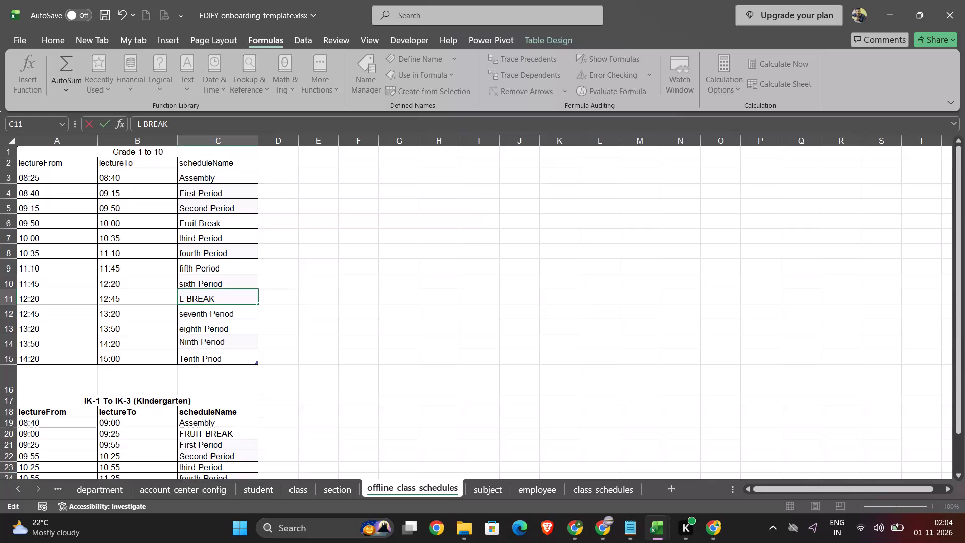
pyautogui.write('uc')
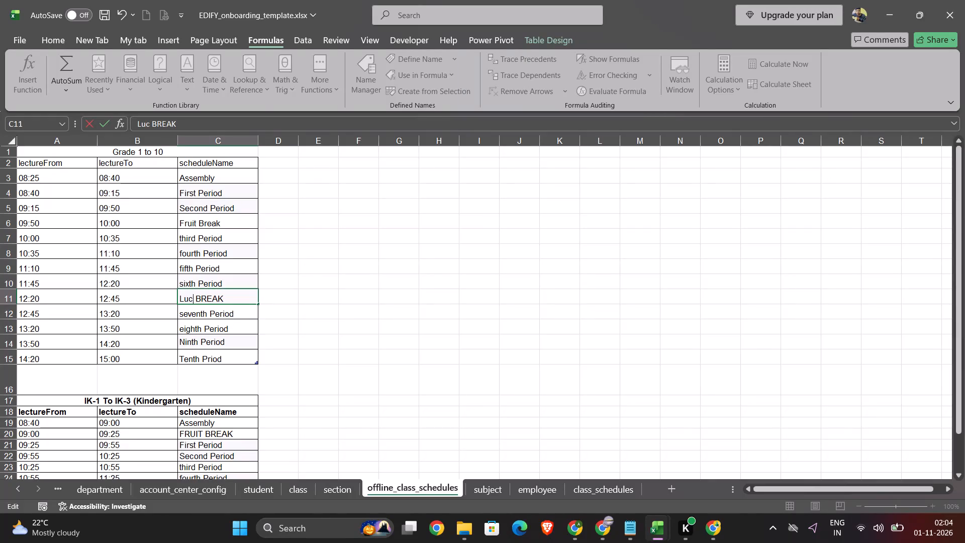
pyautogui.press('BackSpace')
pyautogui.write('nch')
pyautogui.press('Right')
pyautogui.press('Right')
pyautogui.press('Right')
pyautogui.press('Right')
pyautogui.press('Right')
pyautogui.press('Right')
pyautogui.press('Right')
pyautogui.press('Right')
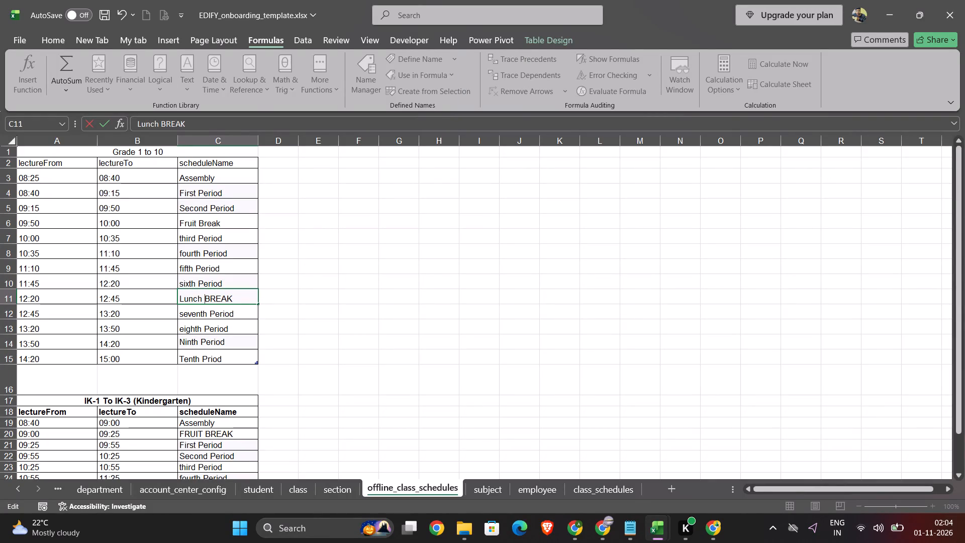
pyautogui.press('BackSpace')
pyautogui.press('BackSpace')
pyautogui.press('BackSpace')
pyautogui.press('BackSpace')
pyautogui.write('real')
pyautogui.press('BackSpace')
pyautogui.press('k')
pyautogui.click(219, 341)
# Capitalise the Grade 1 to 10 schedule names in C7 and C8 as Third Period and Fourth Period.
pyautogui.scroll(-2, 219, 341)
pyautogui.scroll(1, 214, 225)
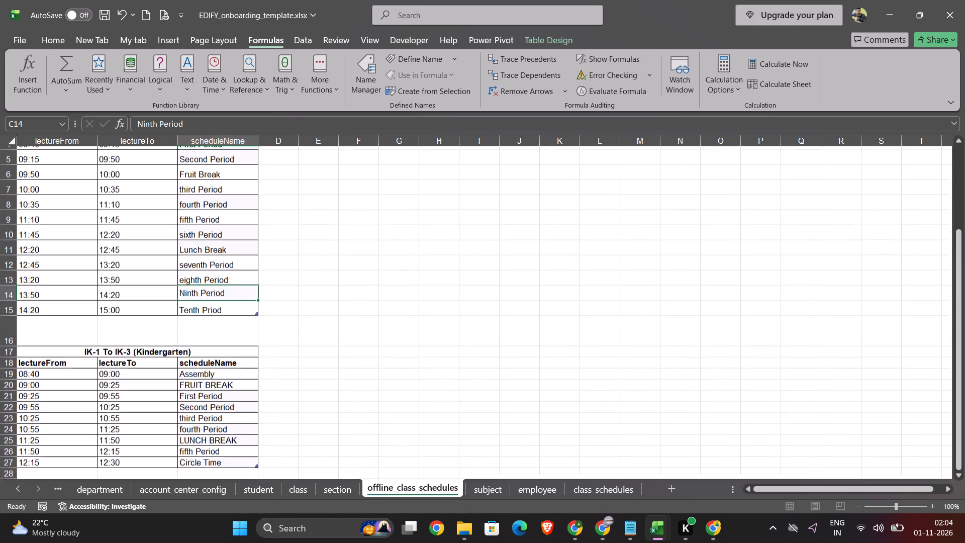
pyautogui.scroll(1, 244, 249)
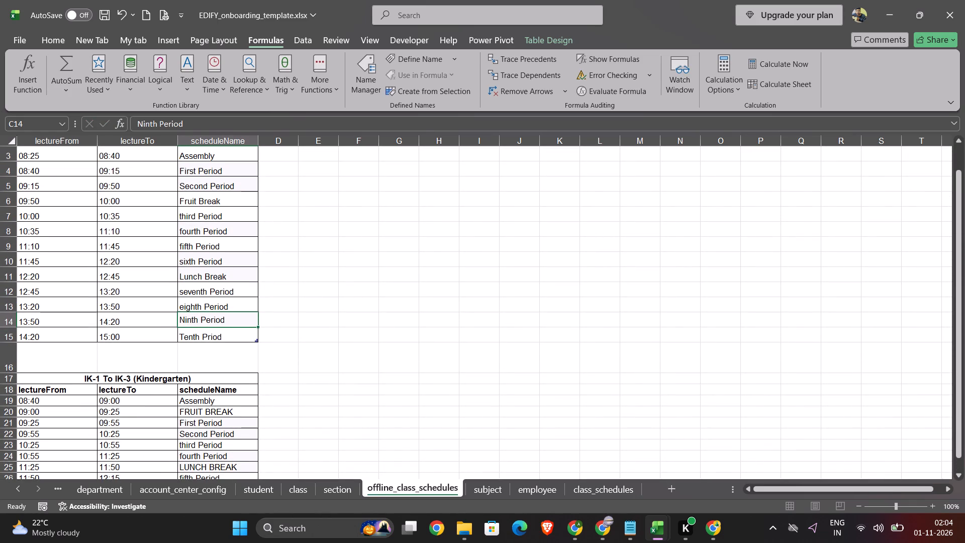
pyautogui.scroll(1, 189, 272)
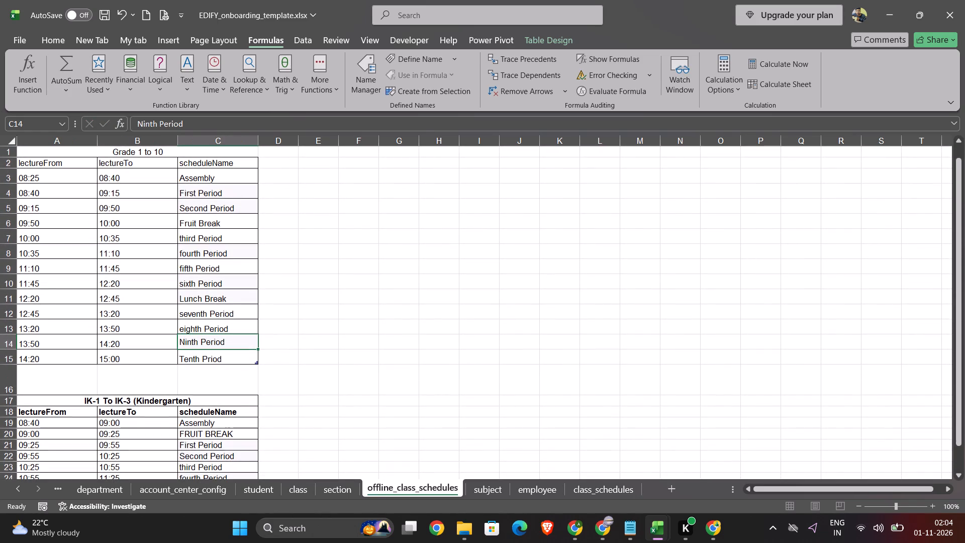
pyautogui.tripleClick(182, 236)
pyautogui.click(182, 236)
pyautogui.press('BackSpace')
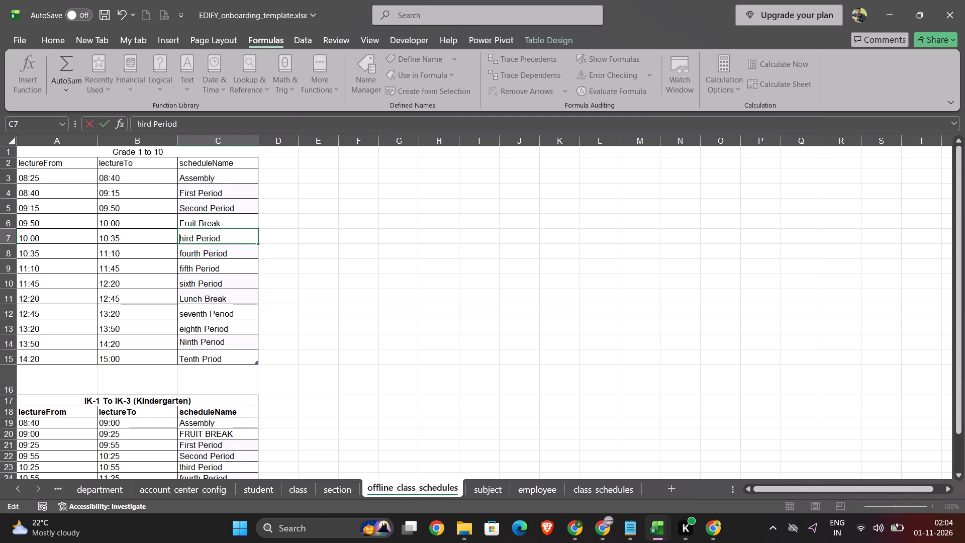
pyautogui.hotkey('shift', 't')
pyautogui.tripleClick(182, 258)
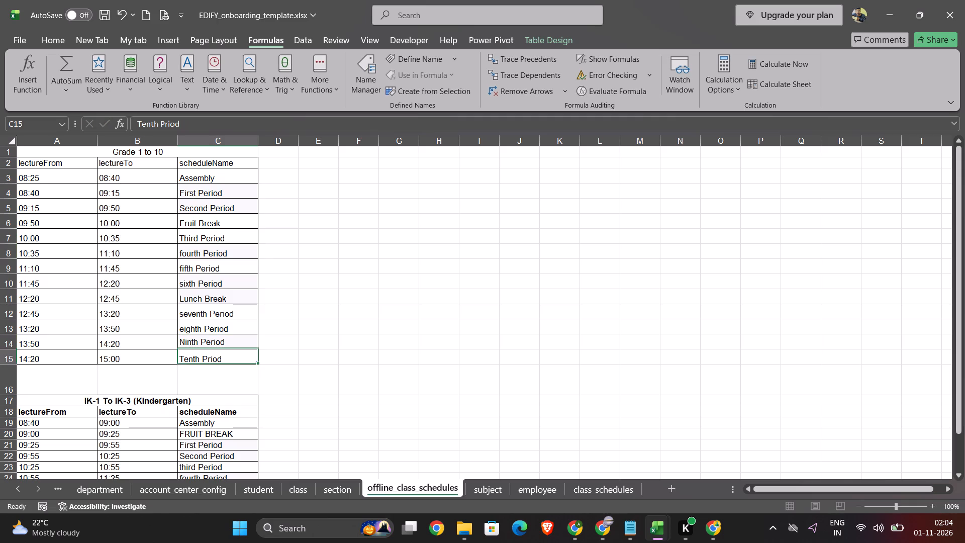
pyautogui.tripleClick(183, 255)
pyautogui.press('BackSpace')
pyautogui.hotkey('shift', 'f')
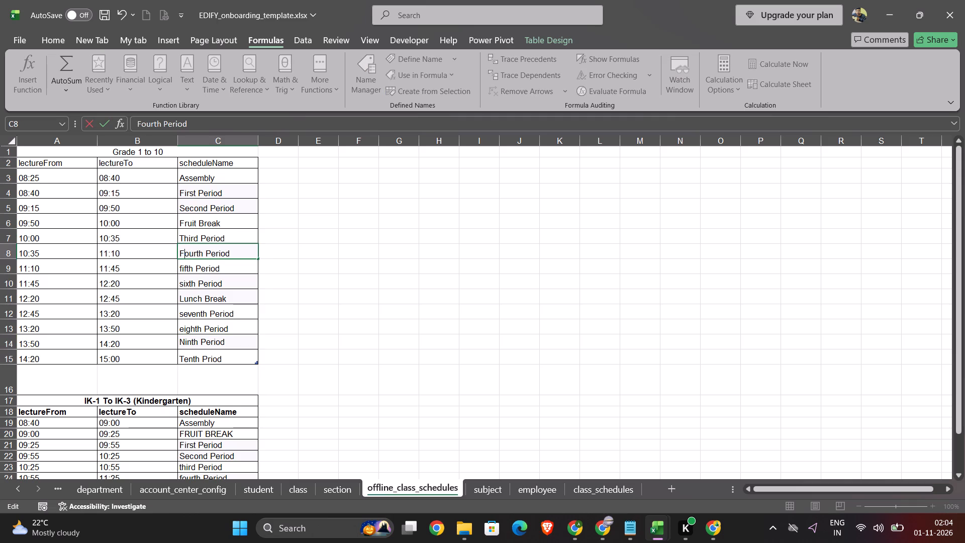
# Capitalise the Grade 1 to 10 schedule name in C9 as Fifth Period.
pyautogui.click(186, 278)
pyautogui.click(186, 275)
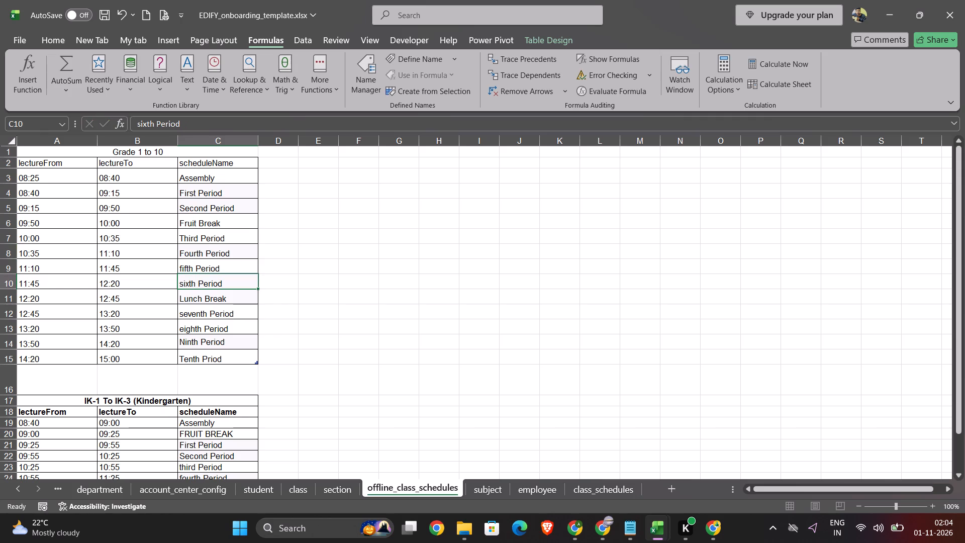
pyautogui.tripleClick(188, 263)
pyautogui.click(188, 263)
pyautogui.click(182, 266)
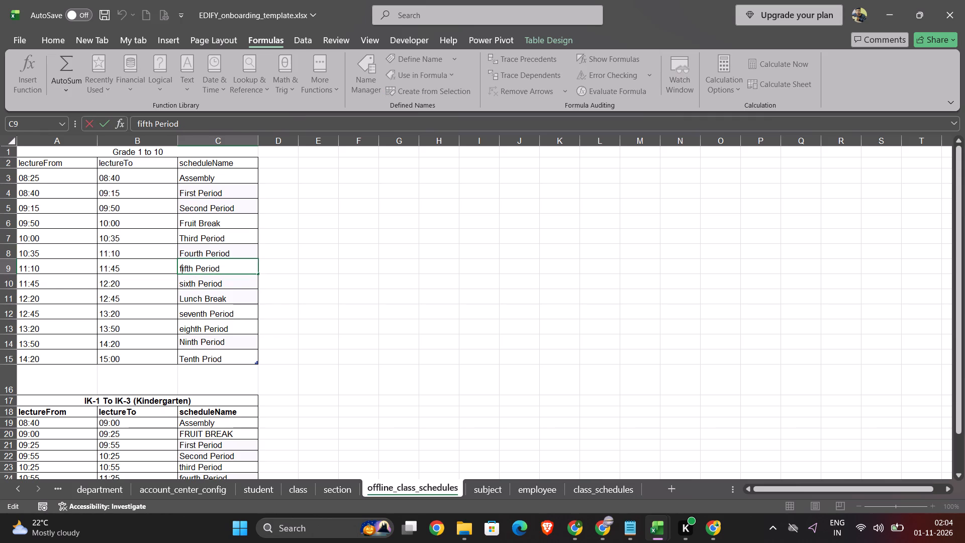
pyautogui.press('BackSpace')
pyautogui.hotkey('shift', 'f')
# Capitalise the Grade 1 to 10 schedule name in C10 as Sixth Period.
pyautogui.tripleClick(184, 284)
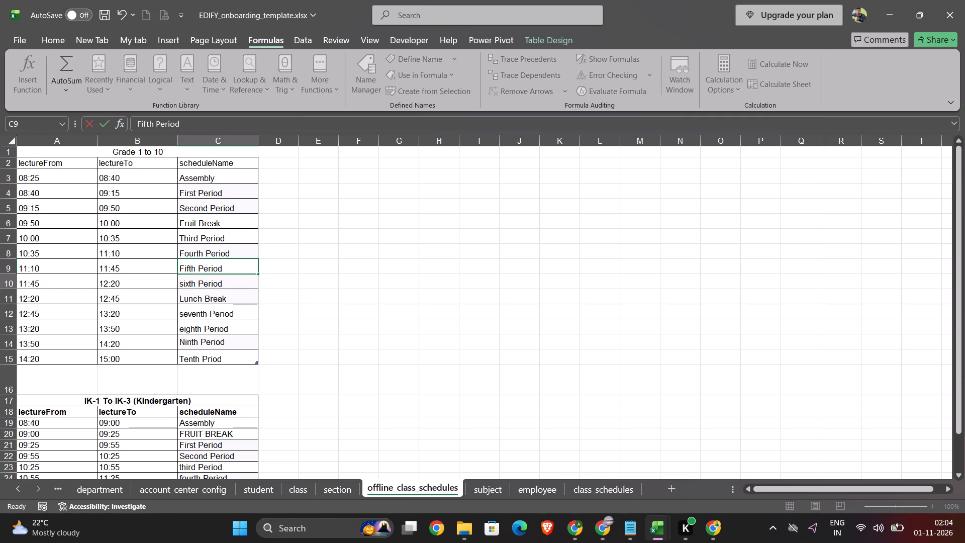
pyautogui.click(184, 284)
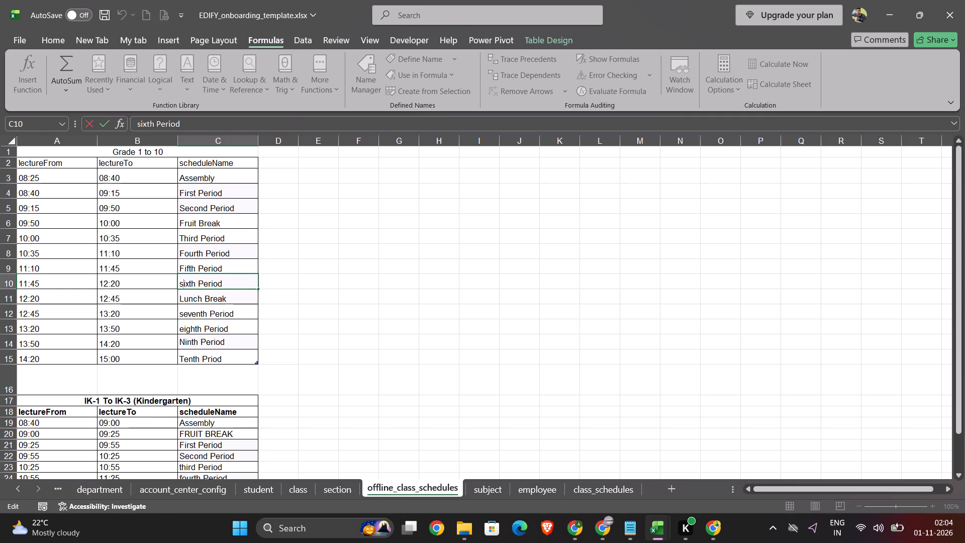
pyautogui.press('BackSpace')
pyautogui.press('s')
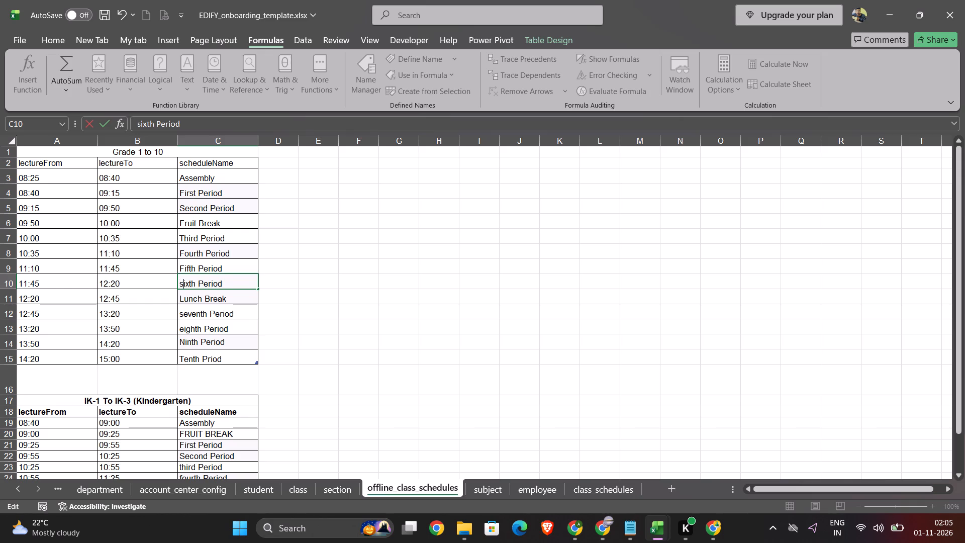
pyautogui.press('BackSpace')
pyautogui.hotkey('shift', 's')
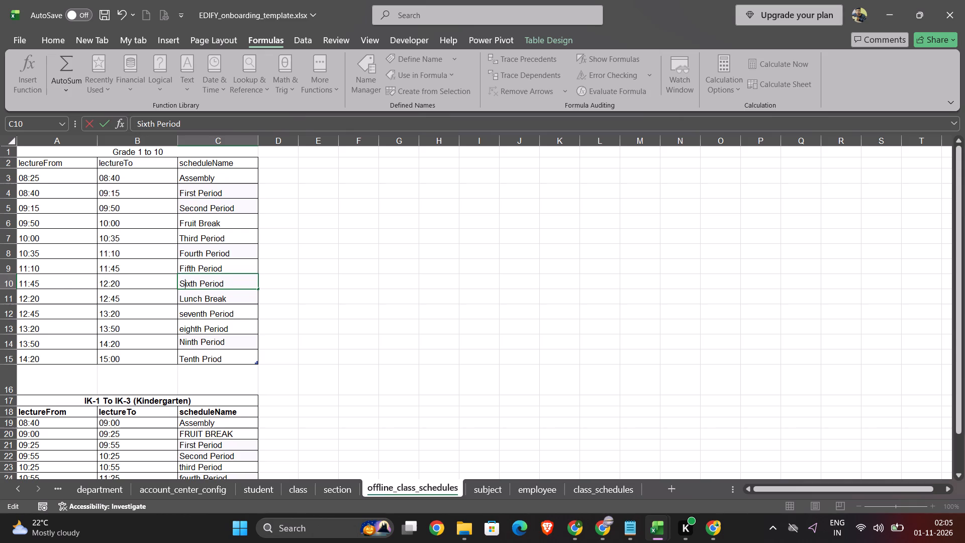
# Capitalise the Grade 1 to 10 schedule name in C12 as Seventh Period.
pyautogui.tripleClick(192, 316)
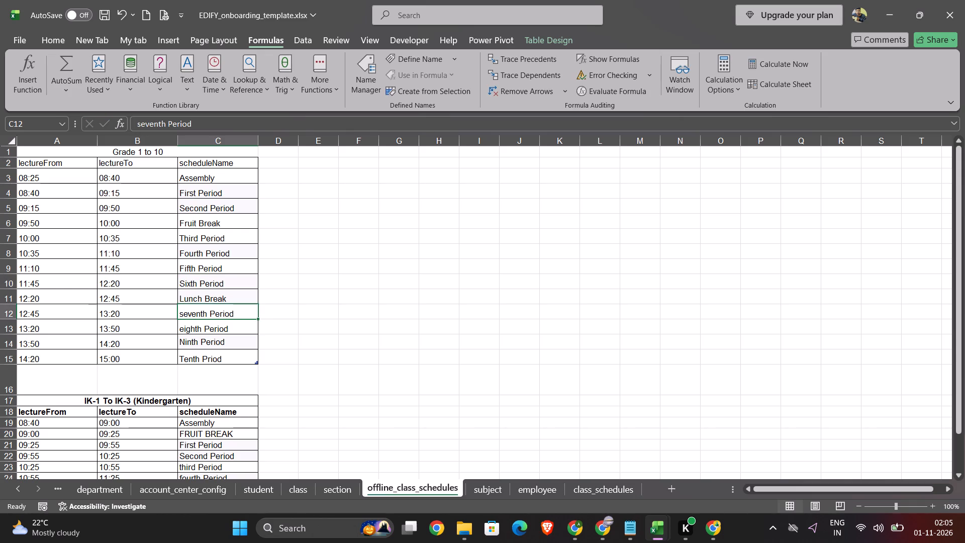
pyautogui.click(192, 316)
pyautogui.click(184, 314)
pyautogui.press('BackSpace')
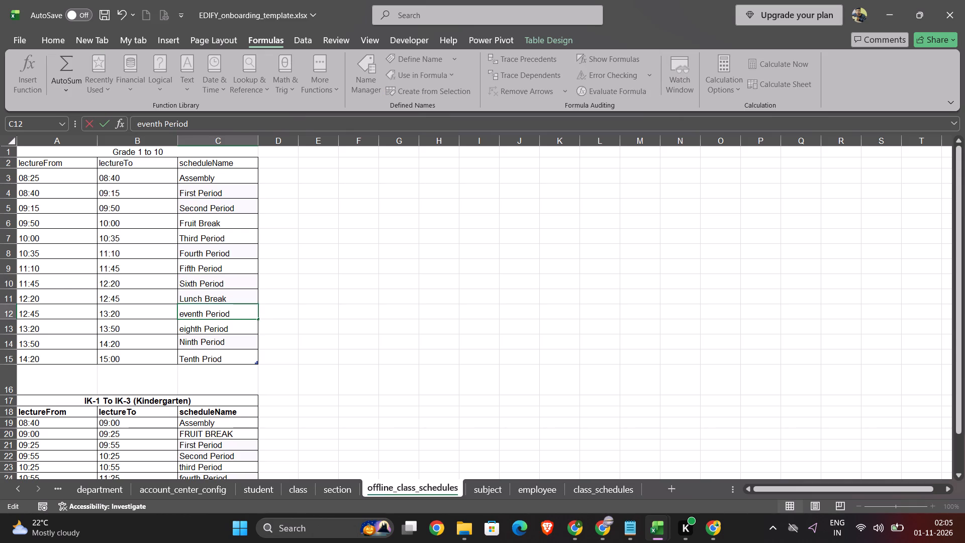
pyautogui.hotkey('shift', 's')
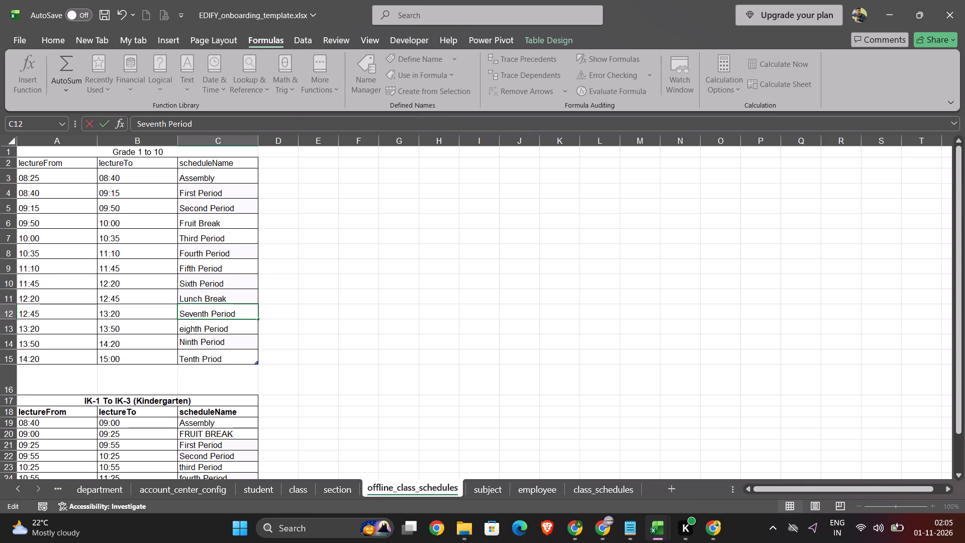
# Capitalise the Grade 1 to 10 schedule name in C13 as Eighth Period.
pyautogui.tripleClick(183, 325)
pyautogui.press('Delete')
pyautogui.press('BackSpace')
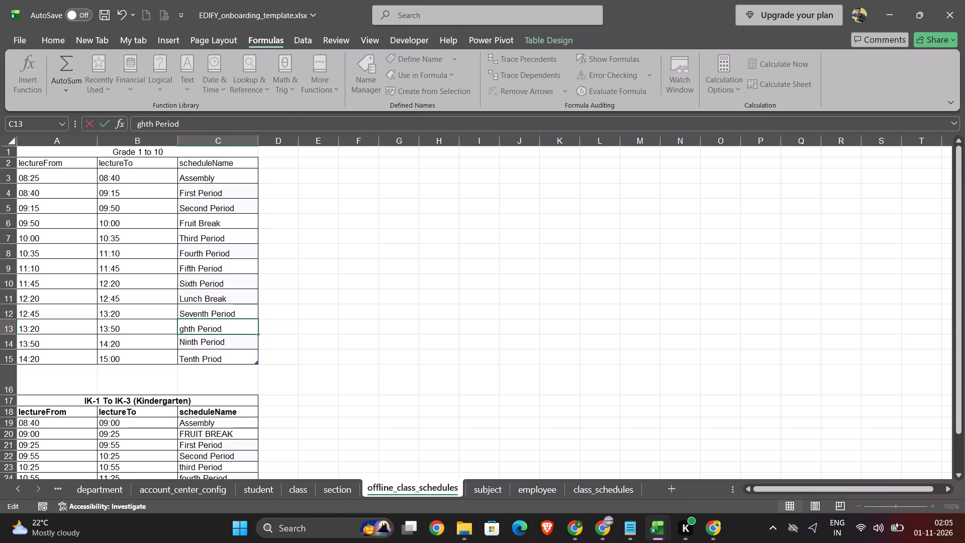
pyautogui.hotkey('shift', 'e')
pyautogui.press('i')
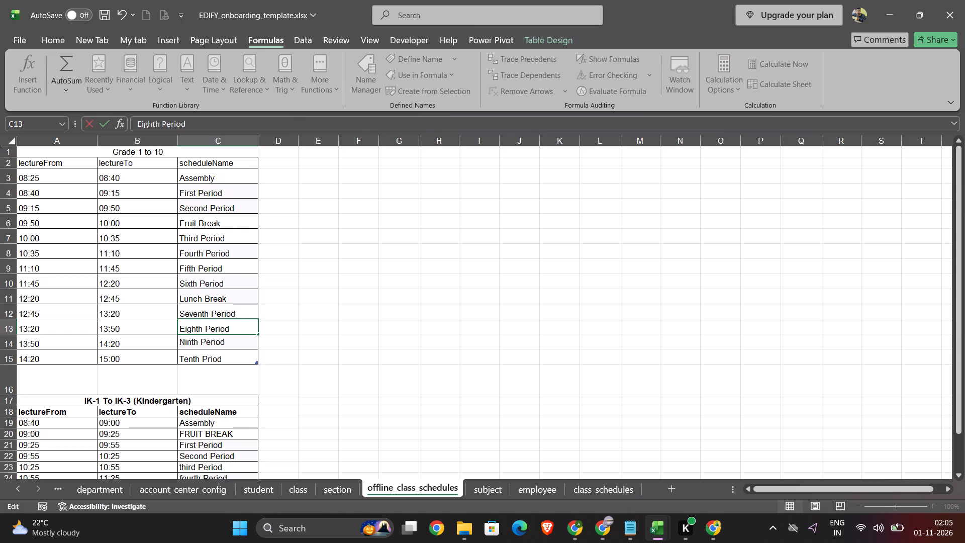
pyautogui.click(209, 371)
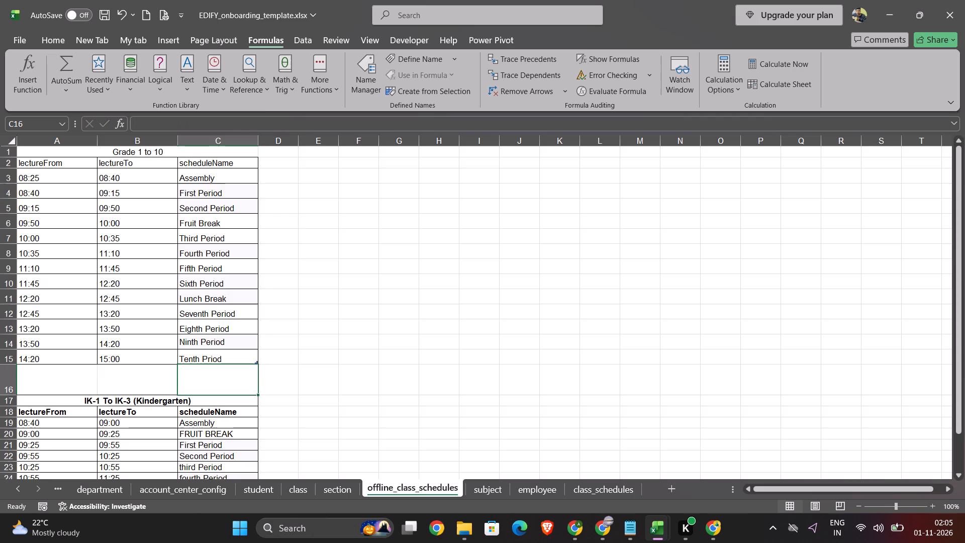
# Copy Fruit Break from C6 over the kindergarten schedule name in C20.
pyautogui.scroll(-2, 242, 372)
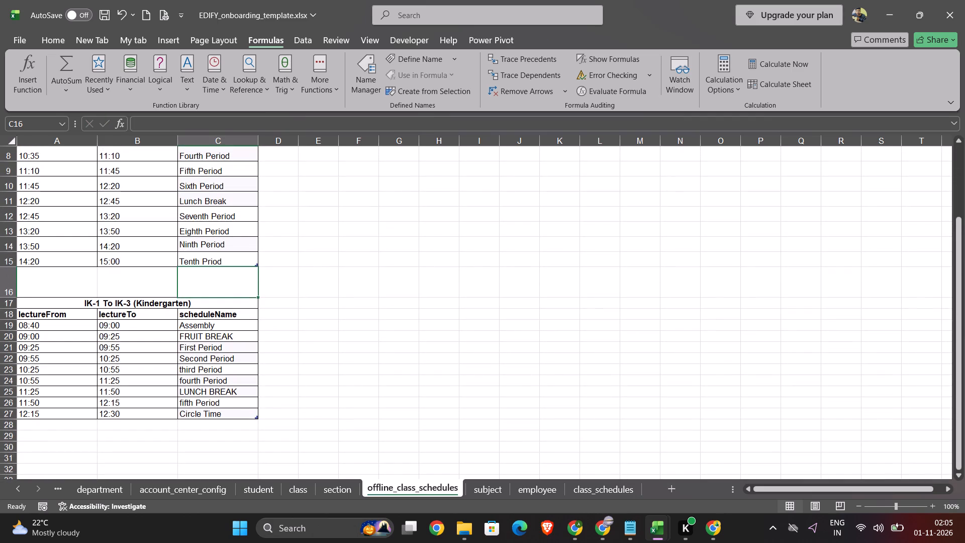
pyautogui.click(214, 339)
pyautogui.scroll(1, 214, 339)
pyautogui.click(211, 225)
pyautogui.hotkey('ctrl', 'c')
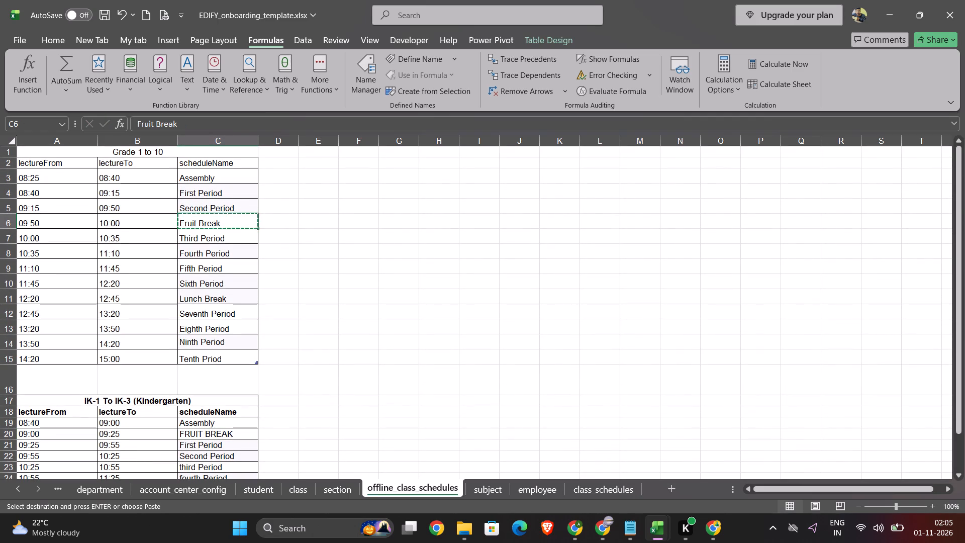
pyautogui.click(201, 438)
pyautogui.hotkey('ctrl', 'v')
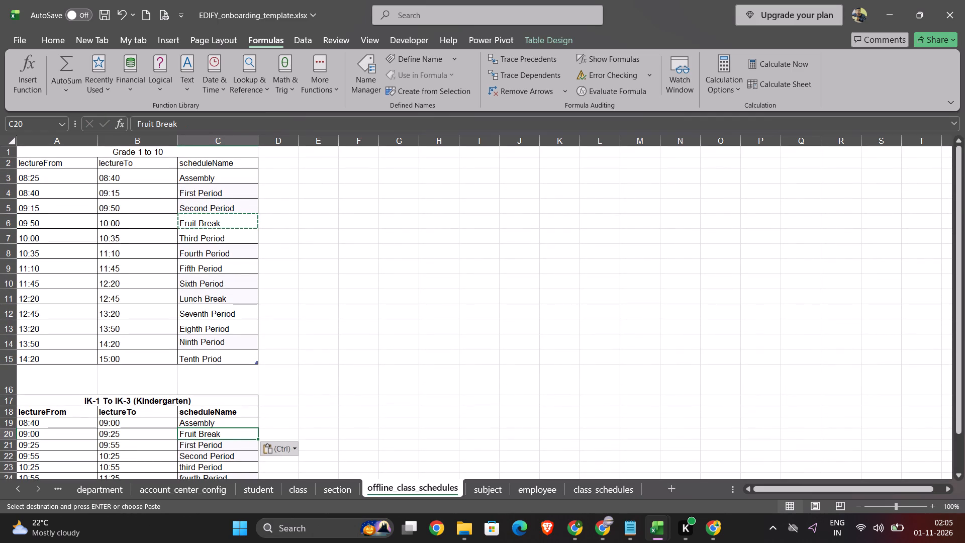
# Copy Lunch Break from C11 over the kindergarten schedule name in C25.
pyautogui.click(204, 306)
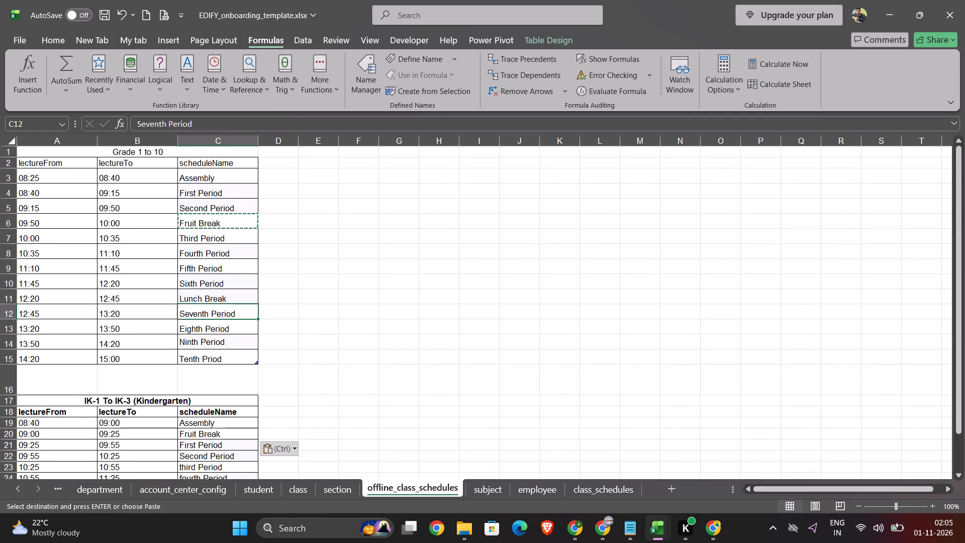
pyautogui.click(205, 300)
pyautogui.click(206, 298)
pyautogui.click(206, 298)
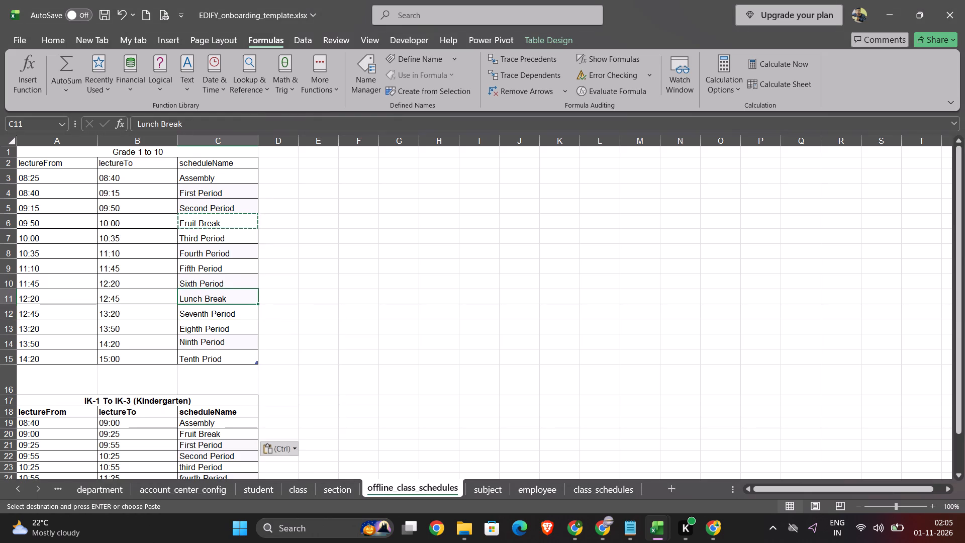
pyautogui.hotkey('ctrl', 'c')
pyautogui.scroll(-2, 206, 298)
pyautogui.click(201, 315)
pyautogui.hotkey('ctrl', 'v')
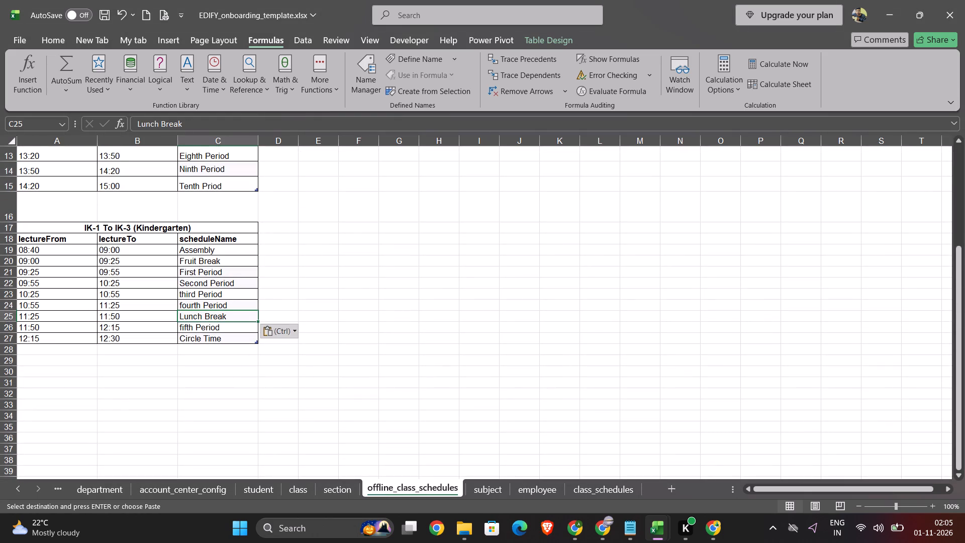
# Copy Third Period and Fourth Period from C7:C8 over the kindergarten schedule names in C23:C24.
pyautogui.scroll(1, 255, 310)
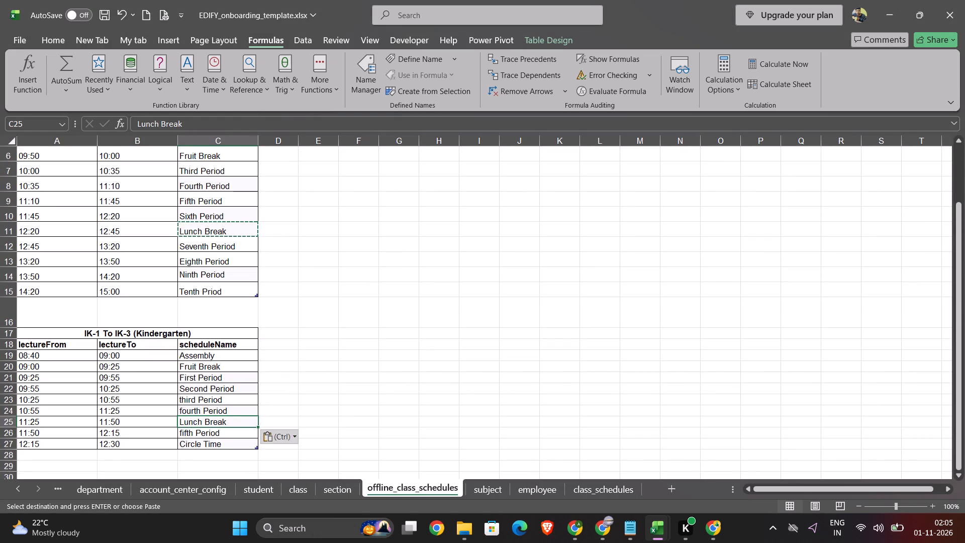
pyautogui.click(194, 400)
pyautogui.scroll(1, 211, 186)
pyautogui.click(194, 201)
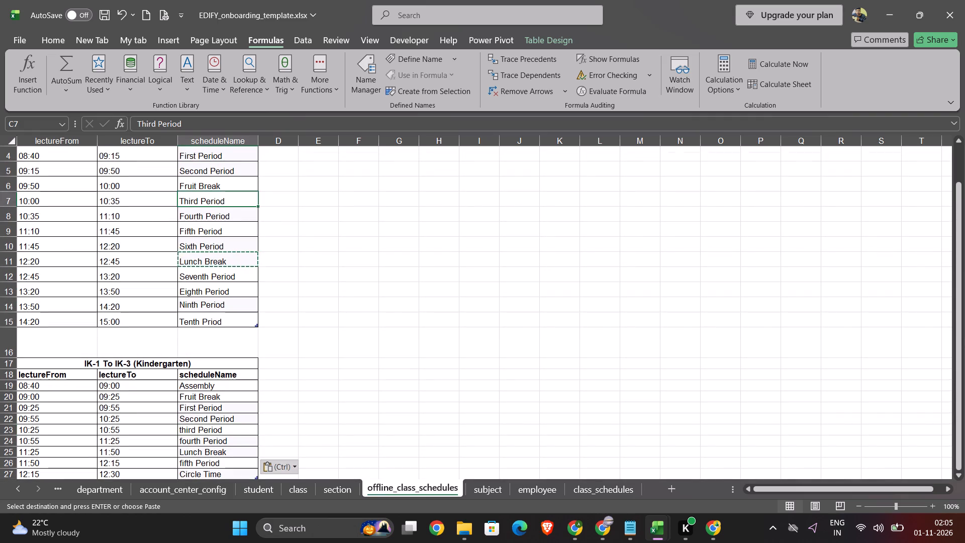
pyautogui.moveTo(194, 201); pyautogui.dragTo(211, 210)
pyautogui.hotkey('ctrl', 'c')
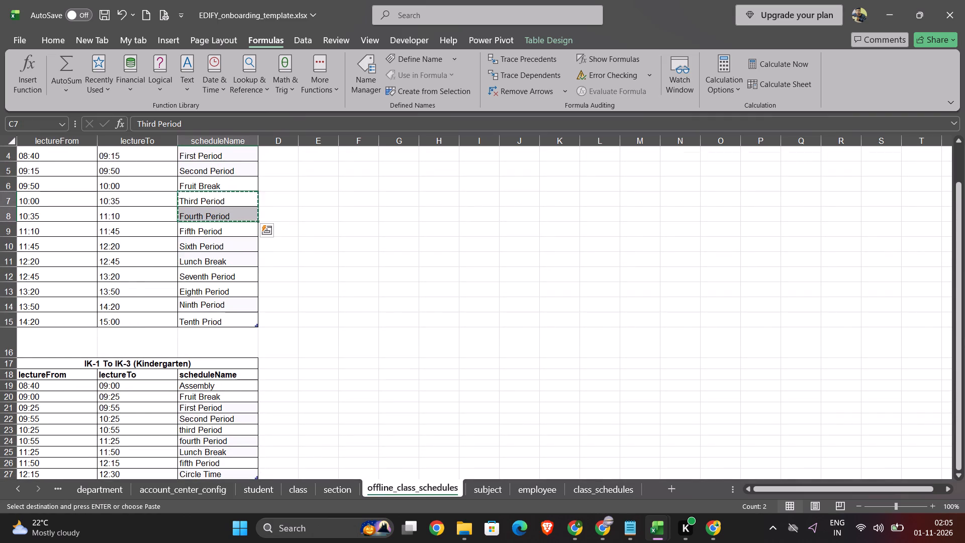
pyautogui.scroll(-1, 214, 256)
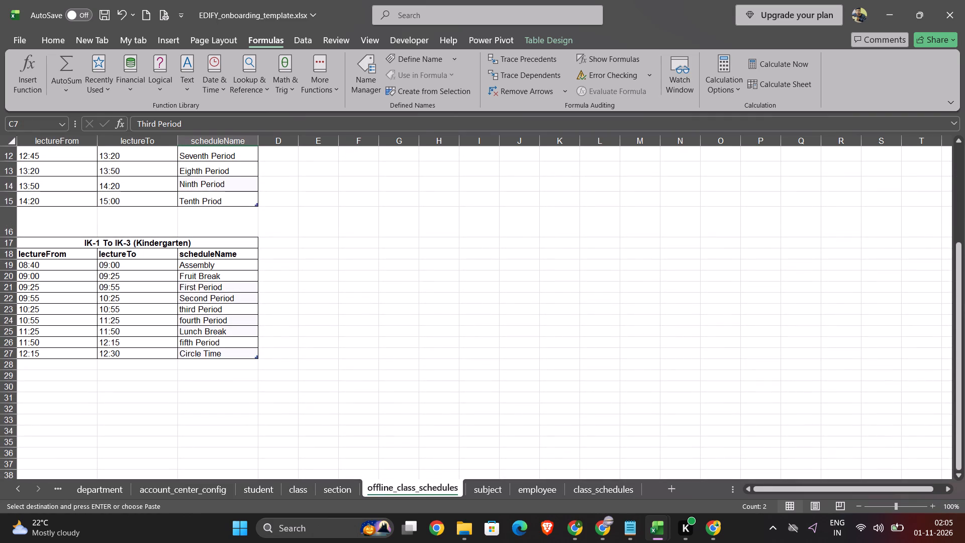
pyautogui.click(191, 308)
pyautogui.hotkey('ctrl', 'v')
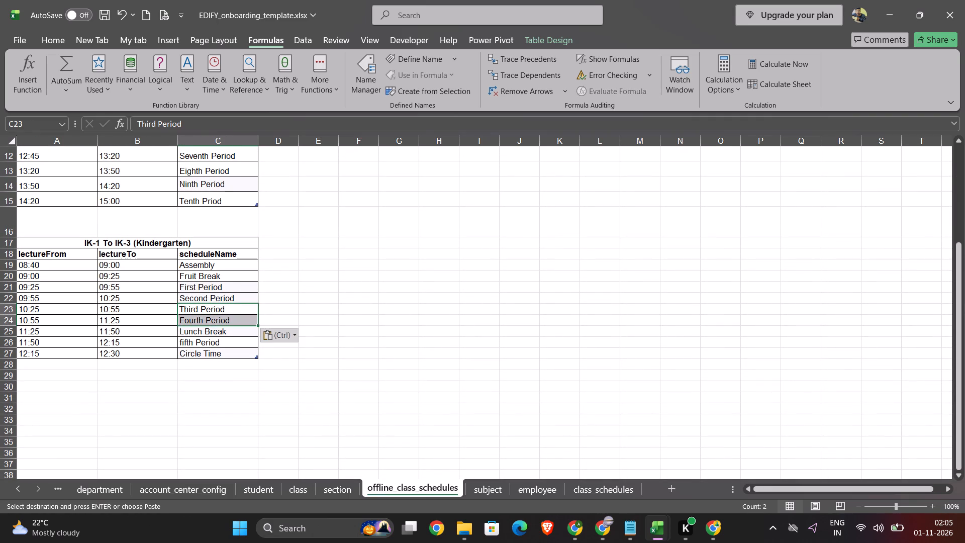
# Copy Fifth Period from C9 over the kindergarten schedule name in C26.
pyautogui.click(194, 345)
pyautogui.scroll(1, 229, 244)
pyautogui.scroll(1, 201, 170)
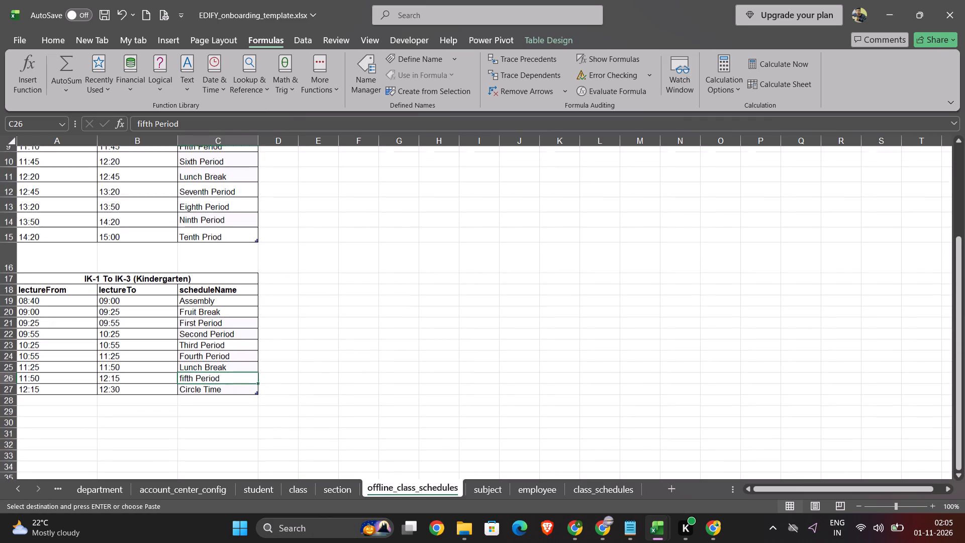
pyautogui.scroll(1, 201, 173)
pyautogui.click(195, 156)
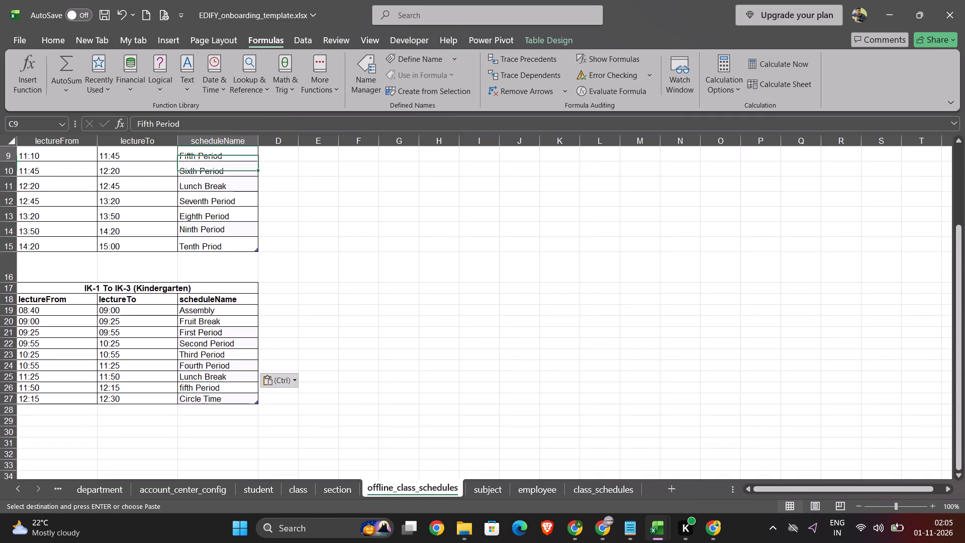
pyautogui.hotkey('ctrl', 'c')
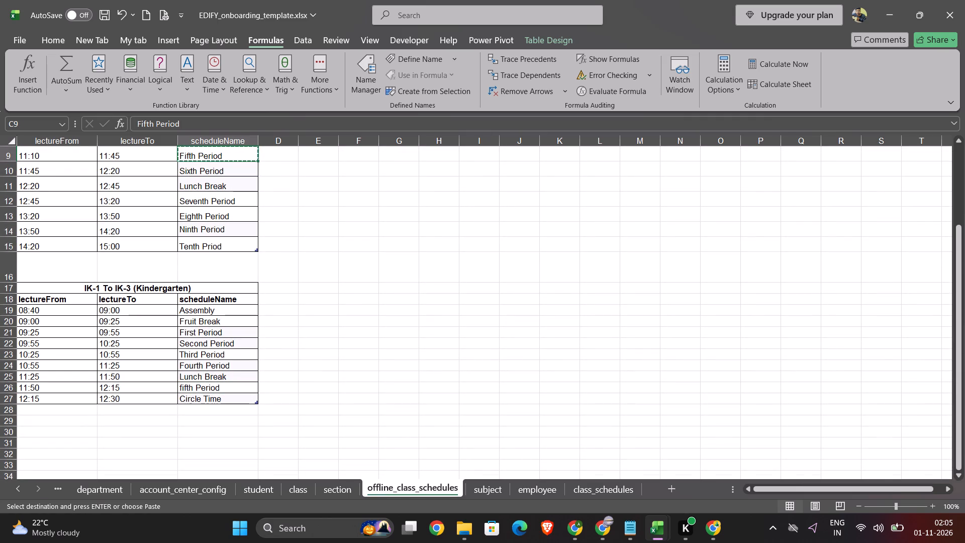
pyautogui.click(189, 387)
pyautogui.hotkey('ctrl', 'v')
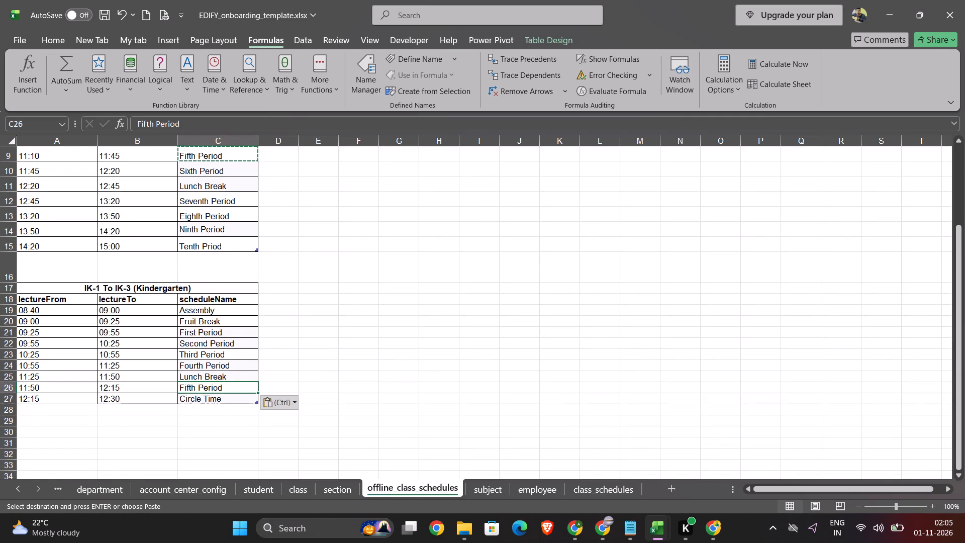
# Review the entries on the employee, class_schedules, subject, student, class, account_center_config and department sheets.
pyautogui.scroll(4, 263, 333)
pyautogui.click(537, 490)
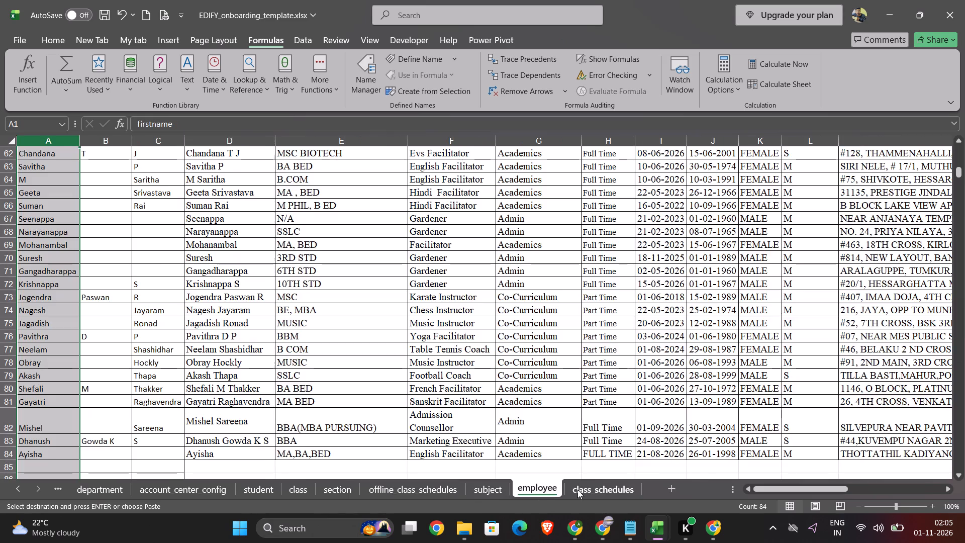
pyautogui.click(598, 489)
pyautogui.click(545, 489)
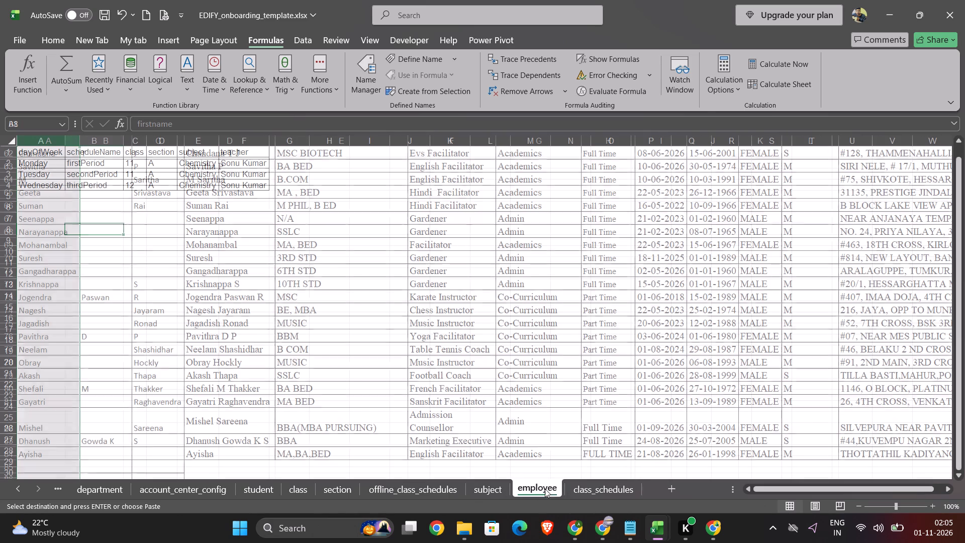
pyautogui.scroll(15, 486, 341)
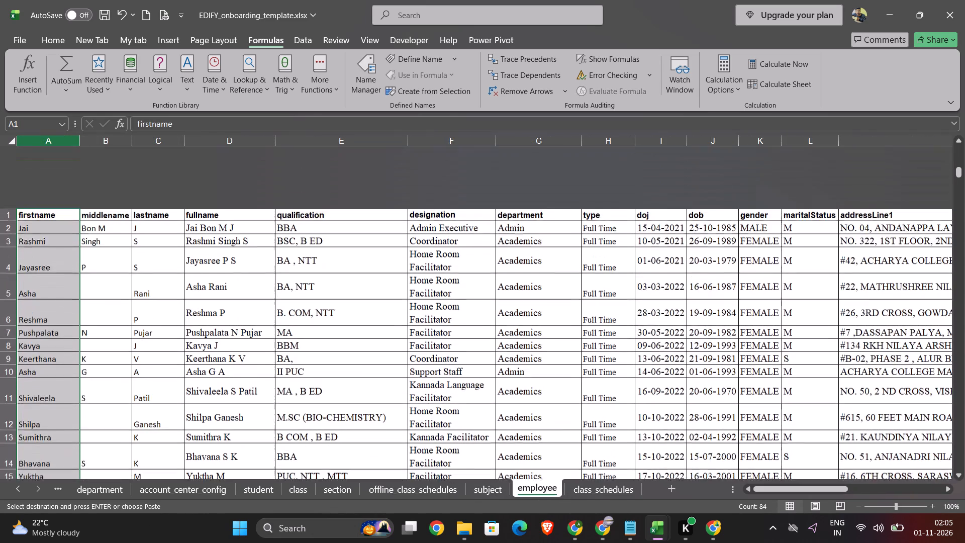
pyautogui.click(354, 316)
pyautogui.click(486, 505)
pyautogui.click(486, 497)
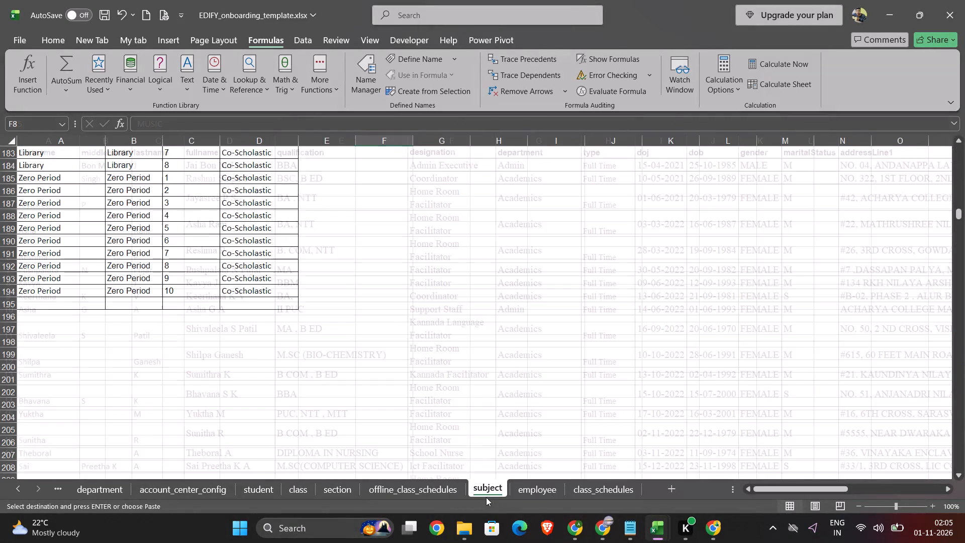
pyautogui.click(429, 487)
pyautogui.click(275, 489)
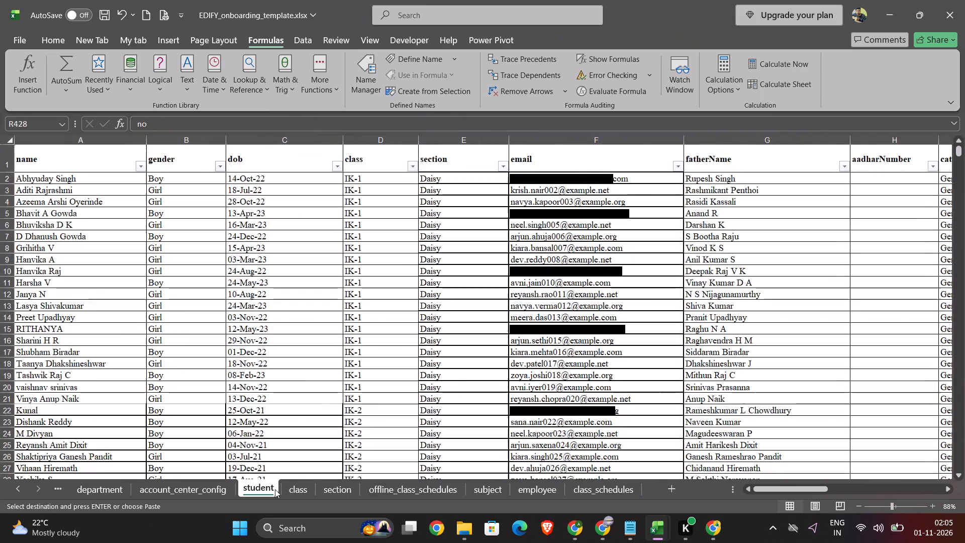
pyautogui.click(306, 489)
pyautogui.click(168, 489)
pyautogui.hscroll(1, 168, 489)
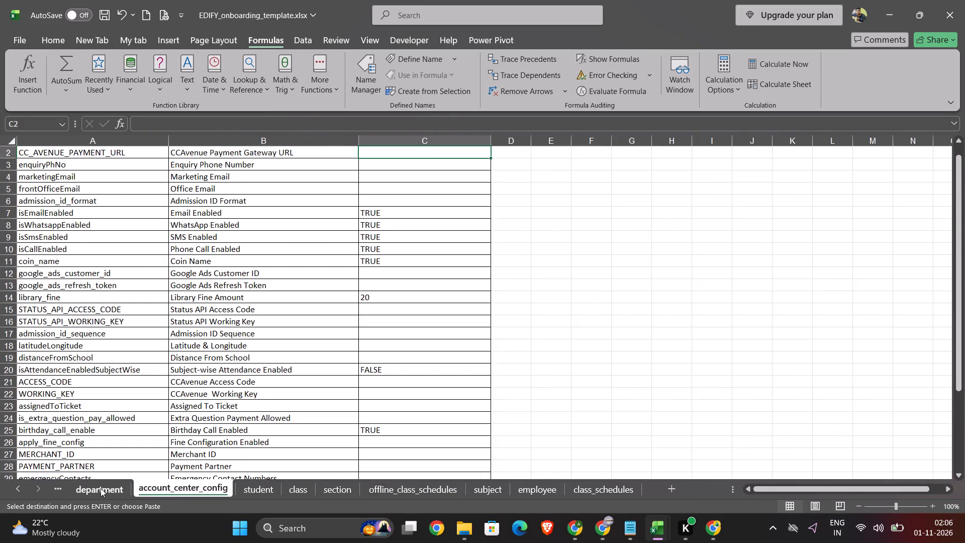
pyautogui.click(100, 488)
# Review the entries on the board, account_center and account sheets, checking the school details across all their columns.
pyautogui.click(57, 489)
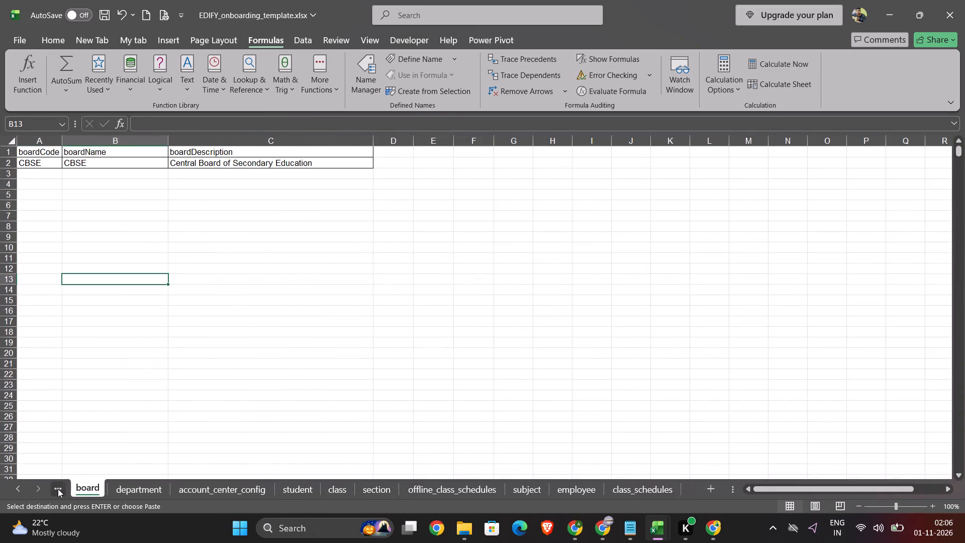
pyautogui.click(64, 485)
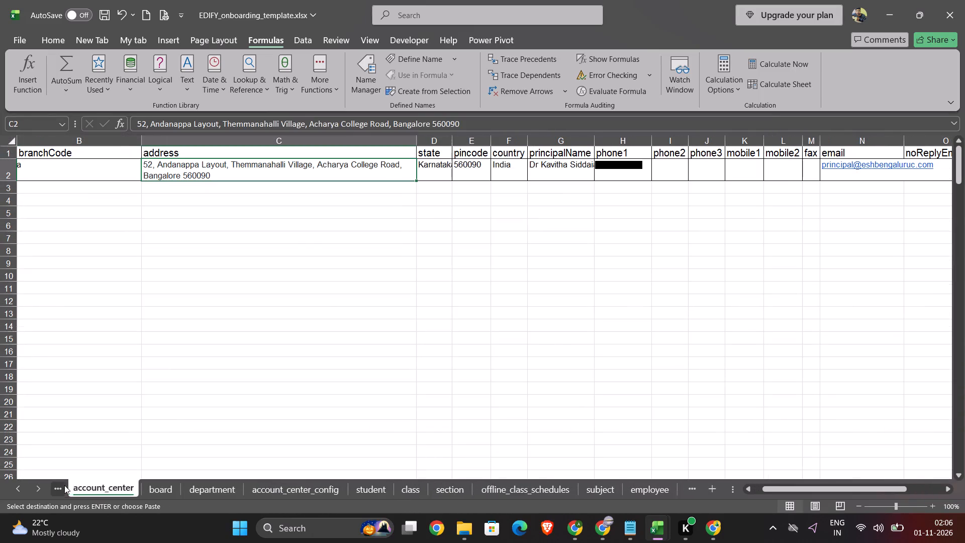
pyautogui.hscroll(1, 246, 417)
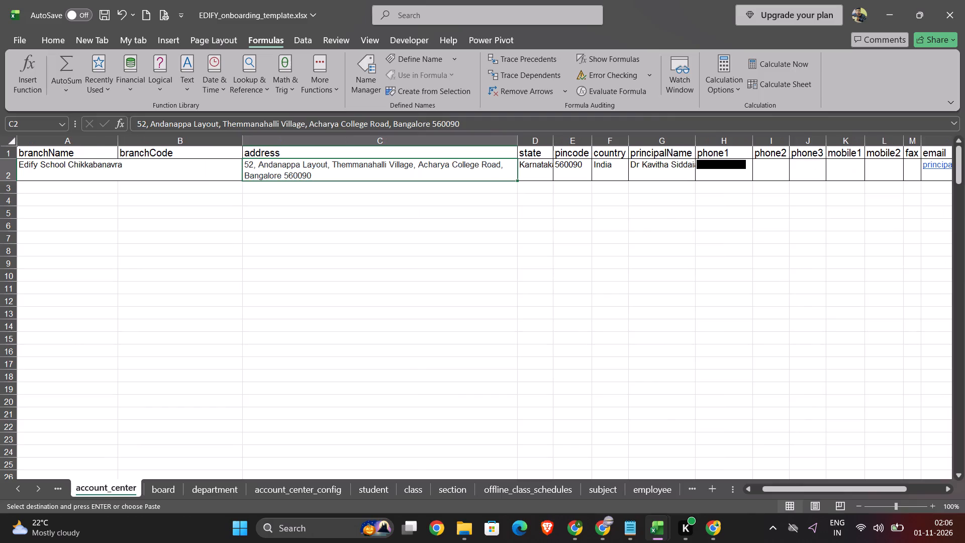
pyautogui.hscroll(-7, 246, 417)
pyautogui.hscroll(2, 246, 417)
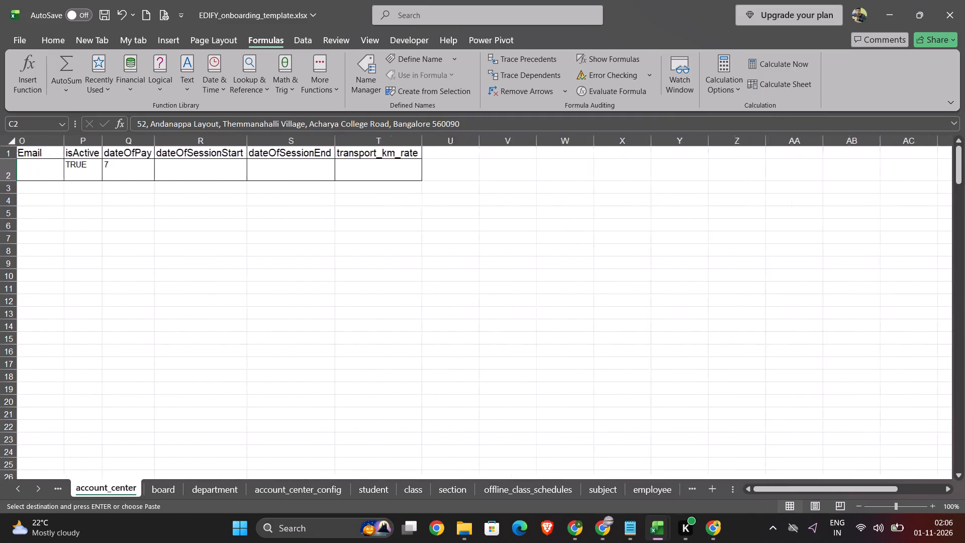
pyautogui.hscroll(6, 246, 417)
pyautogui.click(60, 488)
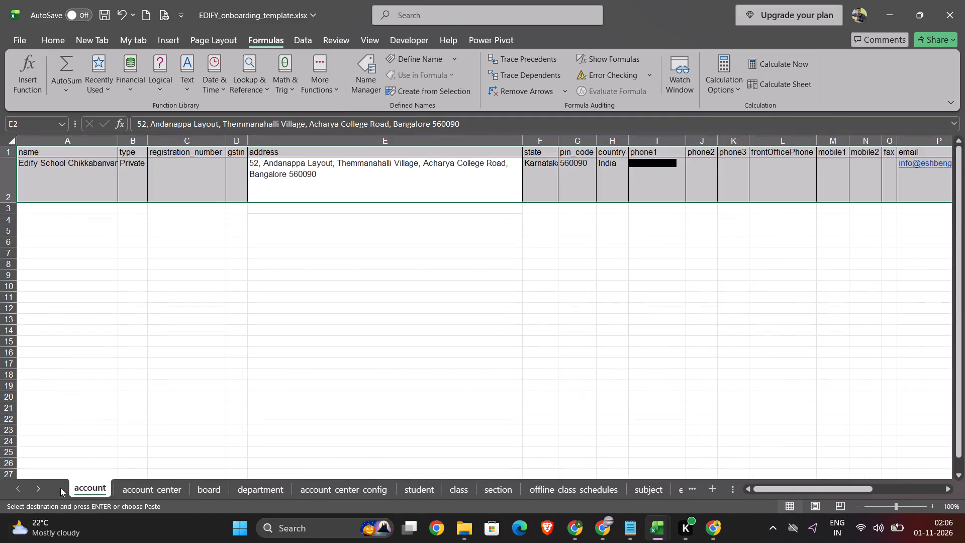
pyautogui.click(287, 361)
pyautogui.hscroll(-1, 567, 321)
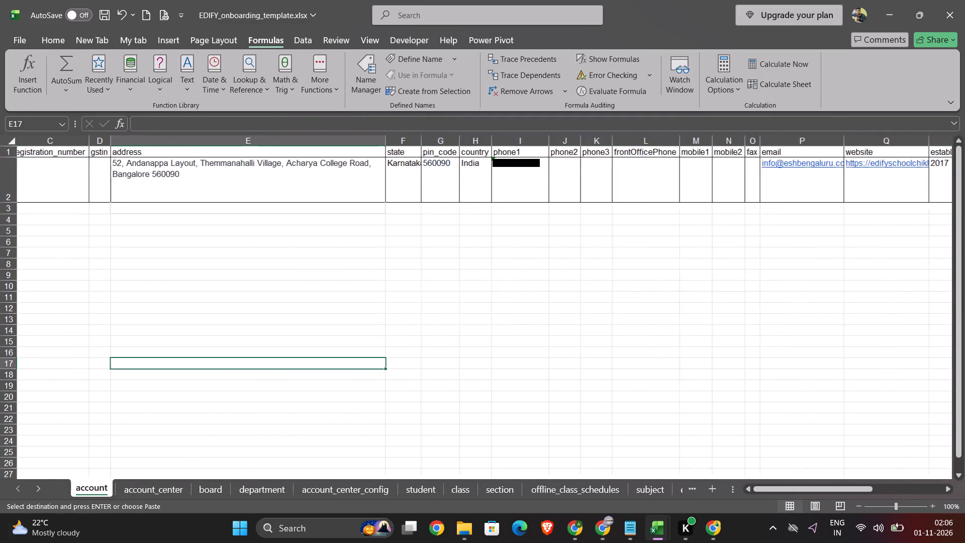
pyautogui.hscroll(-1, 567, 321)
# Save the EDIFY onboarding workbook.
pyautogui.hotkey('ctrl', 's')
pyautogui.hotkey('ctrl', 's')
pyautogui.hotkey('ctrl', 's')
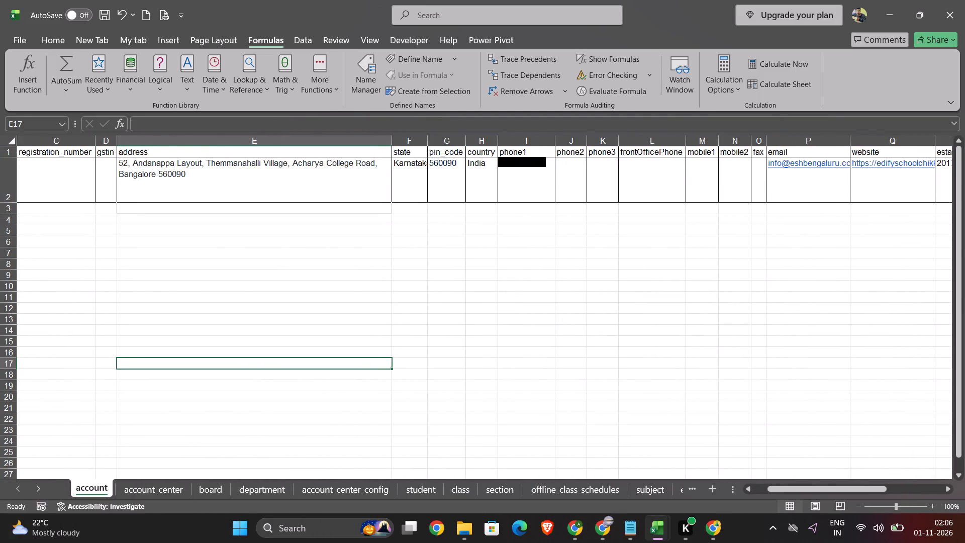
# Share EDIFY_onboarding_template.xlsx from Downloads in the Zoho Cliq direct chat where the GRJIS onboarding template was sent, without a comment.
pyautogui.click(465, 523)
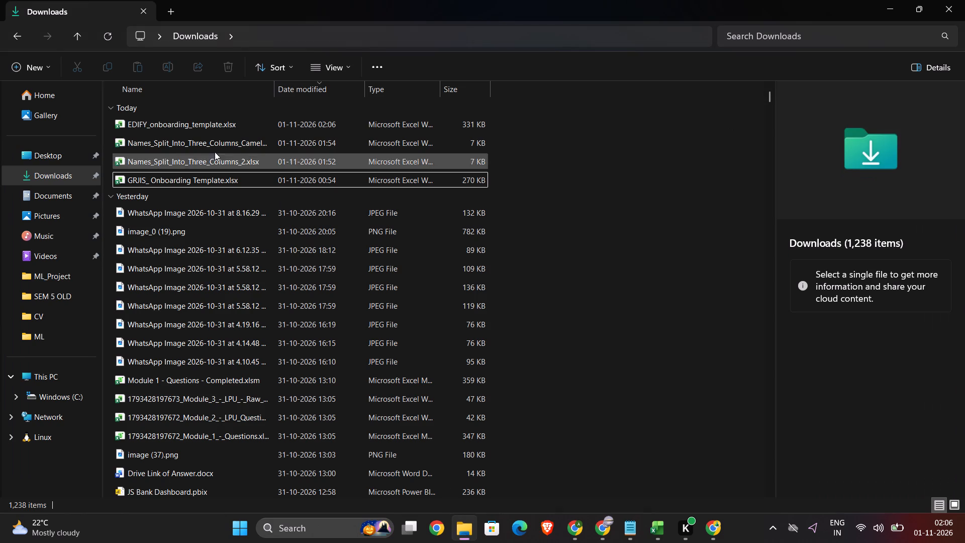
pyautogui.click(181, 127)
pyautogui.hotkey('ctrl', 'c')
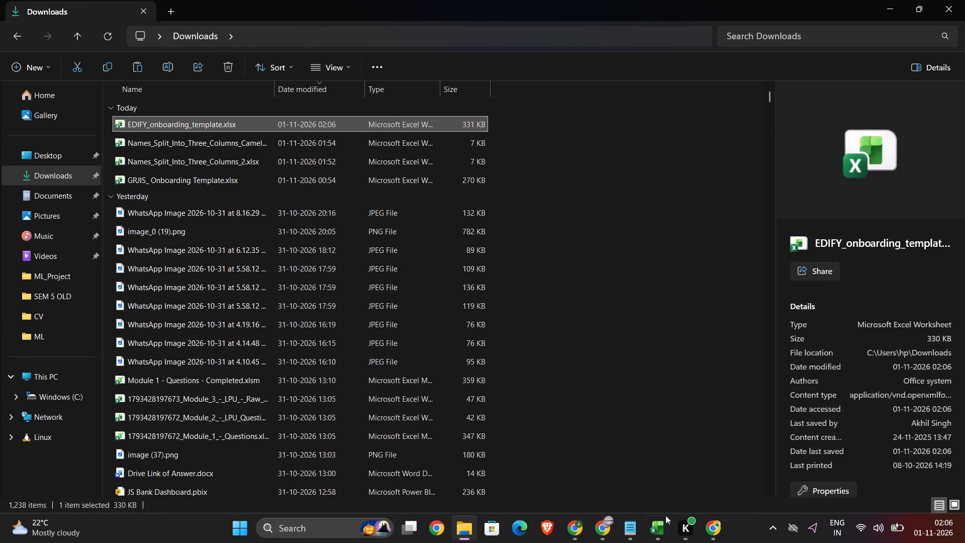
pyautogui.click(603, 522)
pyautogui.click(590, 524)
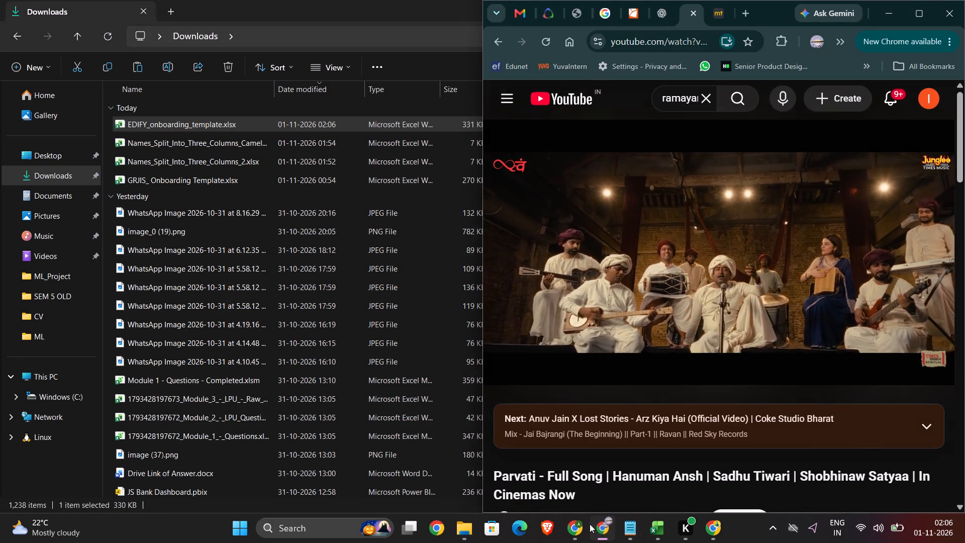
pyautogui.click(577, 528)
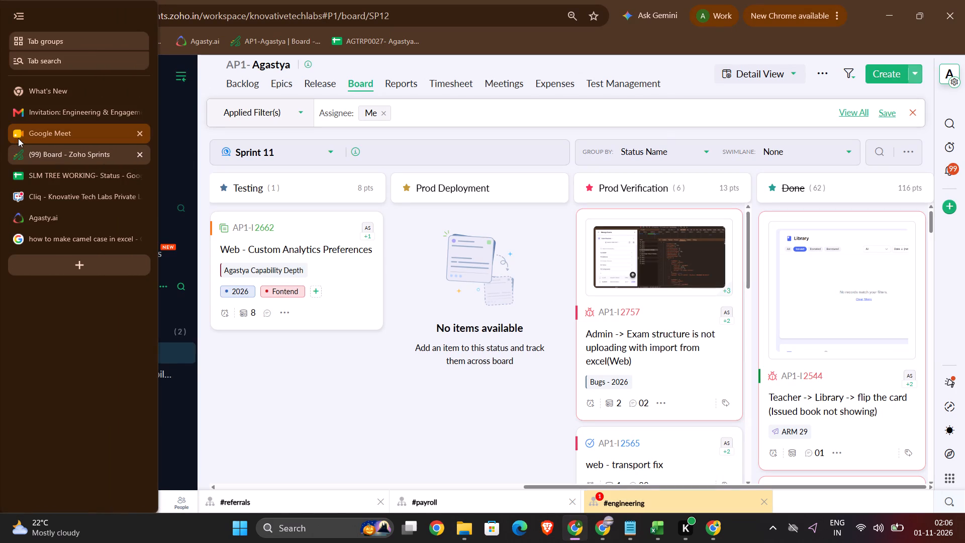
pyautogui.click(46, 195)
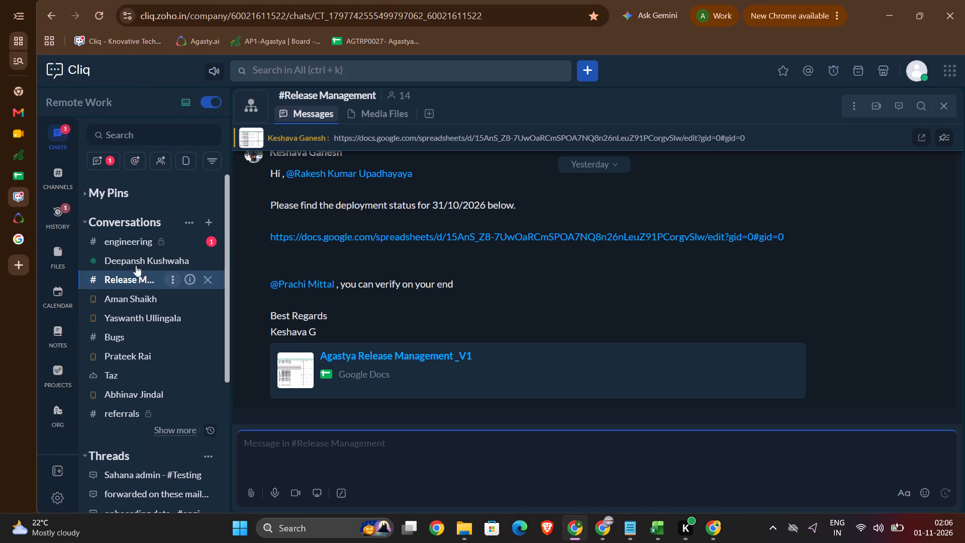
pyautogui.click(108, 258)
pyautogui.click(276, 442)
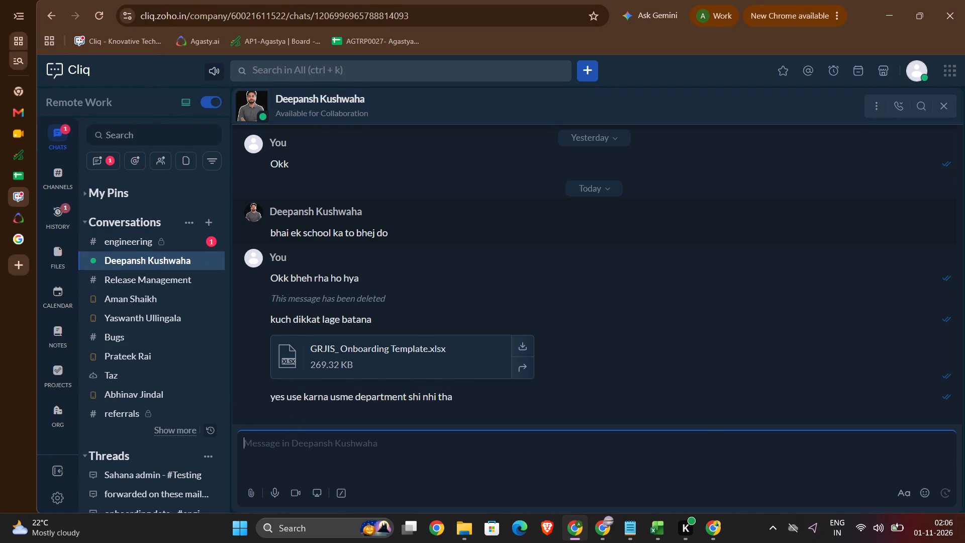
pyautogui.hotkey('ctrl', 'v')
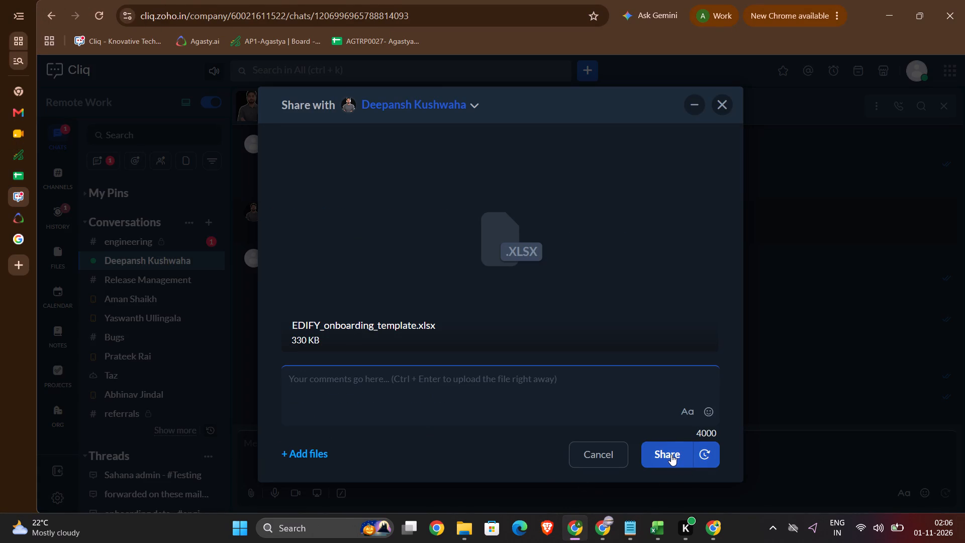
pyautogui.click(672, 455)
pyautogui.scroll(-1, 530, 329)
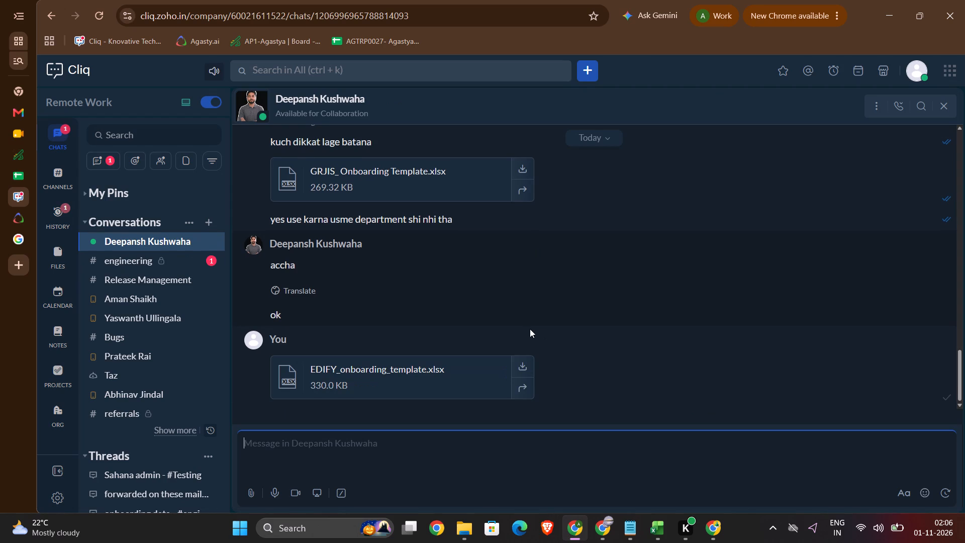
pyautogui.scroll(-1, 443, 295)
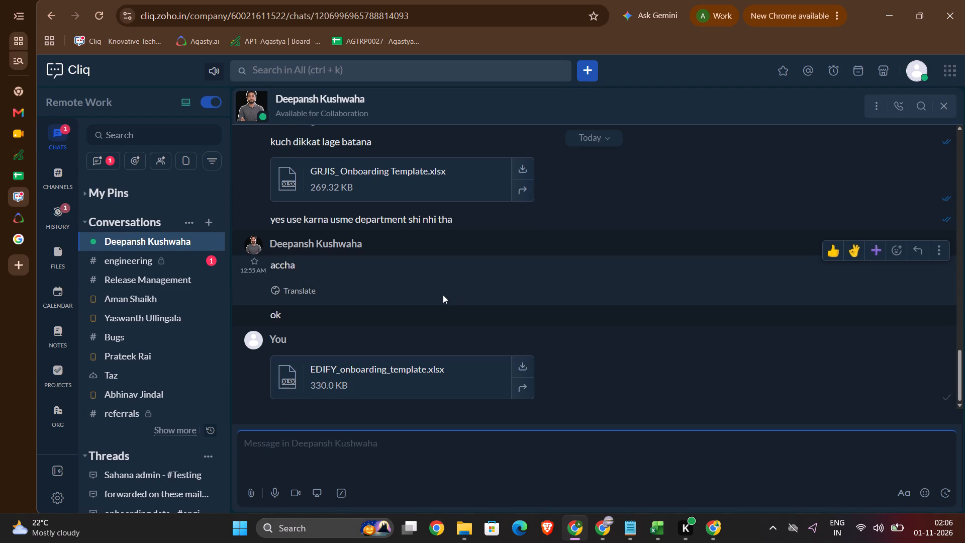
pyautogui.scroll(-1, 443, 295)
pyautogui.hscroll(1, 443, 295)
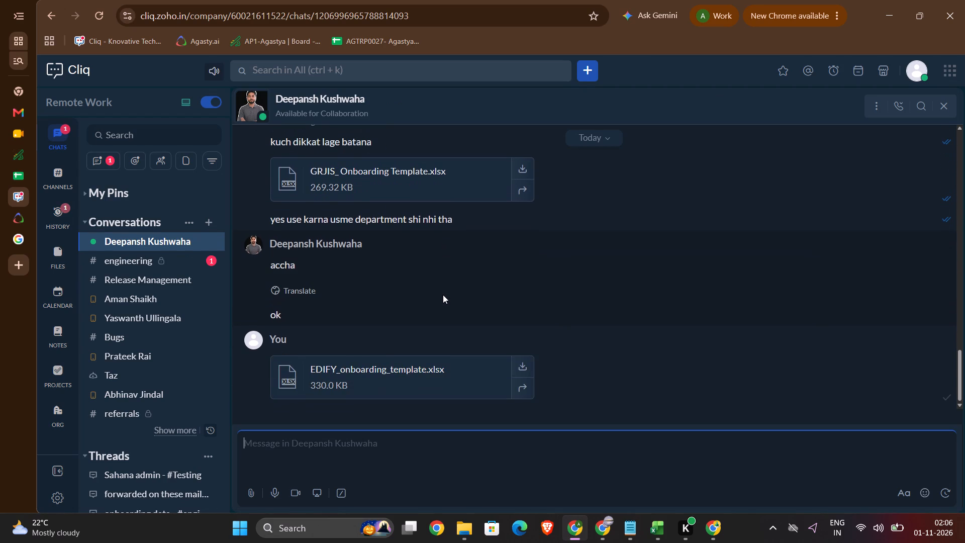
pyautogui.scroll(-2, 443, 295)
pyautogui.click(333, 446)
# Check the new message in Cliq's #engineering channel, the direct chat with the colleague and the missed-call history.
pyautogui.click(109, 258)
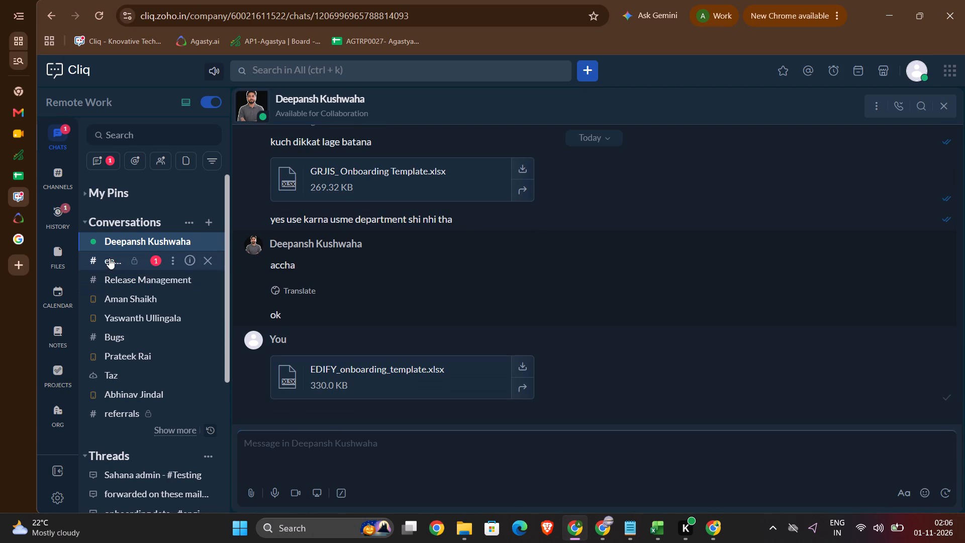
pyautogui.scroll(-2, 341, 339)
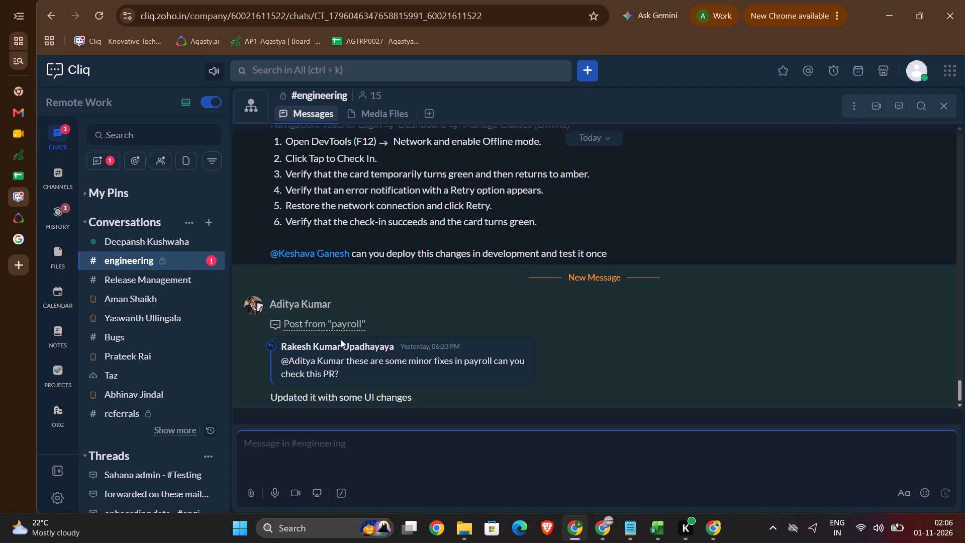
pyautogui.scroll(1, 169, 250)
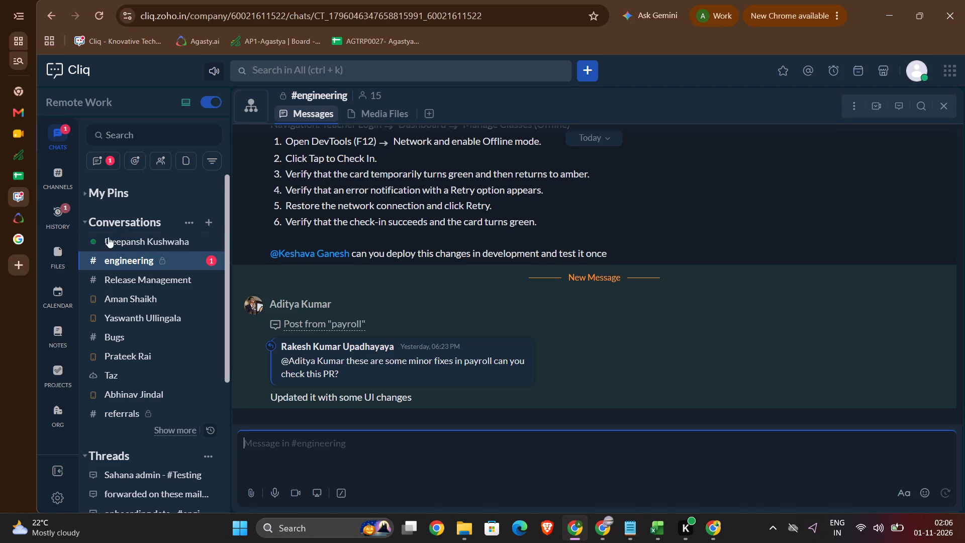
pyautogui.click(101, 251)
pyautogui.click(107, 236)
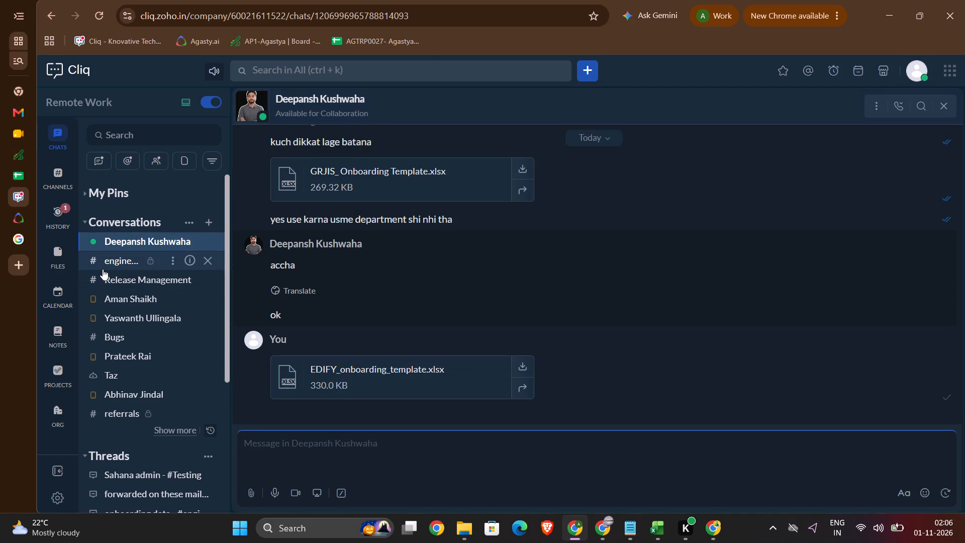
pyautogui.click(107, 269)
pyautogui.click(63, 209)
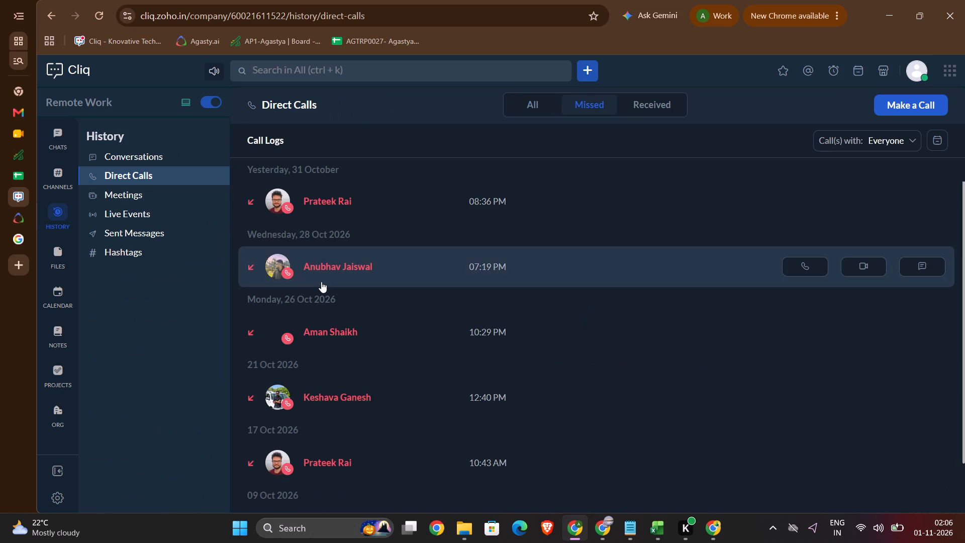
pyautogui.click(60, 135)
pyautogui.scroll(1, 186, 252)
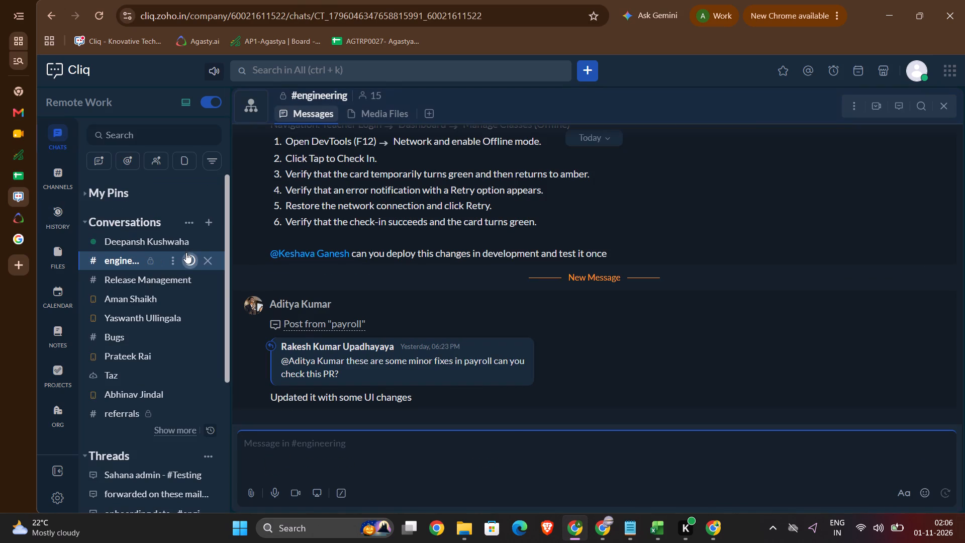
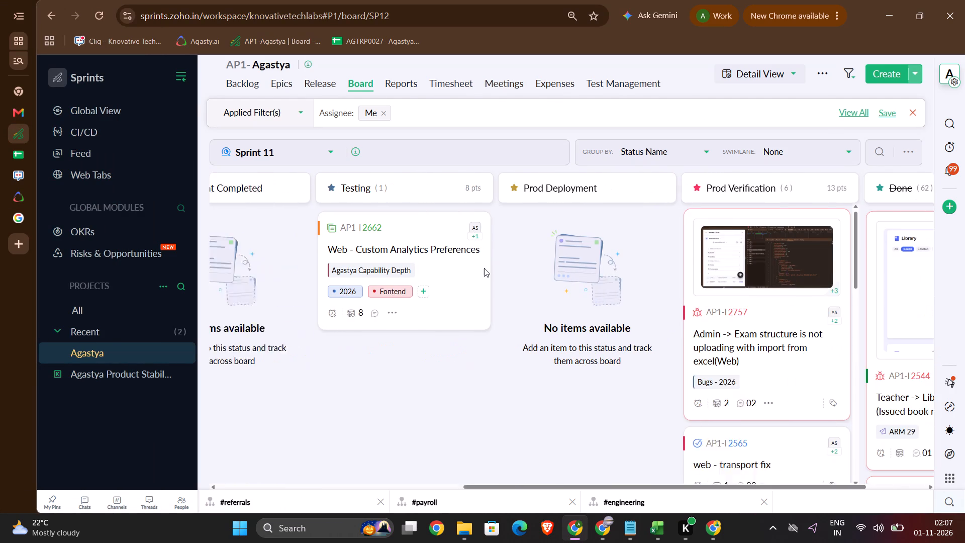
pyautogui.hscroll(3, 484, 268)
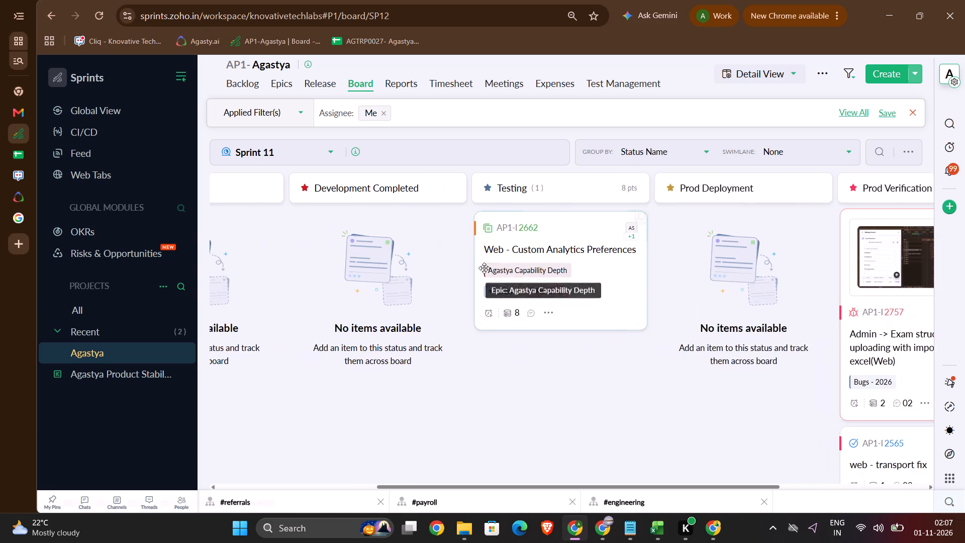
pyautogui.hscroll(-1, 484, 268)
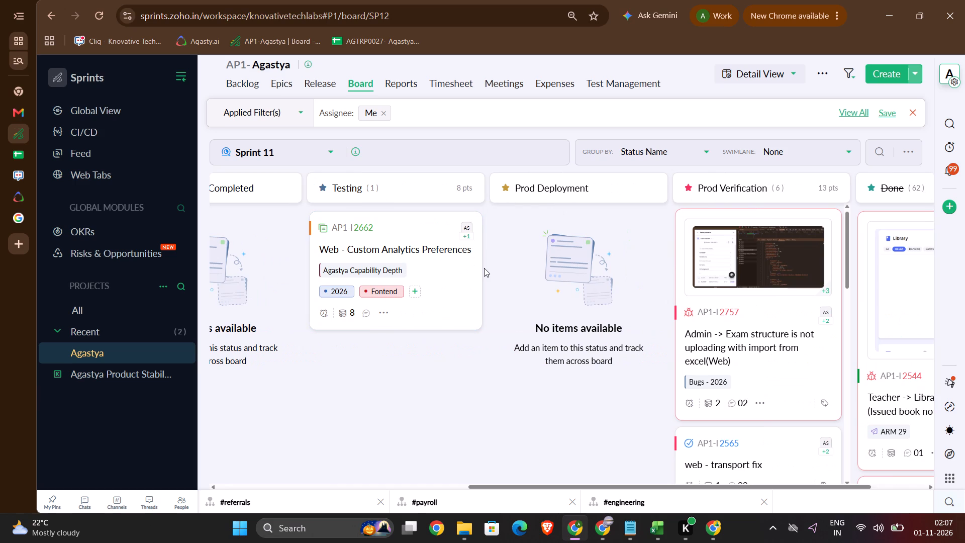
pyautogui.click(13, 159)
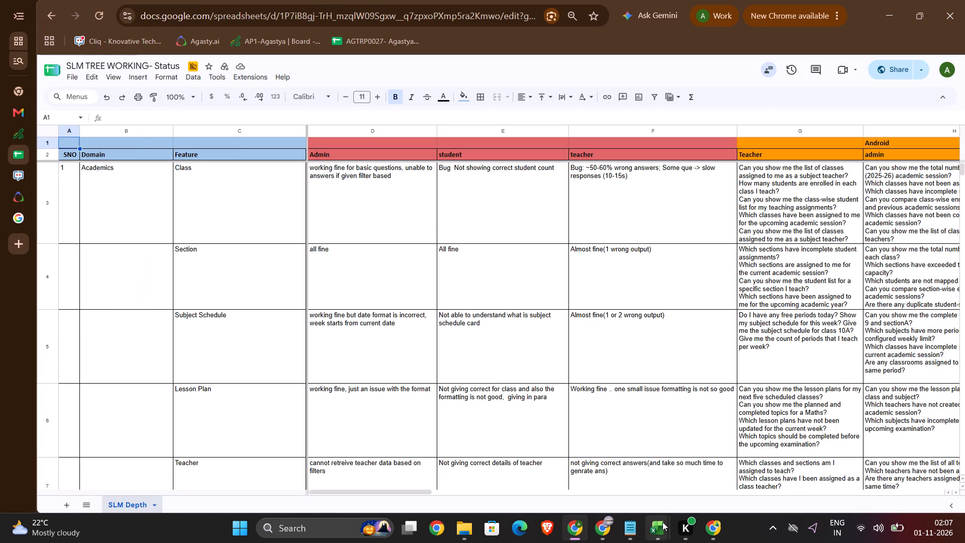
# Save the EDIFY onboarding workbook, and close it along with the Names_Split_Into_Three_Columns_CamelCase.xlsx workbook.
pyautogui.click(661, 523)
pyautogui.click(594, 463)
pyautogui.hotkey('ctrl', 's')
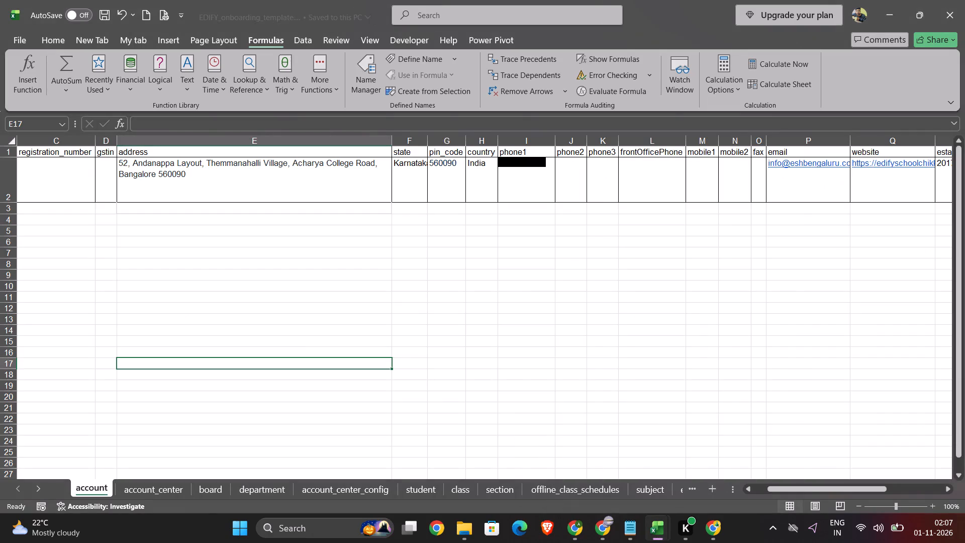
pyautogui.click(964, 0)
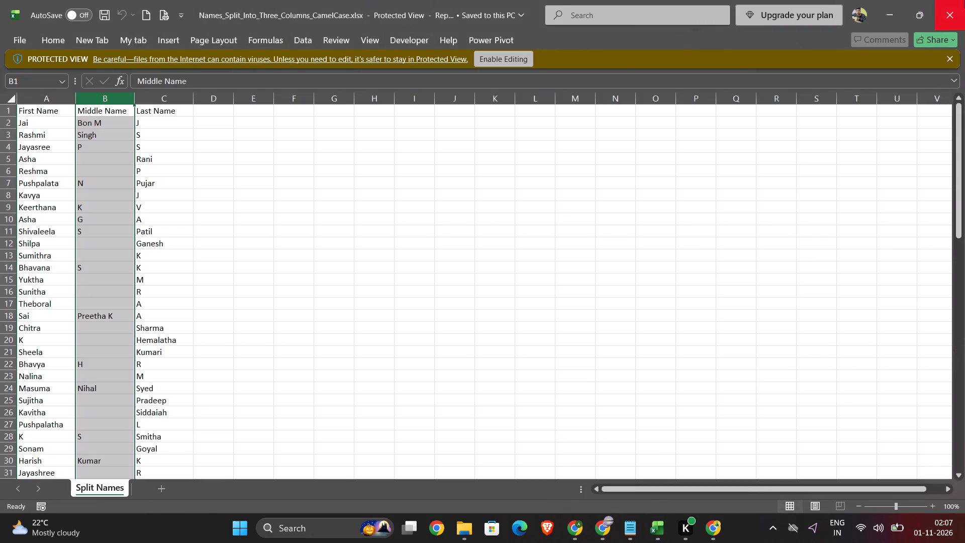
pyautogui.click(964, 0)
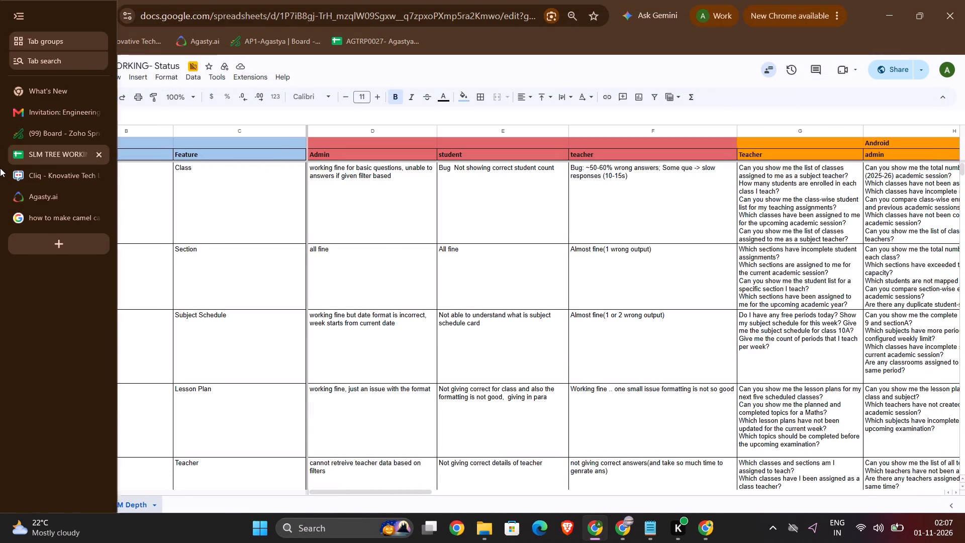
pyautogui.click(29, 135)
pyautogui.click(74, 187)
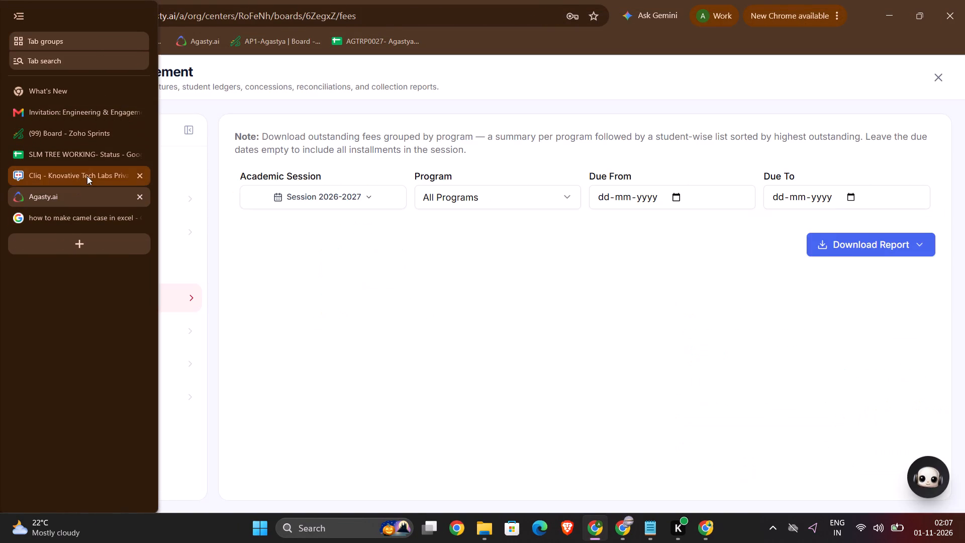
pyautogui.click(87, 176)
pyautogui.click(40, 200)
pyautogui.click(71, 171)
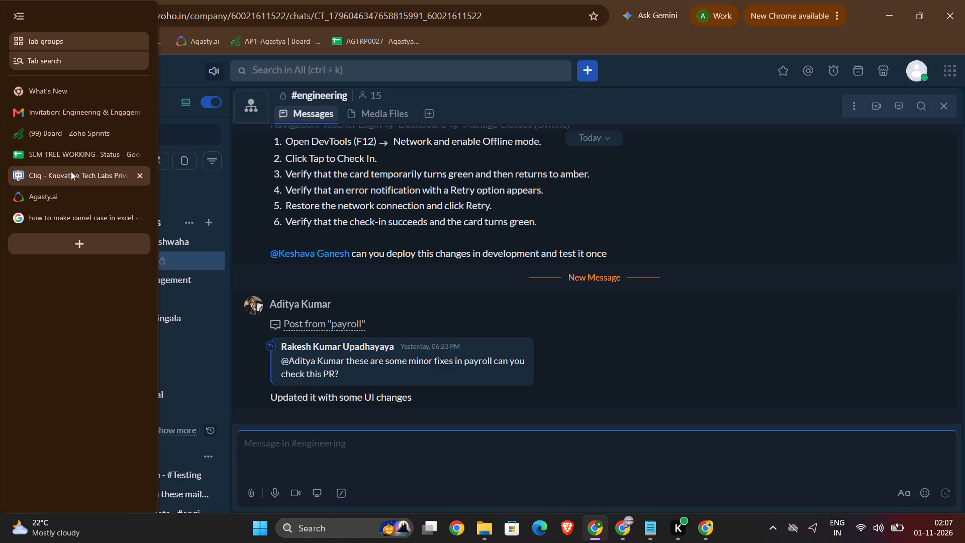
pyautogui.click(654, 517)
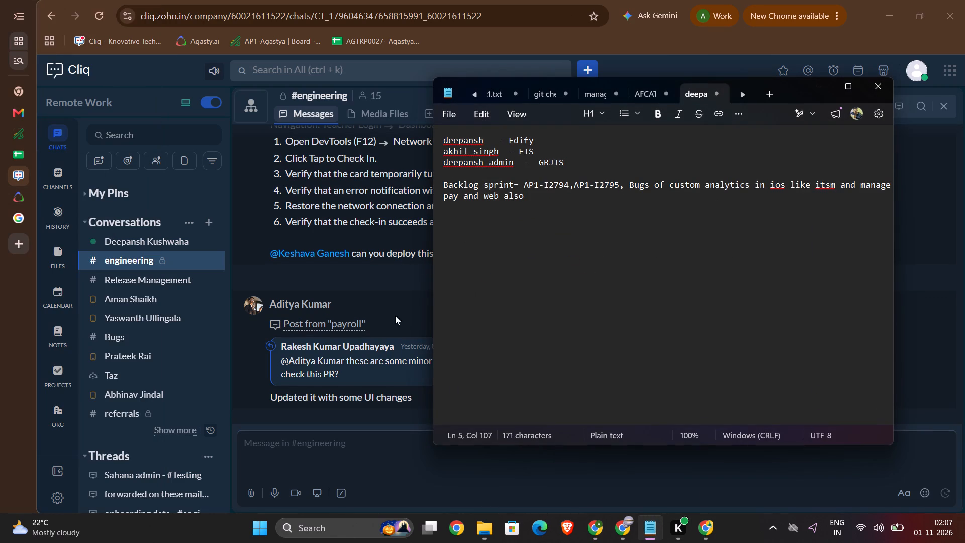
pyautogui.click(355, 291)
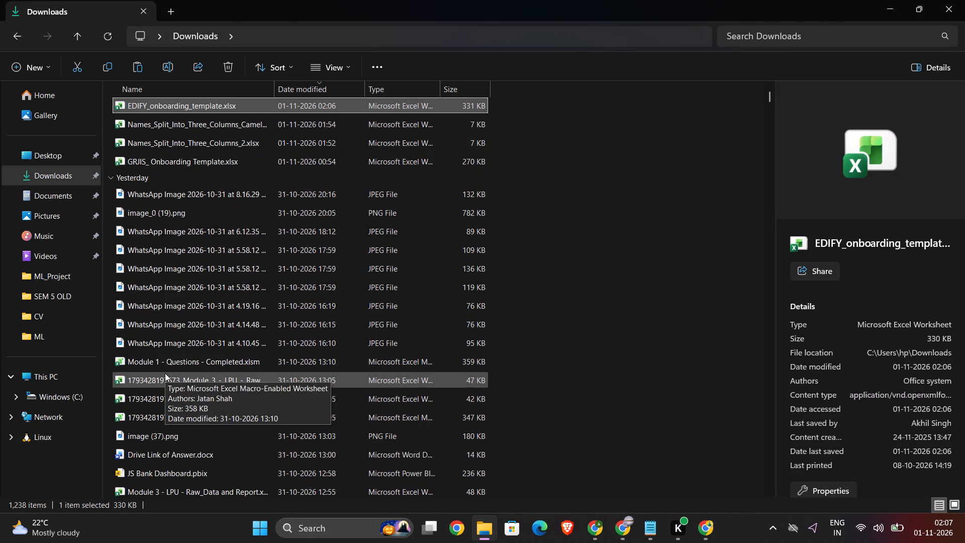
pyautogui.scroll(-2, 165, 373)
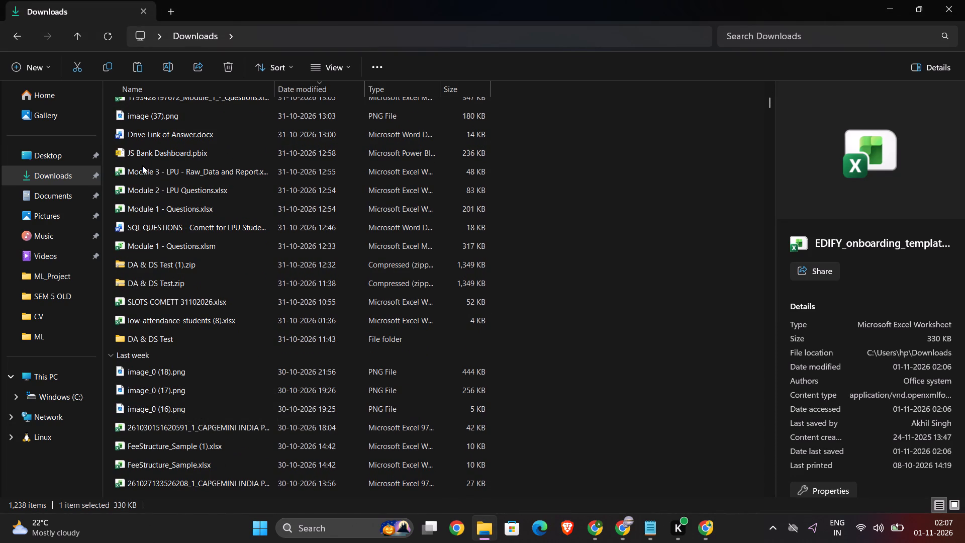
pyautogui.scroll(-1, 142, 165)
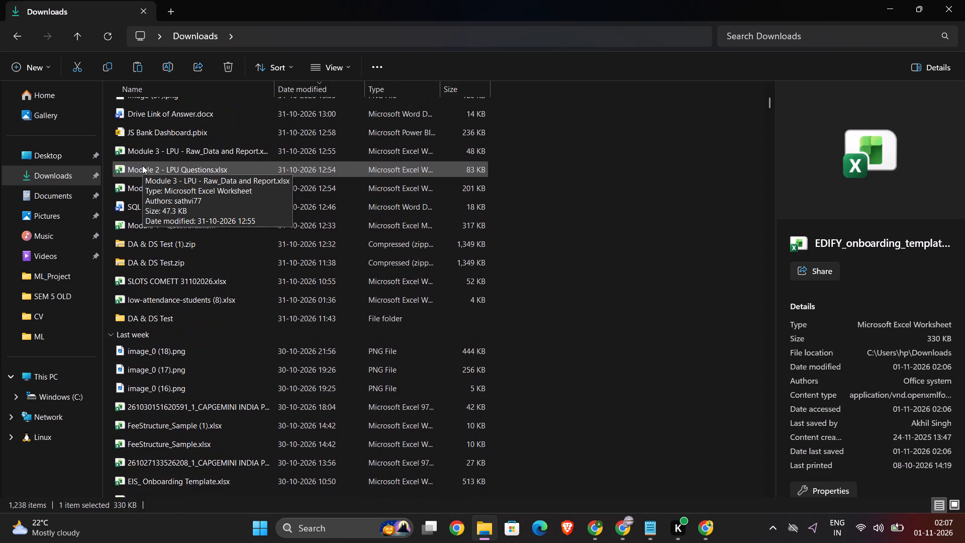
pyautogui.scroll(-3, 142, 165)
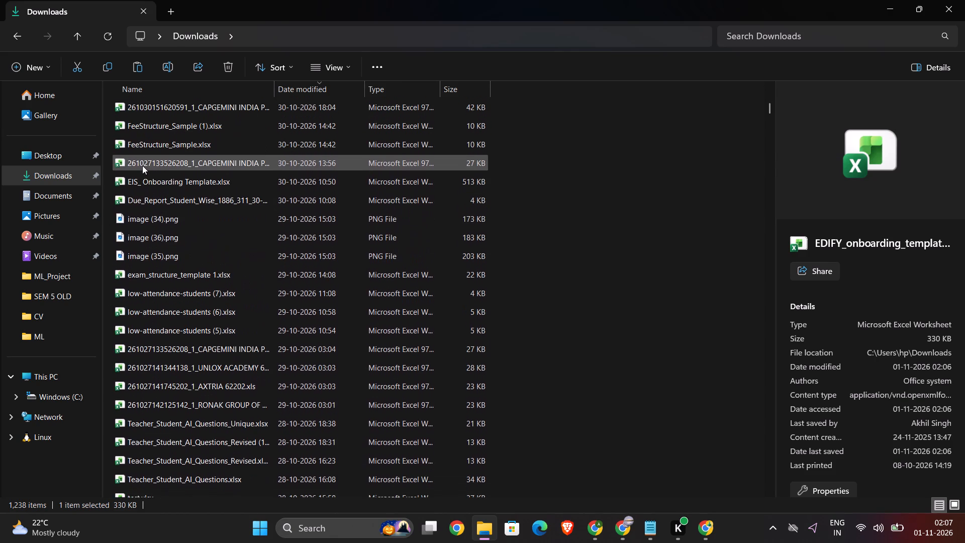
pyautogui.scroll(8, 142, 165)
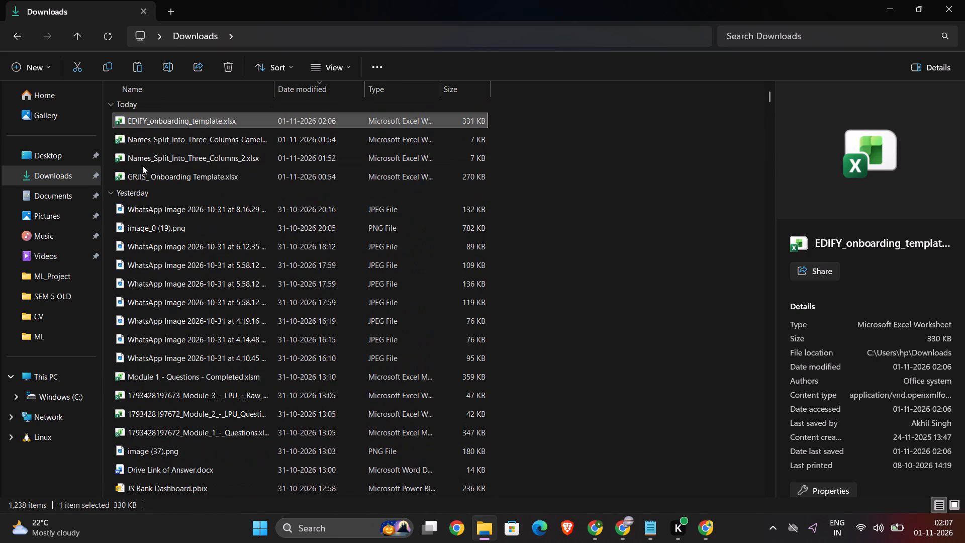
pyautogui.scroll(-4, 171, 267)
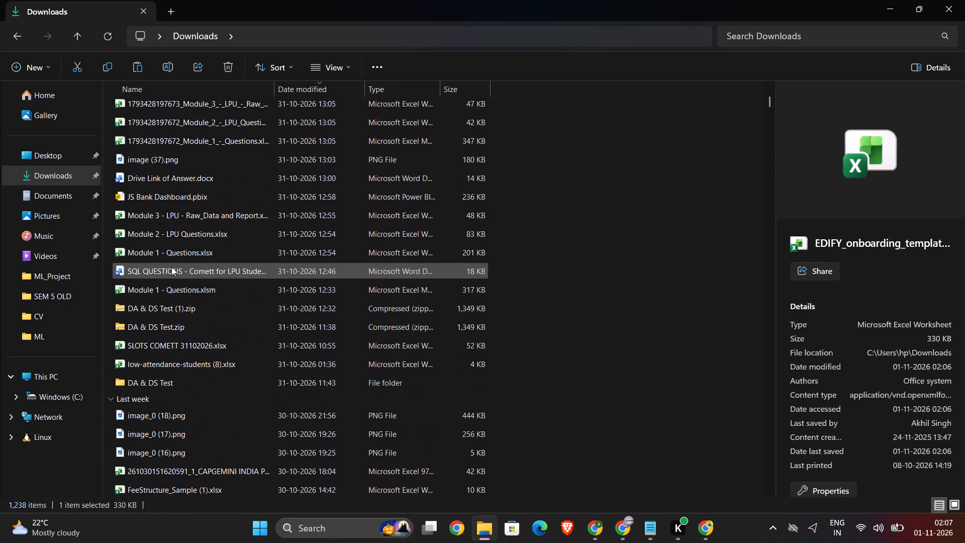
pyautogui.scroll(-3, 171, 267)
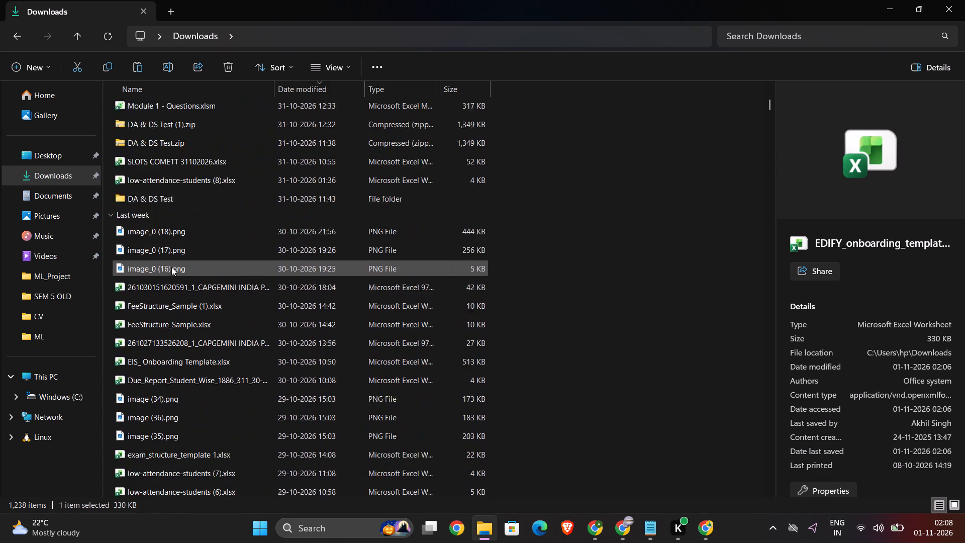
pyautogui.scroll(-1, 171, 267)
pyautogui.tripleClick(154, 309)
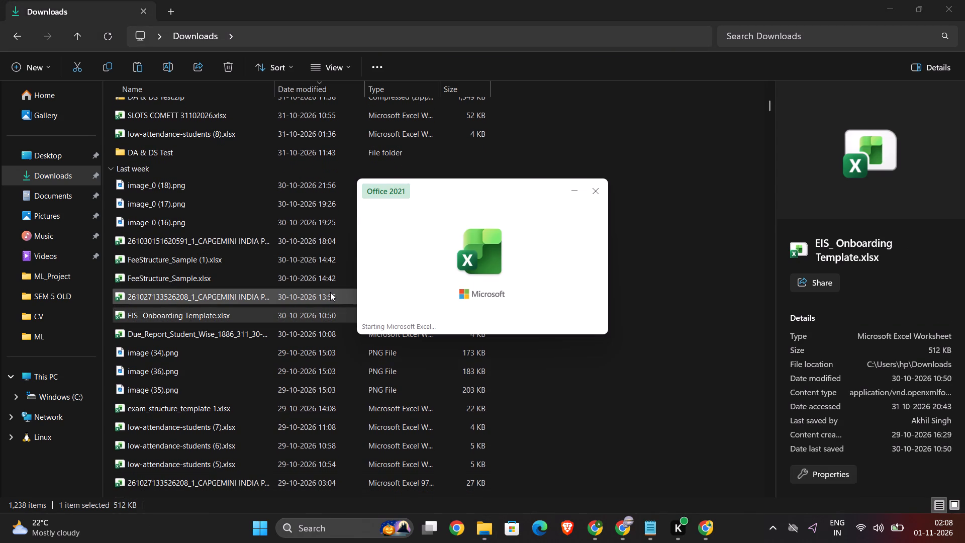
# Examine the employee sheet of the EIS onboarding workbook across its columns, from names and qualifications to contact details.
pyautogui.scroll(2, 379, 215)
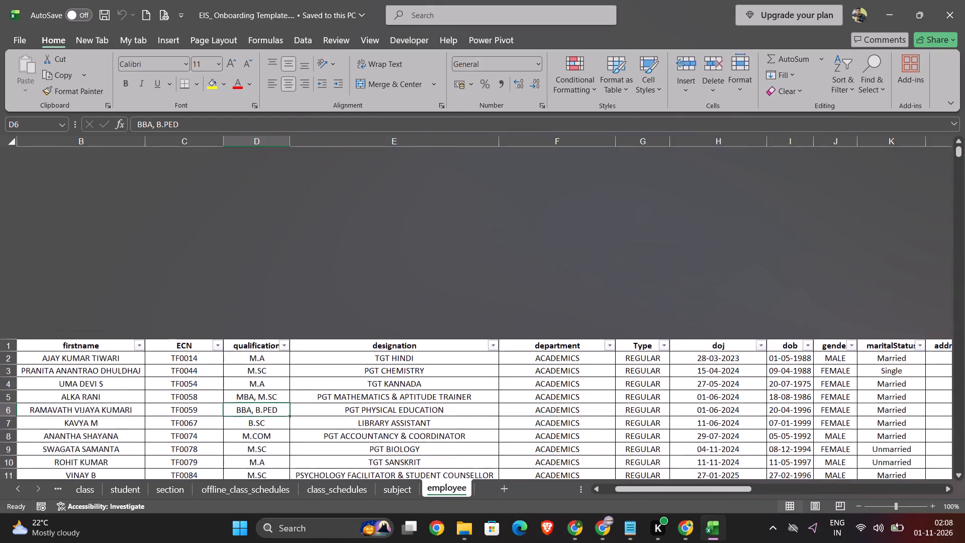
pyautogui.hscroll(3, 388, 249)
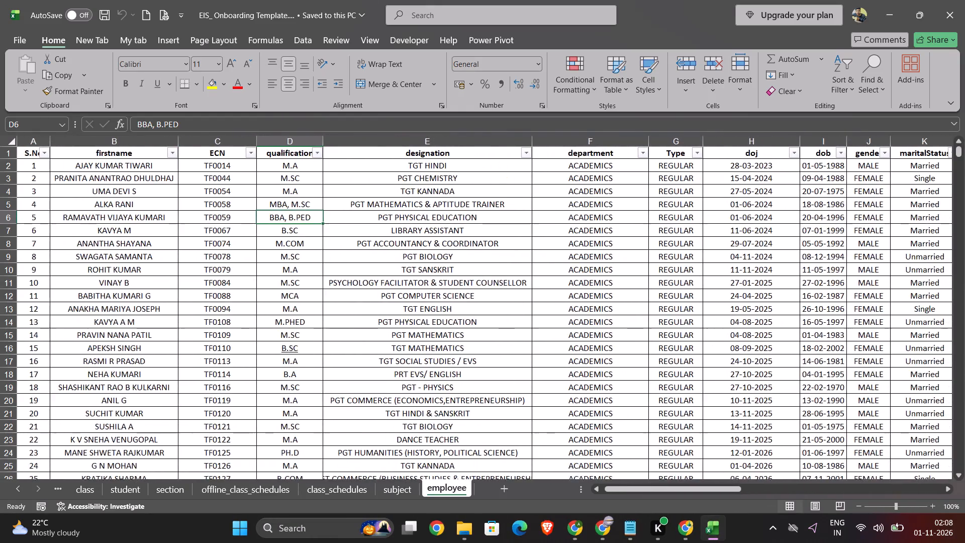
pyautogui.hscroll(-10, 388, 249)
pyautogui.hscroll(5, 388, 249)
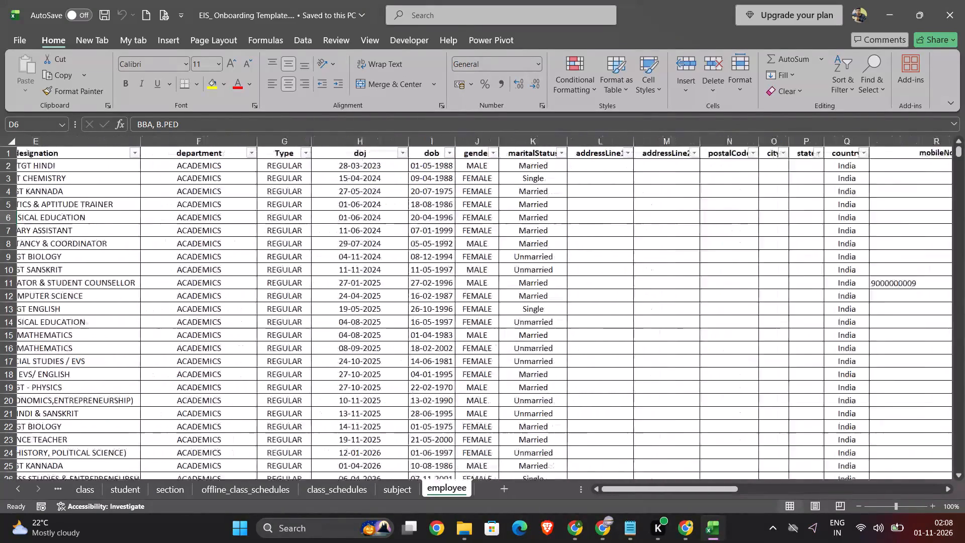
pyautogui.hscroll(7, 388, 249)
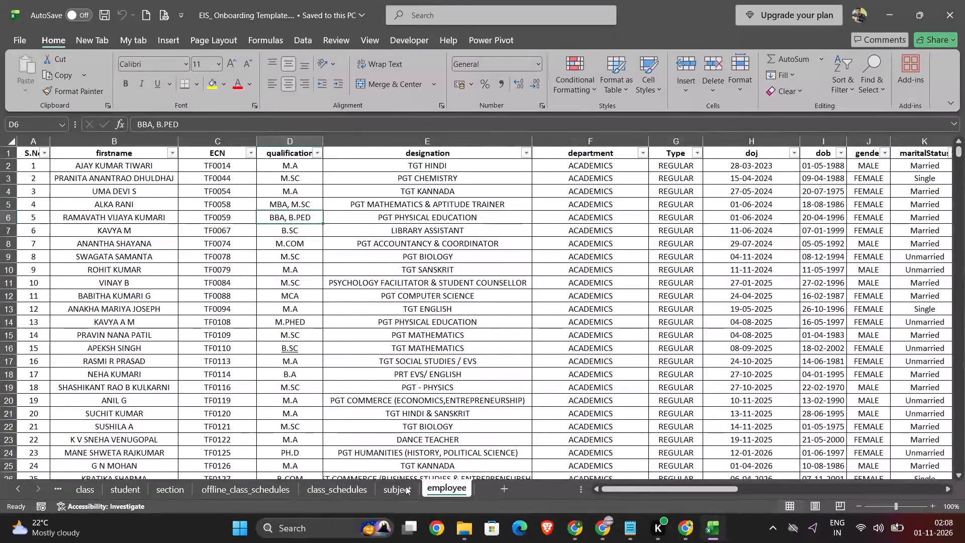
# Check the subject, class_schedules, class and student sheets of the EIS onboarding workbook.
pyautogui.click(404, 486)
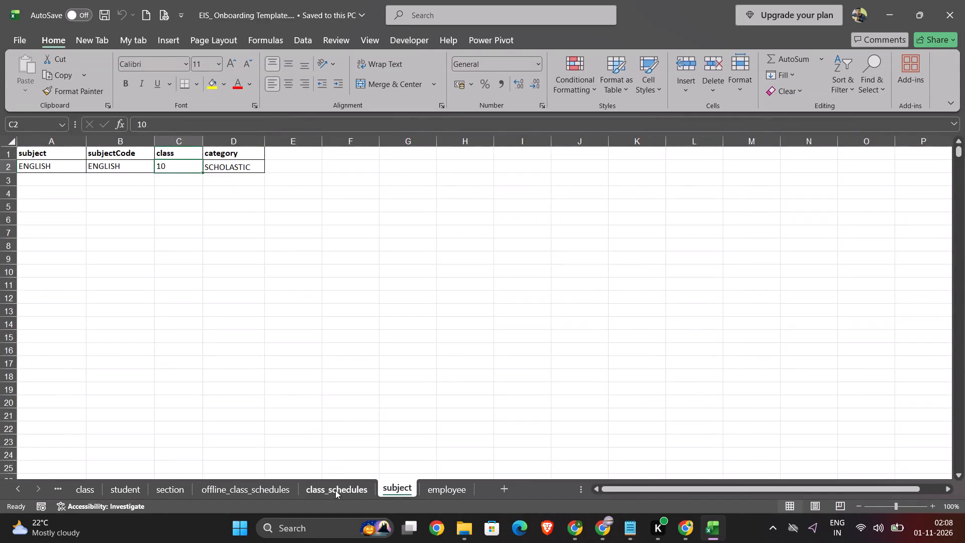
pyautogui.click(335, 490)
pyautogui.click(89, 486)
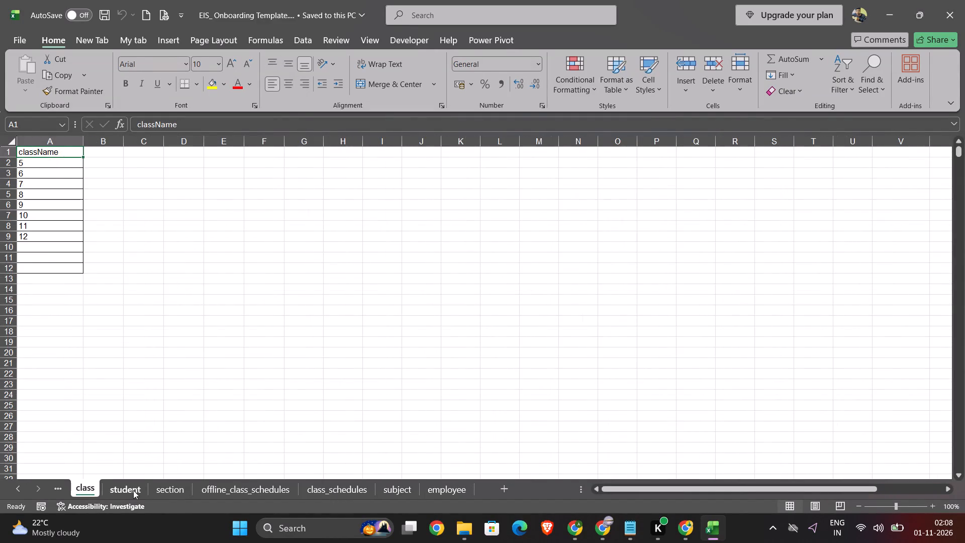
pyautogui.click(133, 490)
pyautogui.hscroll(3, 147, 343)
pyautogui.scroll(2, 262, 333)
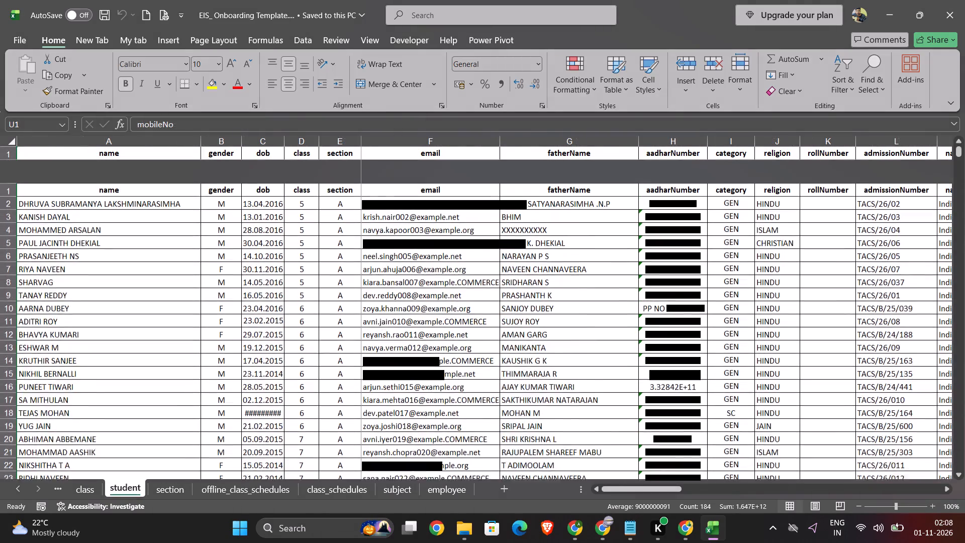
# Re-examine the employee sheet of the EIS onboarding workbook, including the address, country and mobile number columns.
pyautogui.click(453, 493)
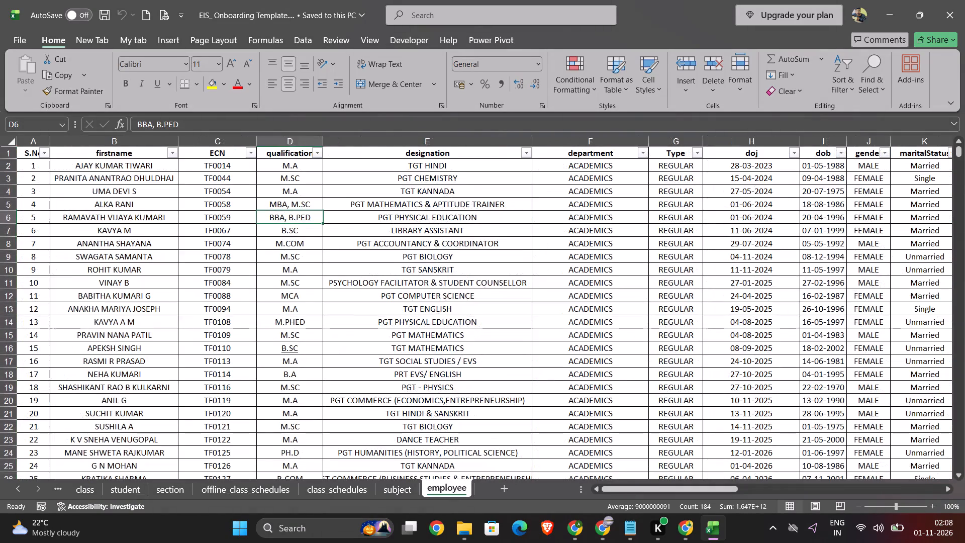
pyautogui.scroll(1, 356, 286)
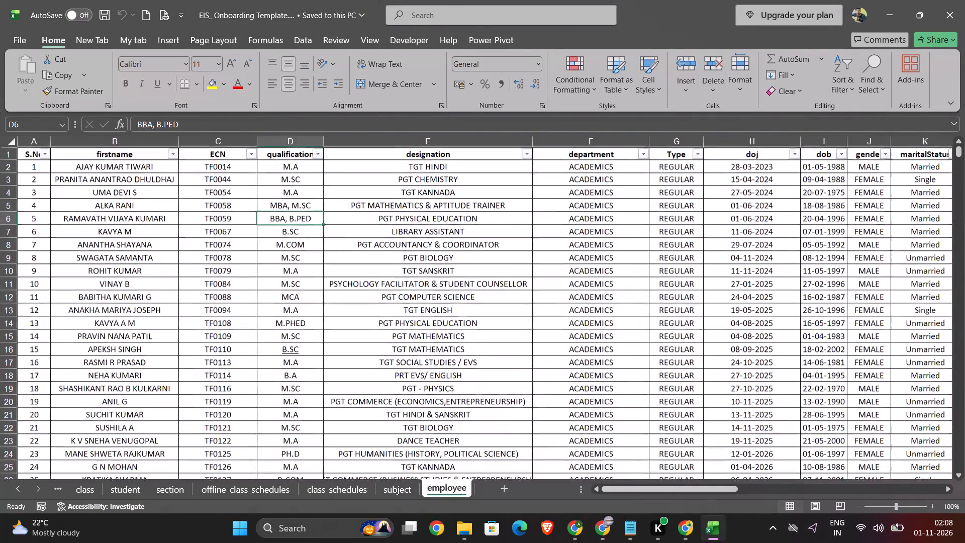
pyautogui.scroll(1, 356, 286)
pyautogui.hscroll(2, 356, 286)
pyautogui.hscroll(-4, 356, 286)
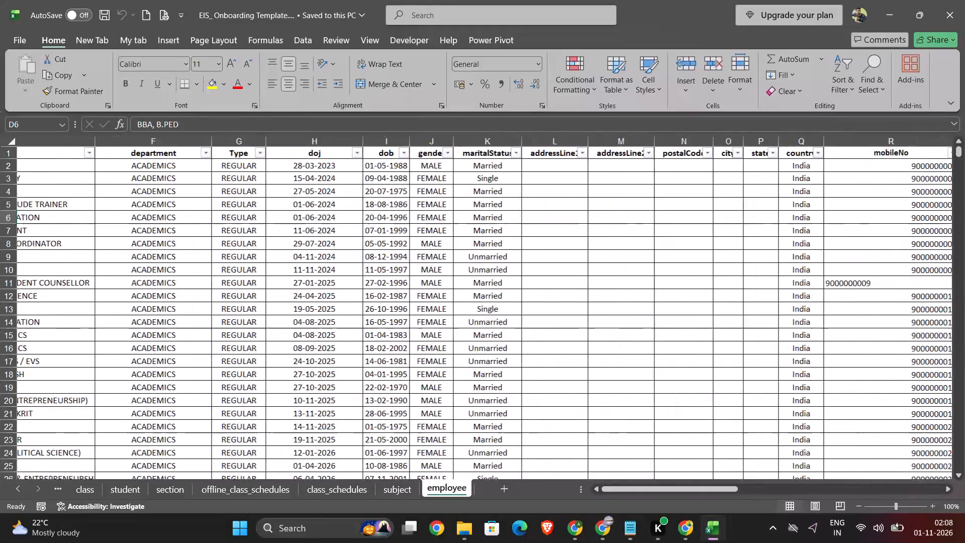
pyautogui.hscroll(-6, 356, 286)
pyautogui.hscroll(6, 356, 286)
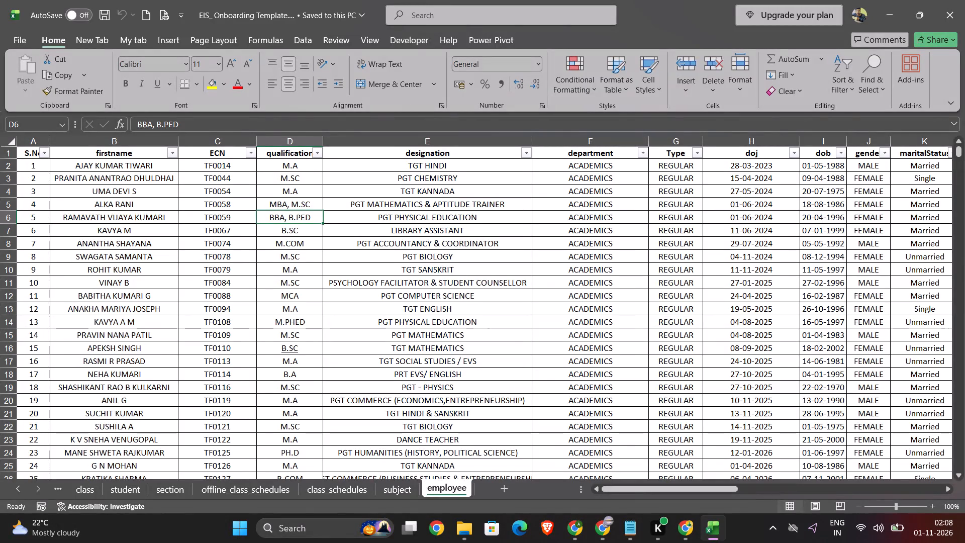
pyautogui.click(446, 490)
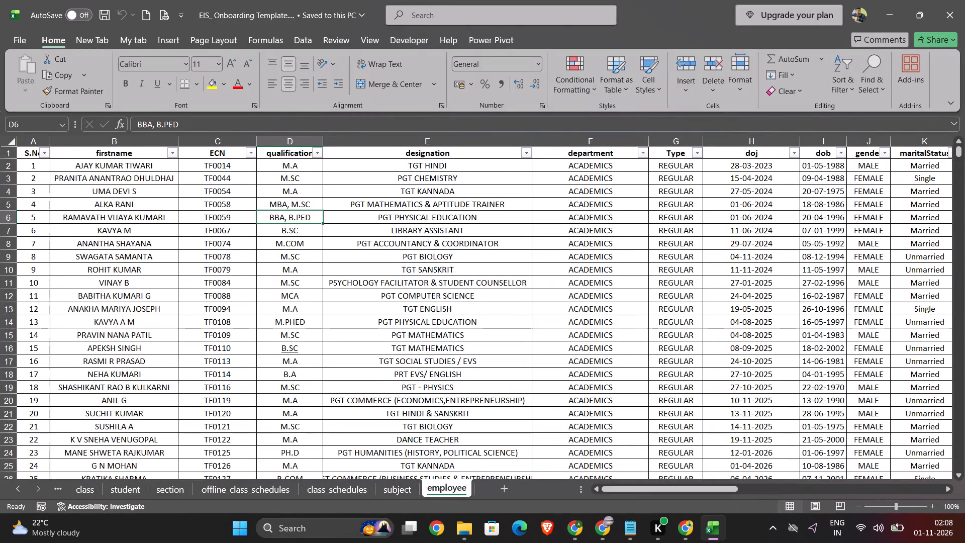
pyautogui.scroll(1, 409, 332)
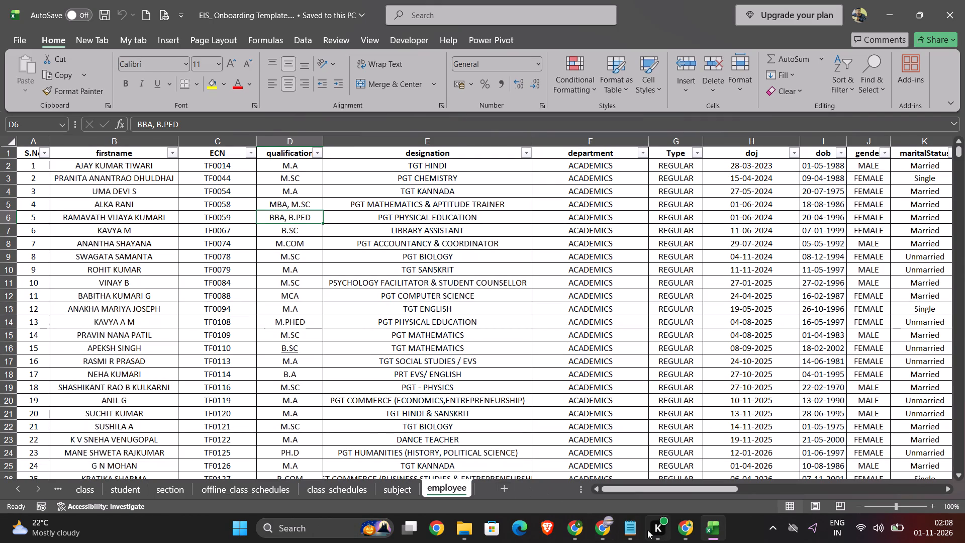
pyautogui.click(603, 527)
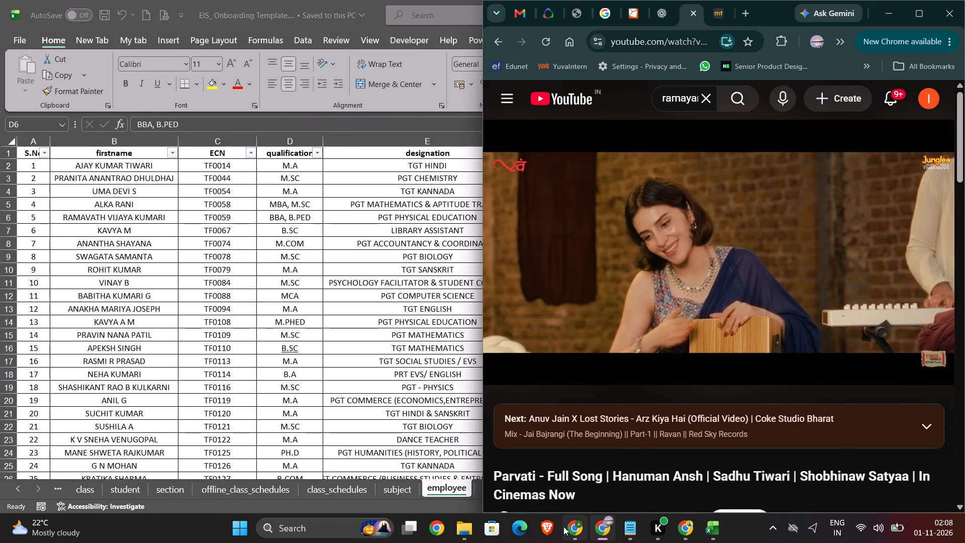
# Switch to Zoho Cliq and start a message to the colleague who received EDIFY_onboarding_template.xlsx: "Last bhi kar rha hu".
pyautogui.click(572, 525)
pyautogui.click(109, 251)
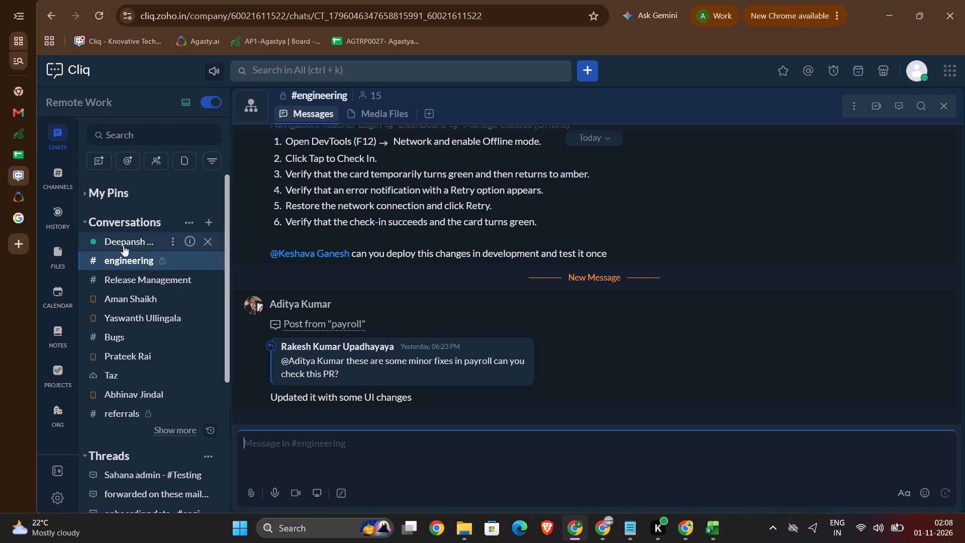
pyautogui.click(122, 242)
pyautogui.click(261, 446)
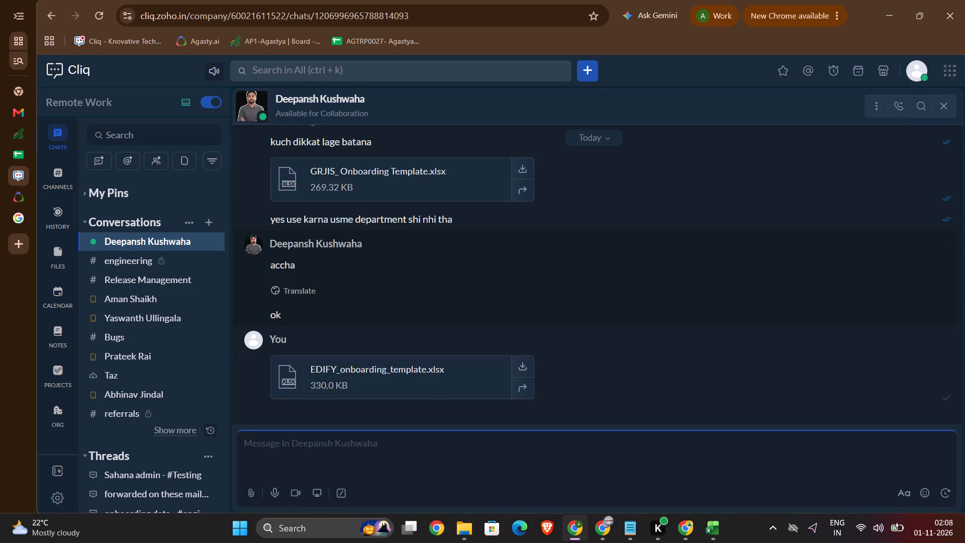
pyautogui.write('Last bhi kar rha hu')
pyautogui.press('space')
# Switch back to Excel and check the student sheet of the EIS onboarding workbook.
pyautogui.hotkey('alt', 'Tab')
pyautogui.hotkey('alt', 'Tab')
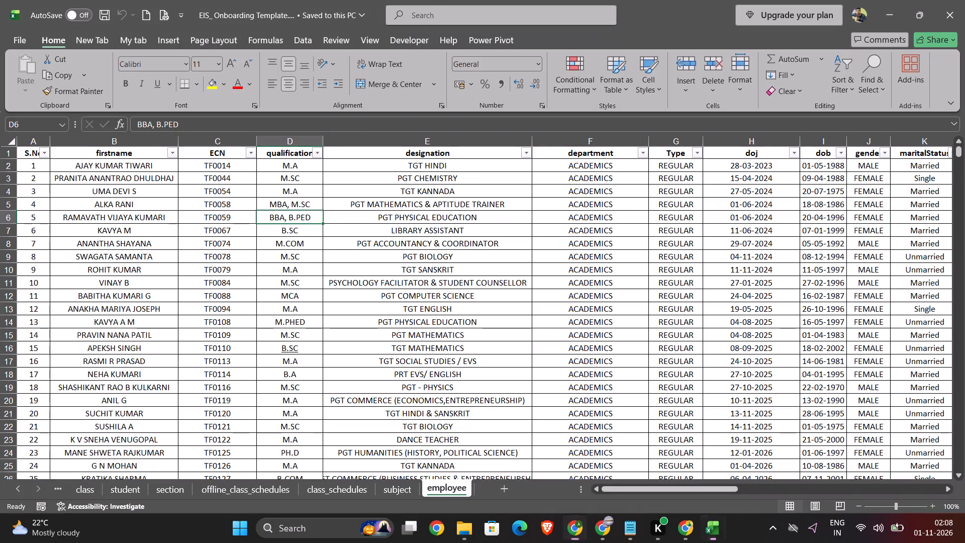
pyautogui.click(122, 490)
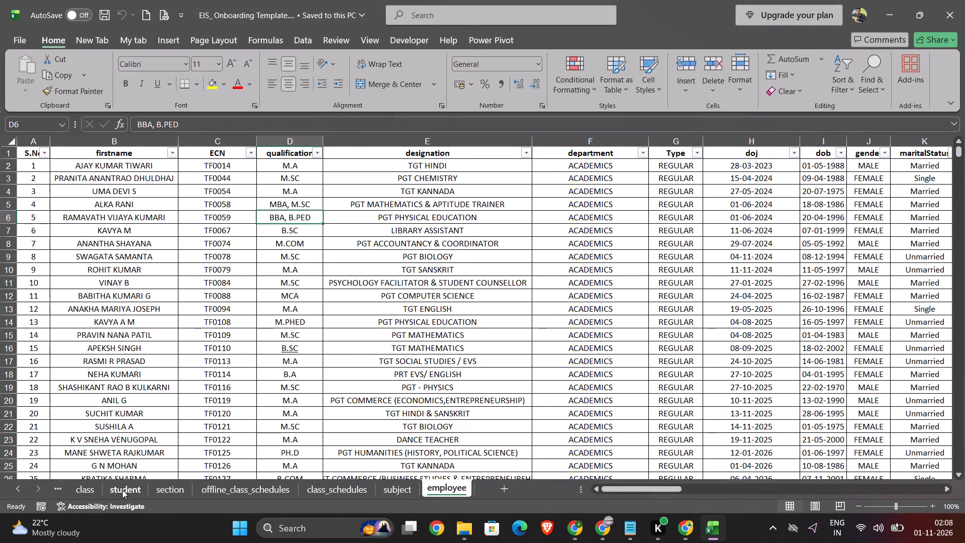
pyautogui.hscroll(1, 342, 291)
pyautogui.scroll(1, 342, 291)
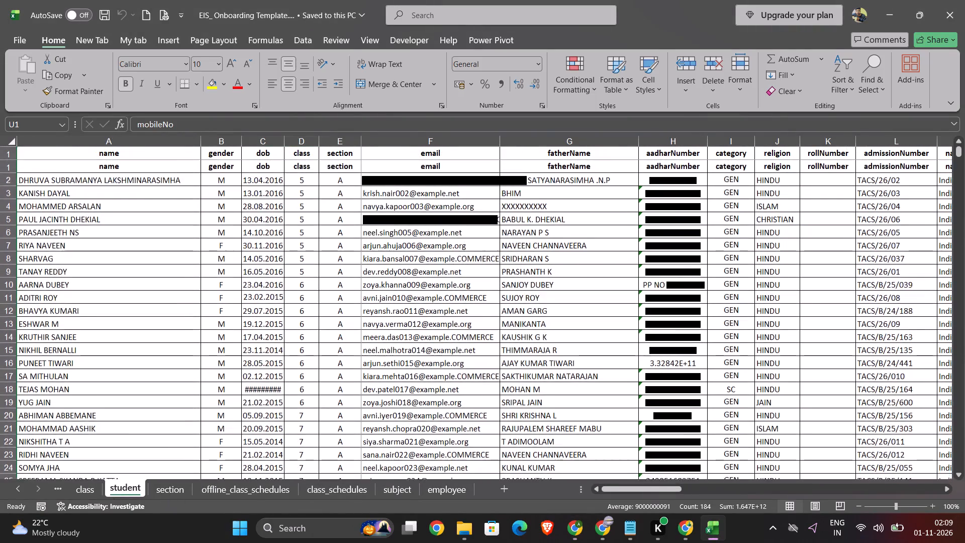
# Return to the draft in Zoho Cliq, complete it with "agar hota hai to abhi bhejta hu" and send it.
pyautogui.hotkey('alt', 'Tab')
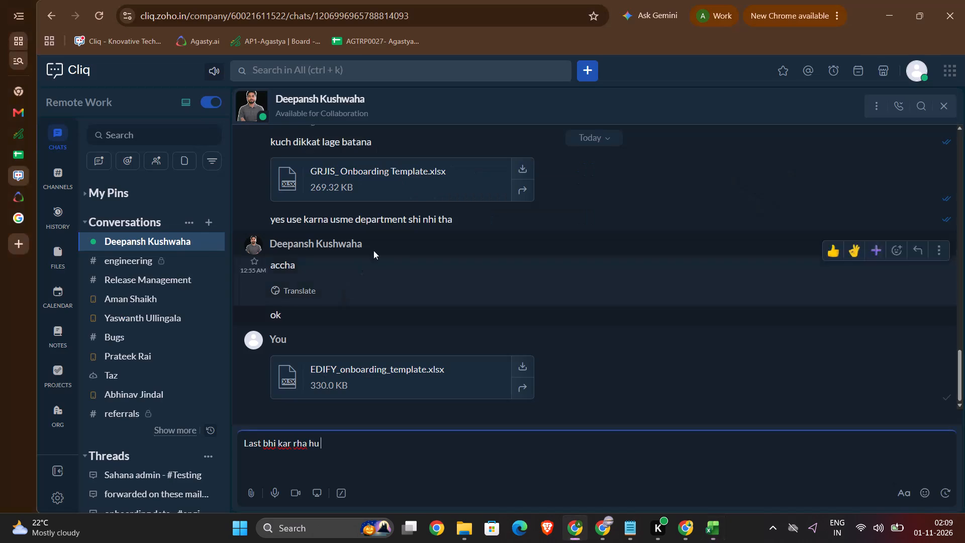
pyautogui.write('agar hota hia')
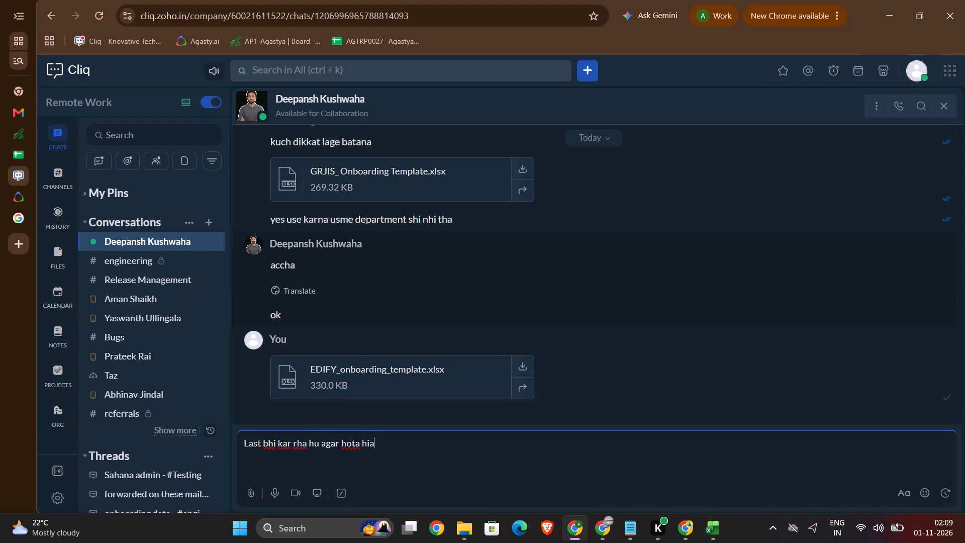
pyautogui.press('BackSpace')
pyautogui.press('BackSpace')
pyautogui.write('ai to abhi bhejta hu')
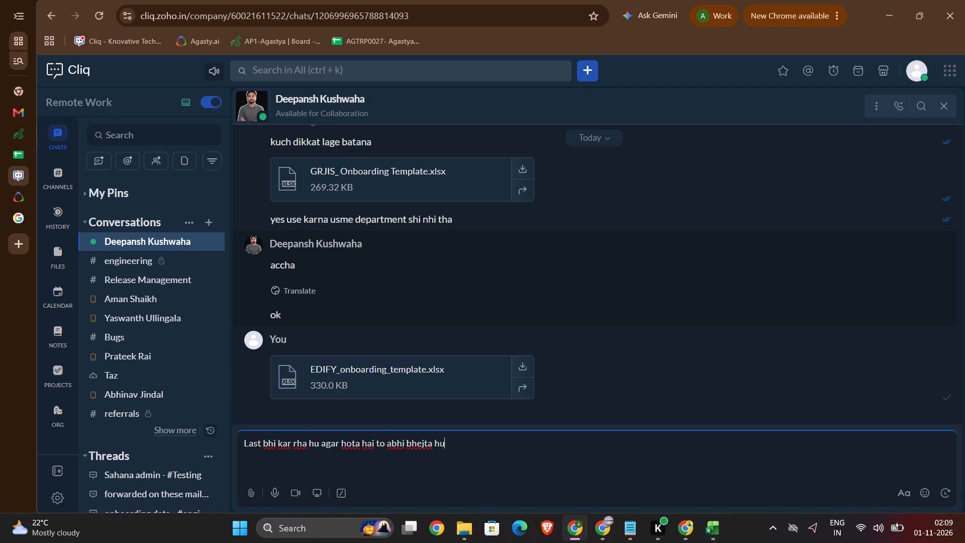
pyautogui.press('Return')
# Send the same colleague a follow-up message reading "nhi to subah bhej dunga".
pyautogui.write('nhi to sunah')
pyautogui.press('space')
pyautogui.press('BackSpace')
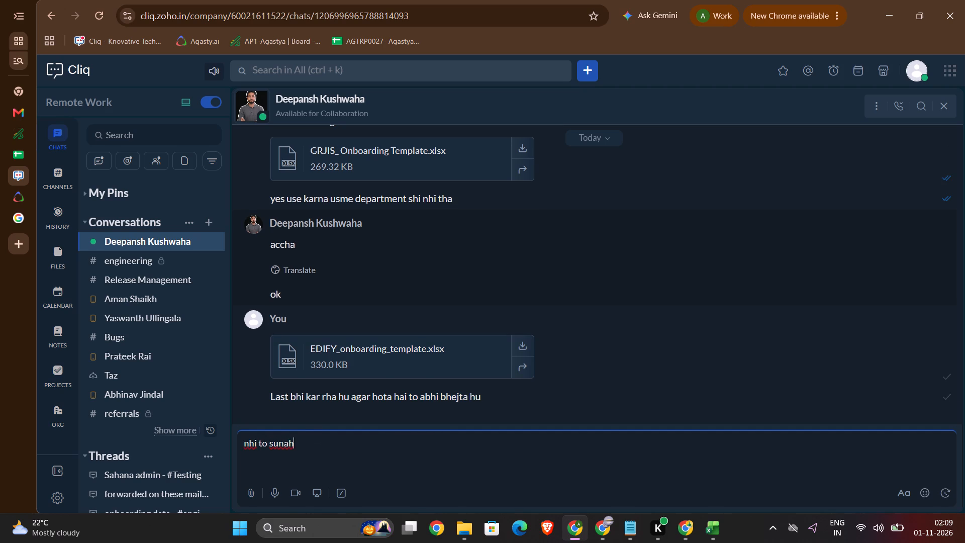
pyautogui.press('BackSpace')
pyautogui.press('BackSpace')
pyautogui.press('BackSpace')
pyautogui.write('bah bhej dunga')
pyautogui.press('Return')
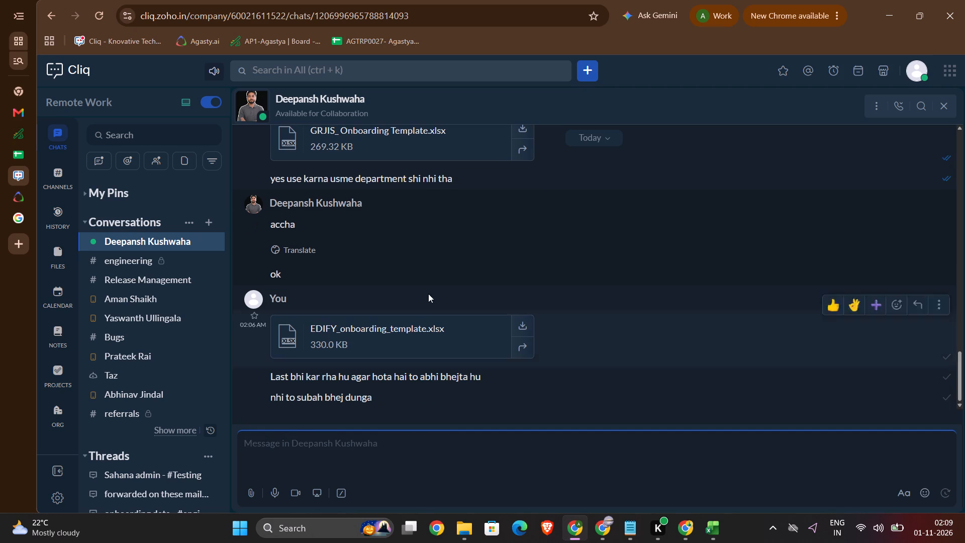
pyautogui.click(349, 449)
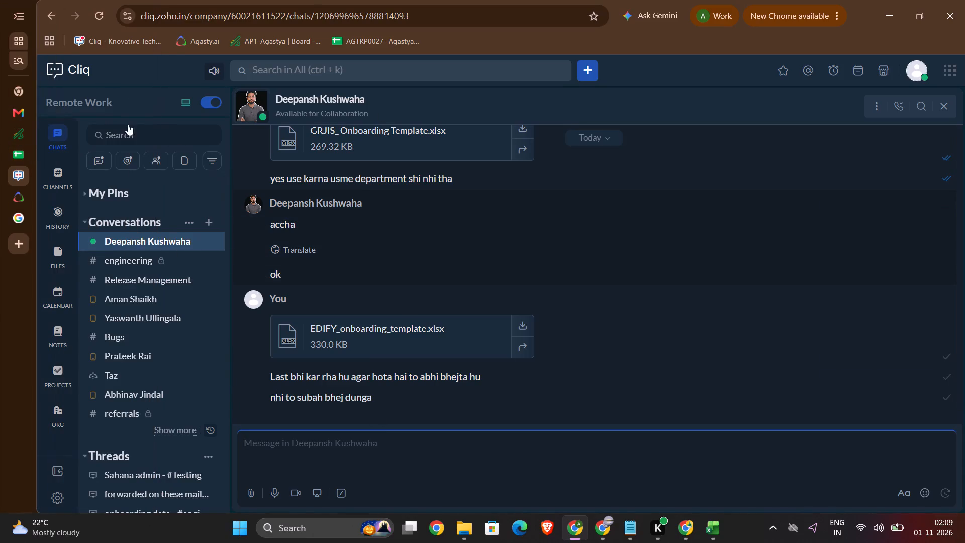
# Open the Remote Work overview and look through which team members are at work or away.
pyautogui.click(100, 101)
pyautogui.scroll(-1, 378, 337)
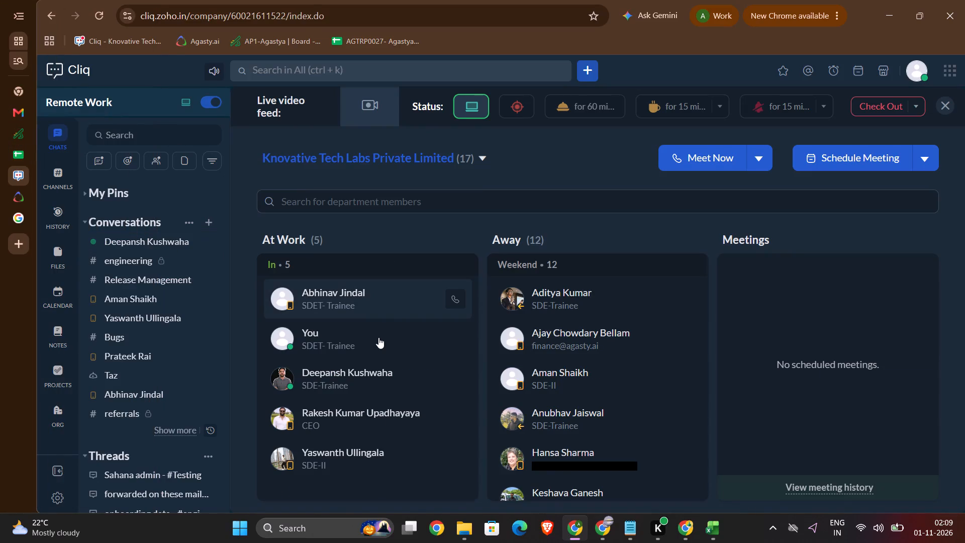